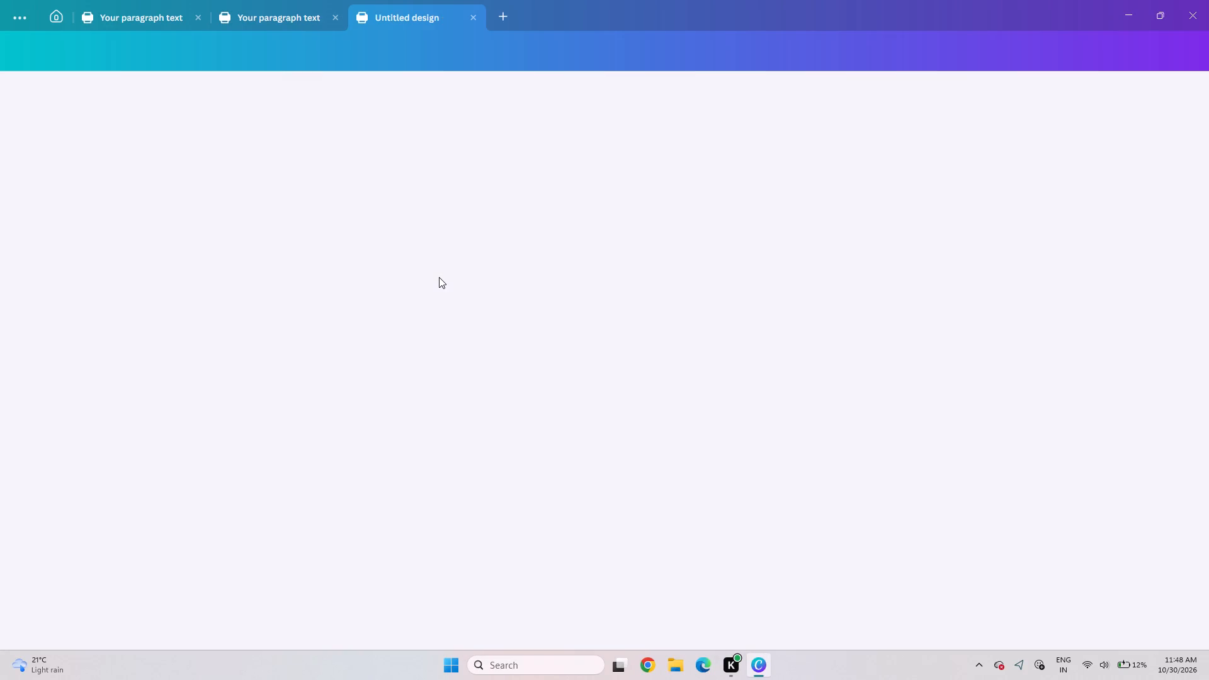
Move the "CERTIFICATE FOR" text up to the upper-left part of the certificate, level with the badge's top edge.
{"action": "left_click", "coordinate": [472, 18]}
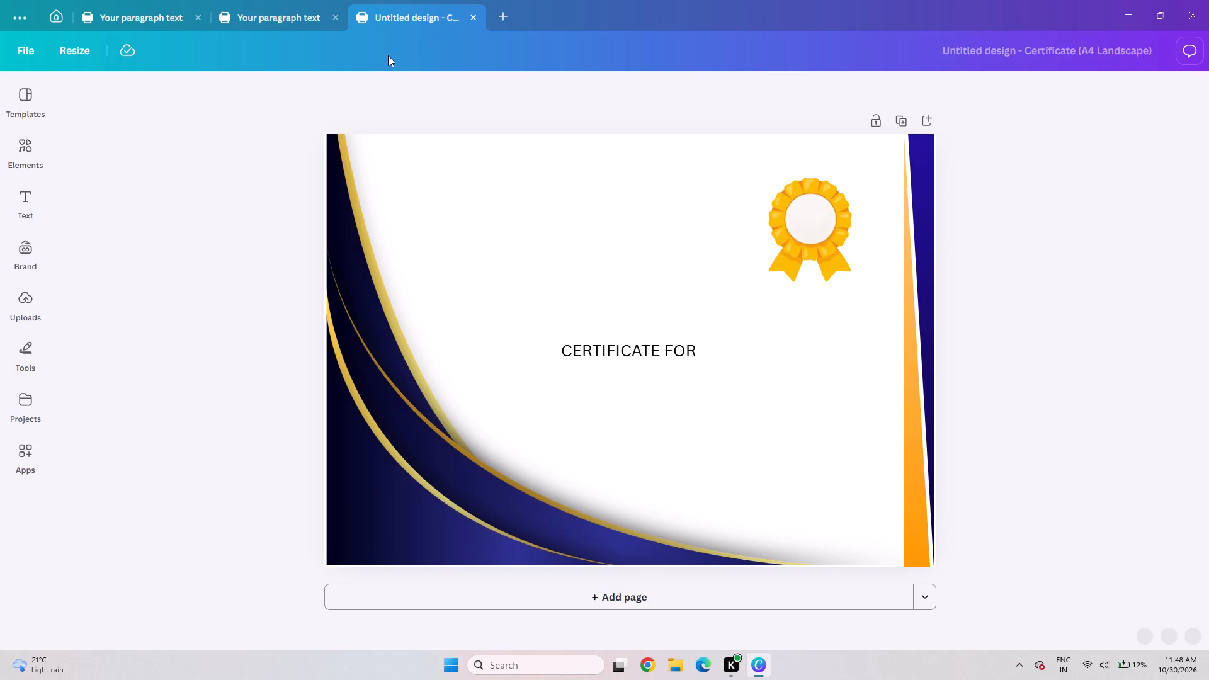
{"action": "left_click", "coordinate": [609, 357]}
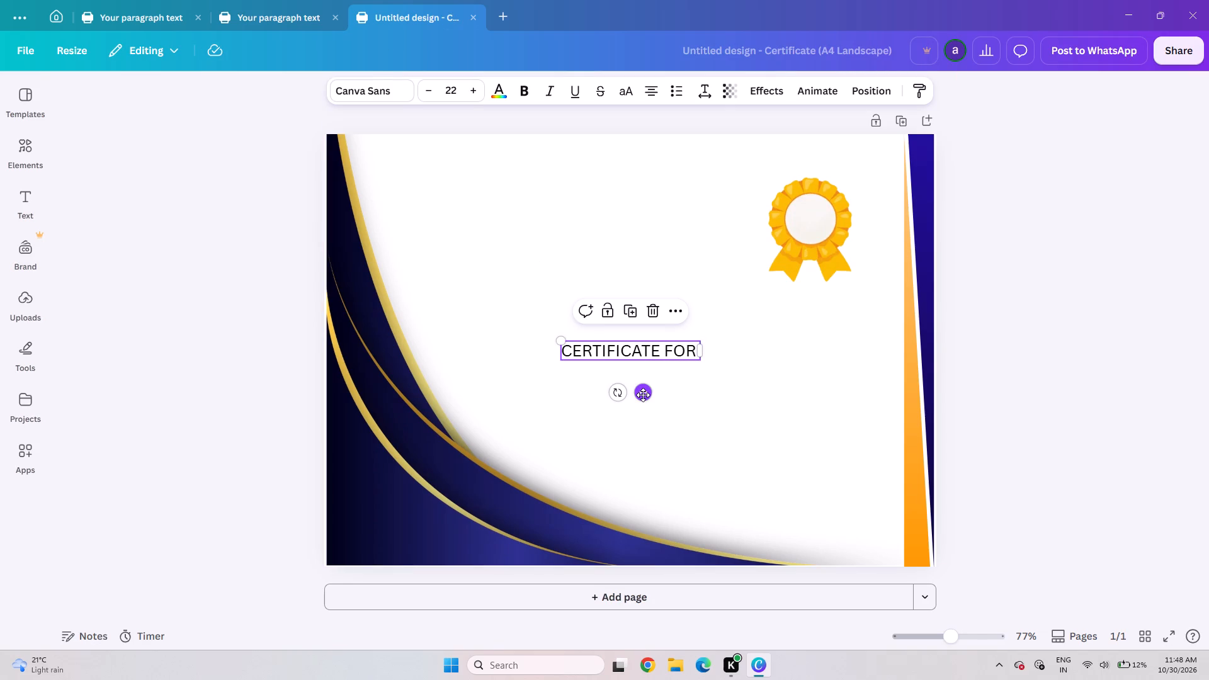
{"action": "left_click_drag", "start_coordinate": [644, 395], "coordinate": [546, 241]}
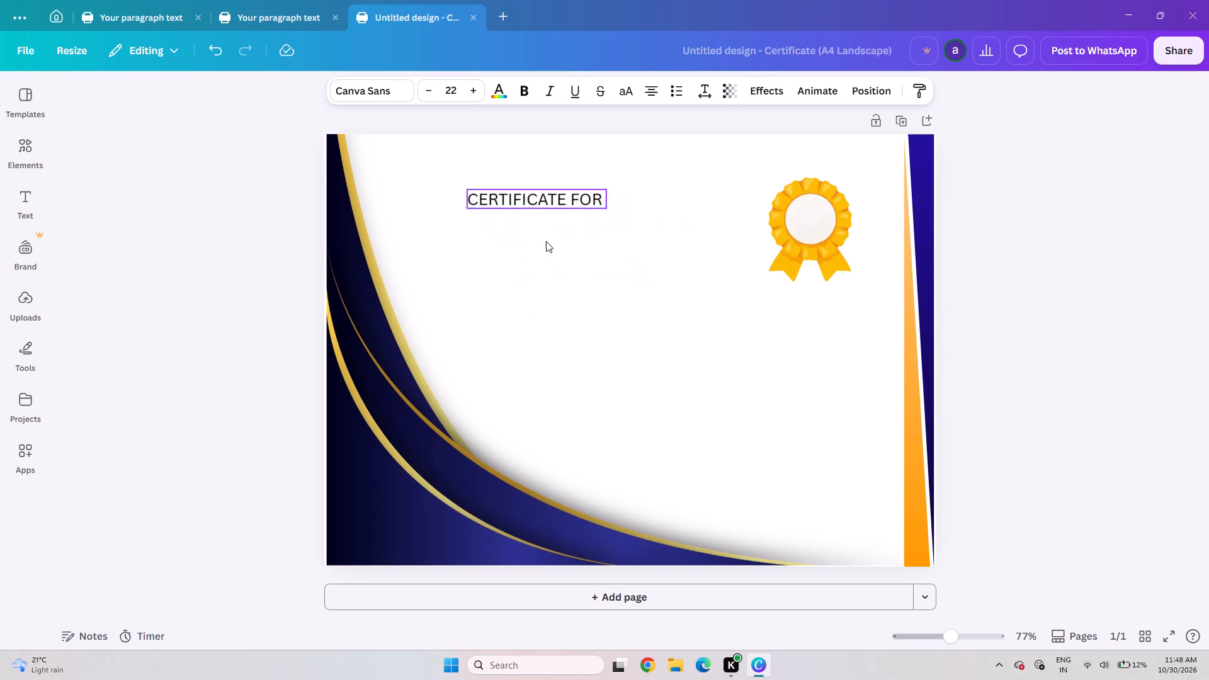
{"action": "left_click_drag", "start_coordinate": [546, 241], "coordinate": [520, 233]}
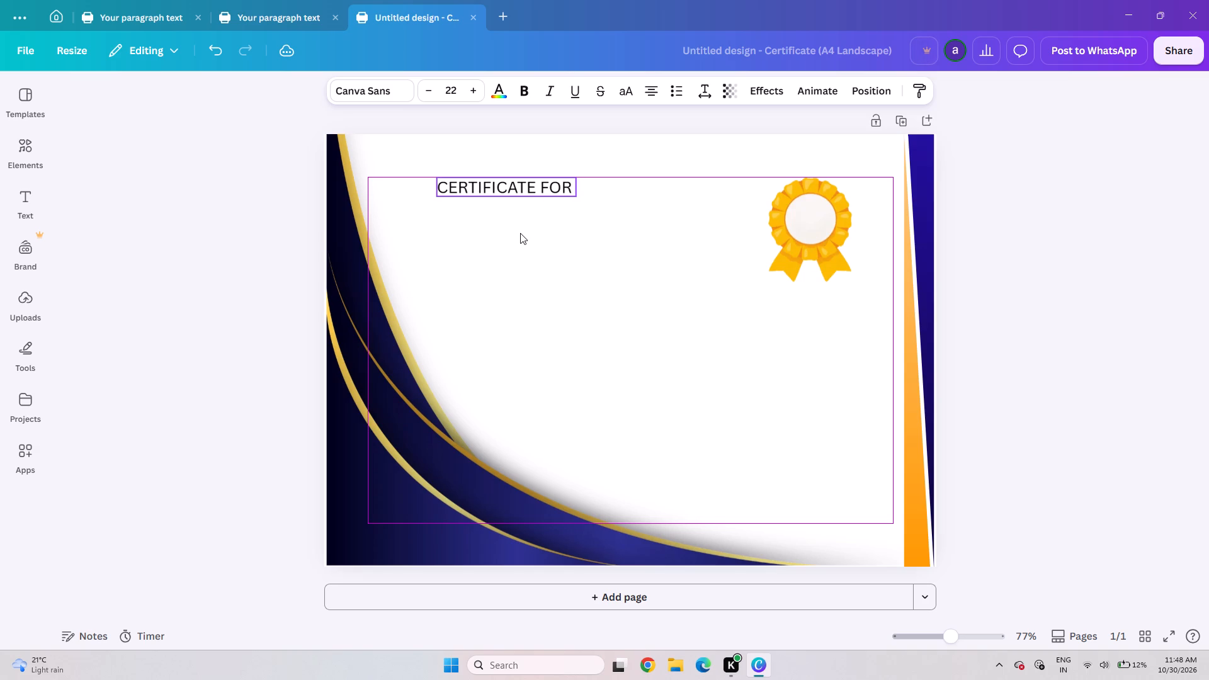
{"action": "left_click_drag", "start_coordinate": [520, 233], "coordinate": [517, 233]}
{"action": "left_click", "coordinate": [517, 233]}
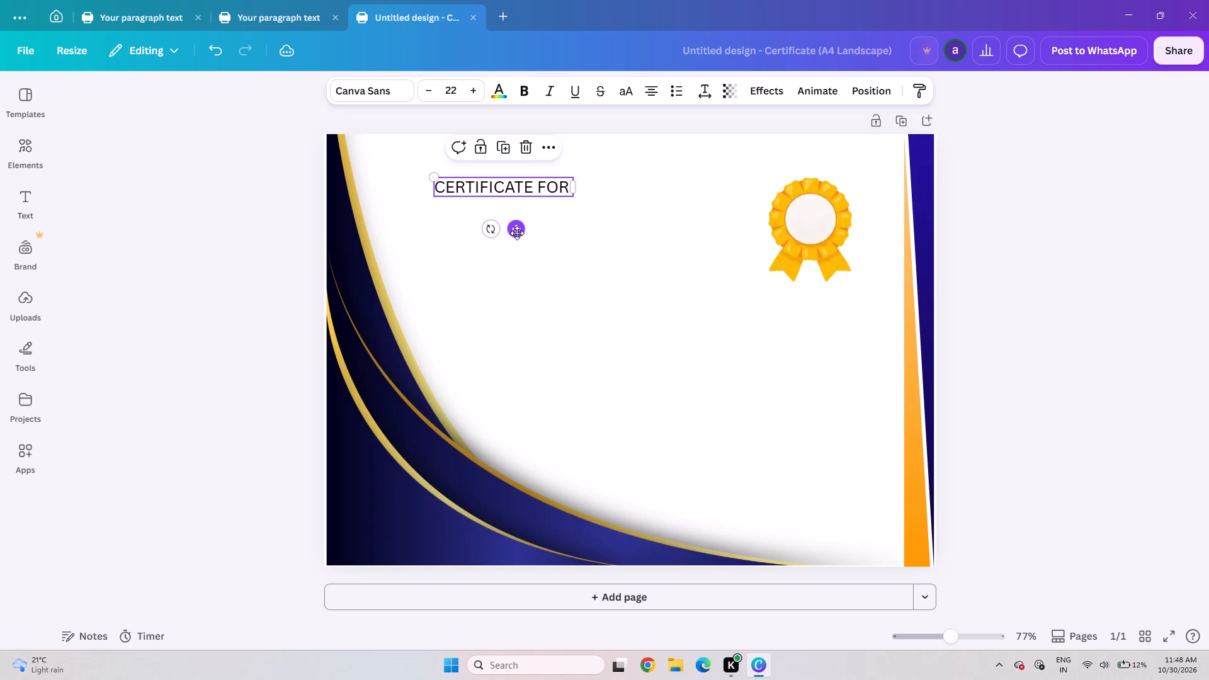
Increase the "CERTIFICATE FOR" text size to 37.
{"action": "triple_click", "coordinate": [479, 81]}
{"action": "triple_click", "coordinate": [479, 81]}
{"action": "triple_click", "coordinate": [479, 81]}
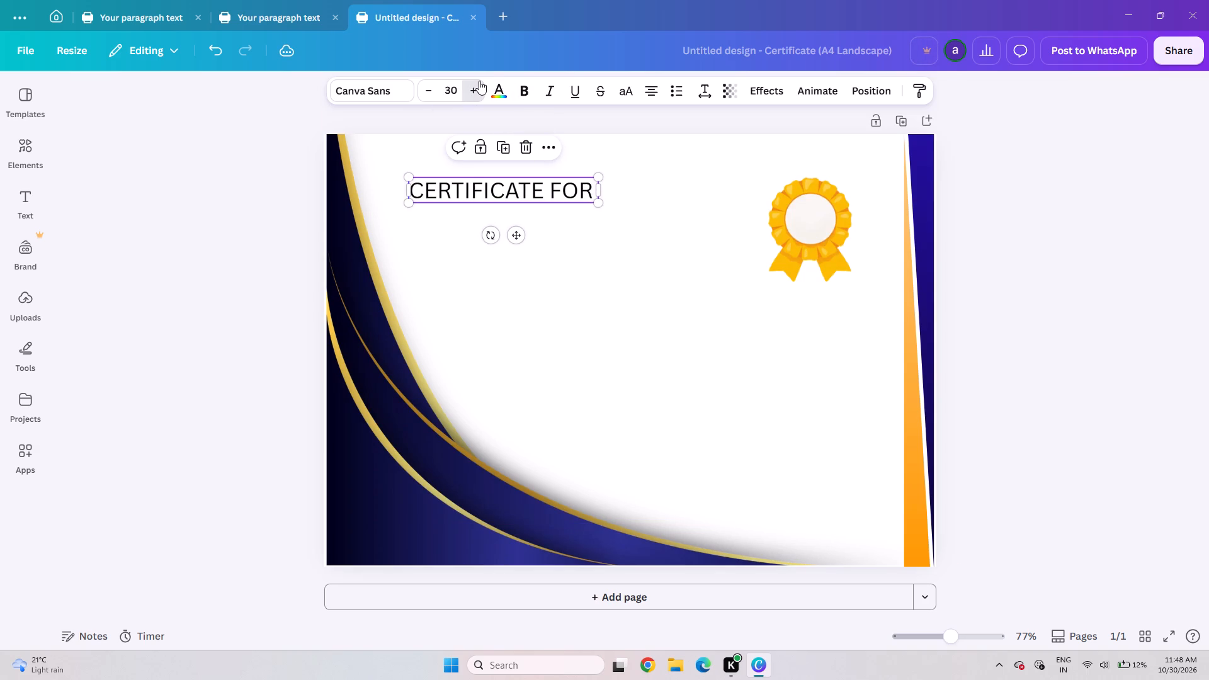
{"action": "triple_click", "coordinate": [479, 81]}
{"action": "triple_click", "coordinate": [479, 81]}
{"action": "triple_click", "coordinate": [479, 81]}
{"action": "left_click", "coordinate": [479, 81]}
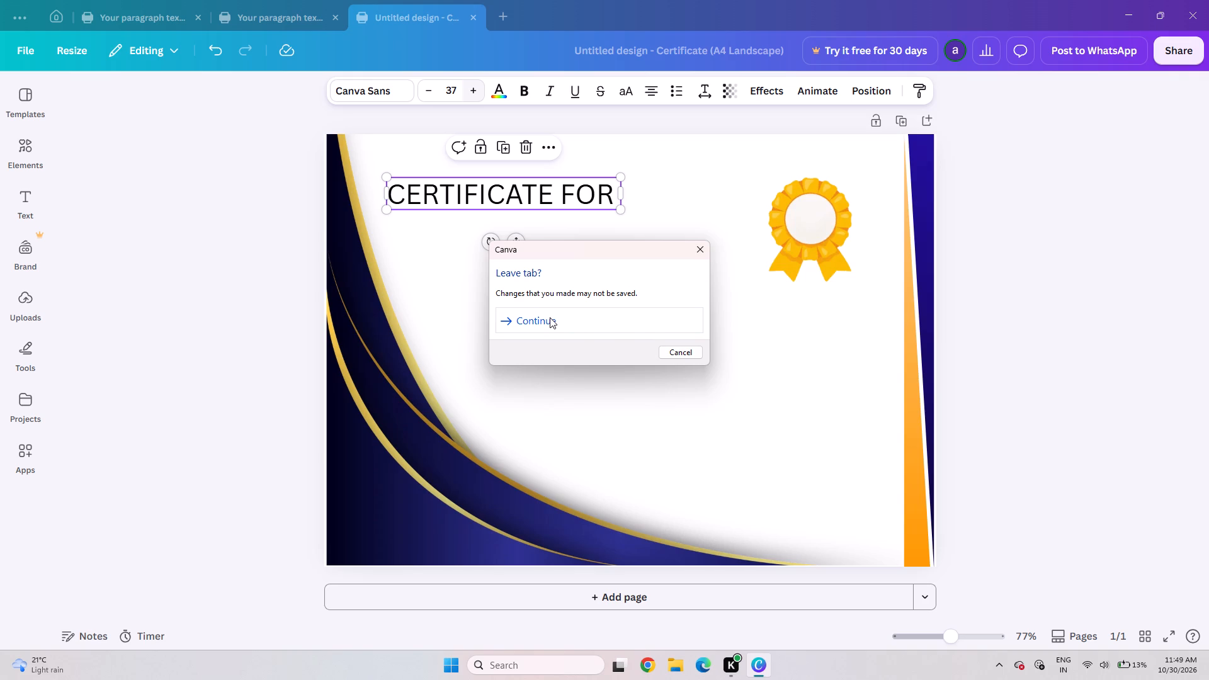
Confirm leaving the certificate design's tab.
{"action": "left_click", "coordinate": [579, 322]}
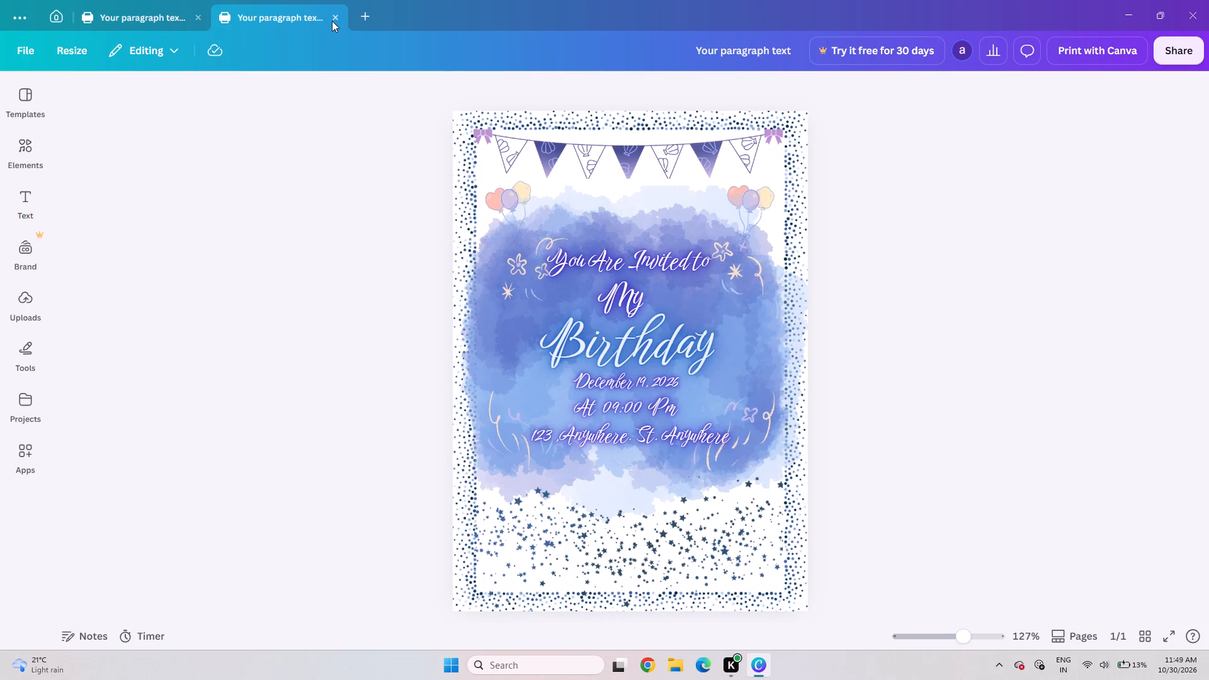
Close the open birthday invitation and scary story poster designs.
{"action": "left_click", "coordinate": [337, 17]}
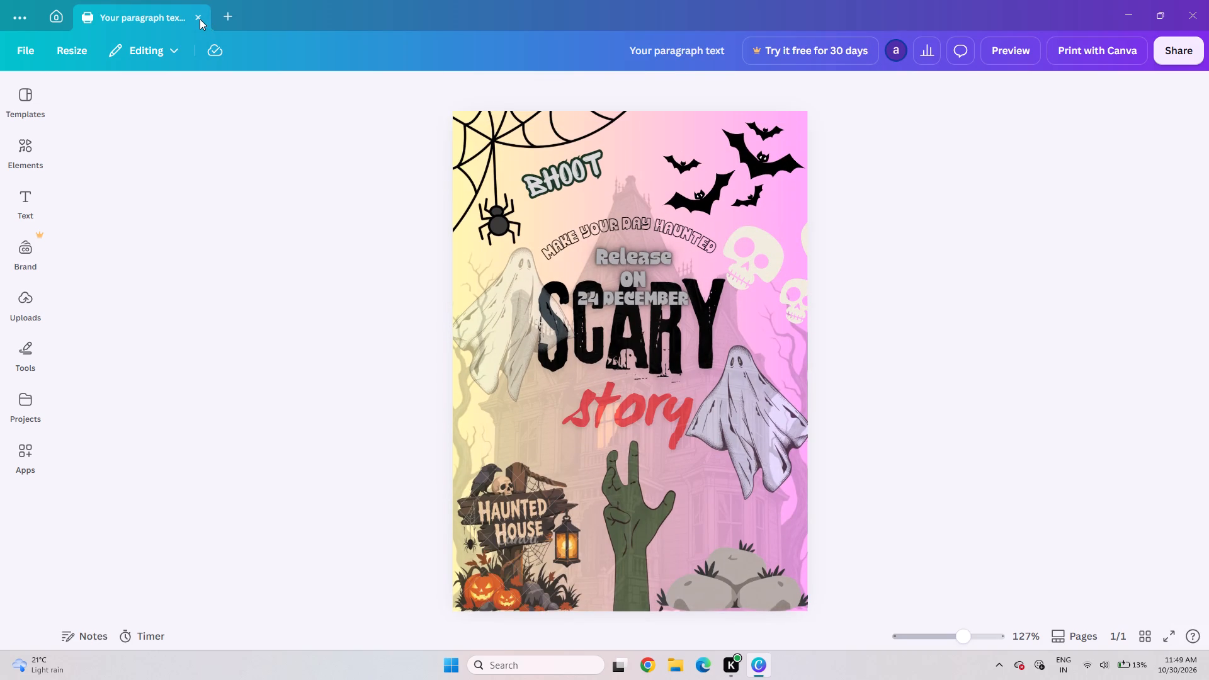
{"action": "left_click", "coordinate": [200, 19]}
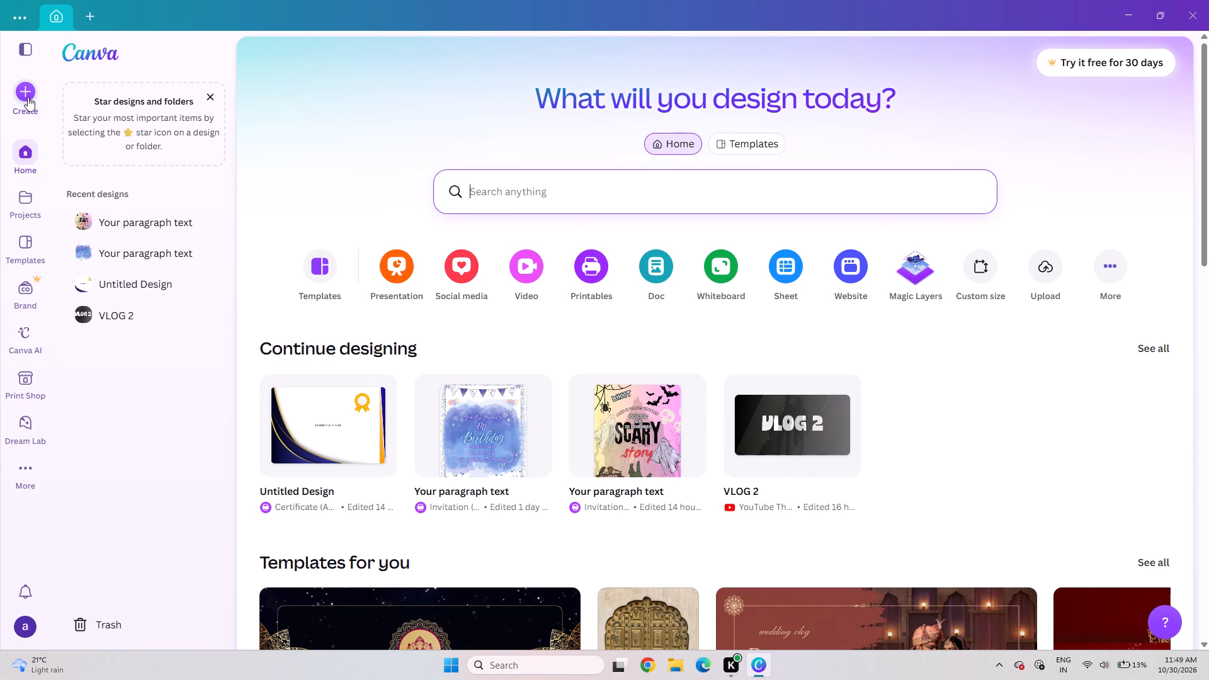
Start creating a new design and browse the suggested design types, including those under Popular on Canva.
{"action": "left_click", "coordinate": [26, 97]}
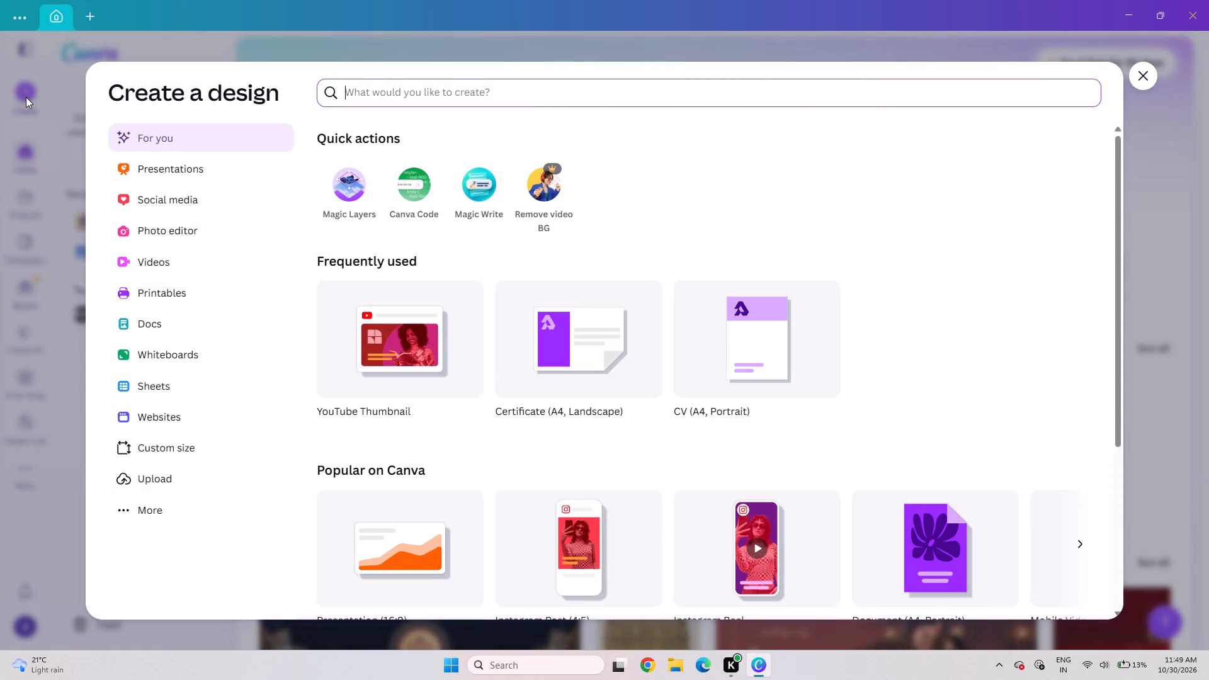
{"action": "scroll", "coordinate": [26, 97], "scroll_direction": "down", "scroll_amount": 3}
{"action": "scroll", "coordinate": [488, 467], "scroll_direction": "down", "scroll_amount": 3}
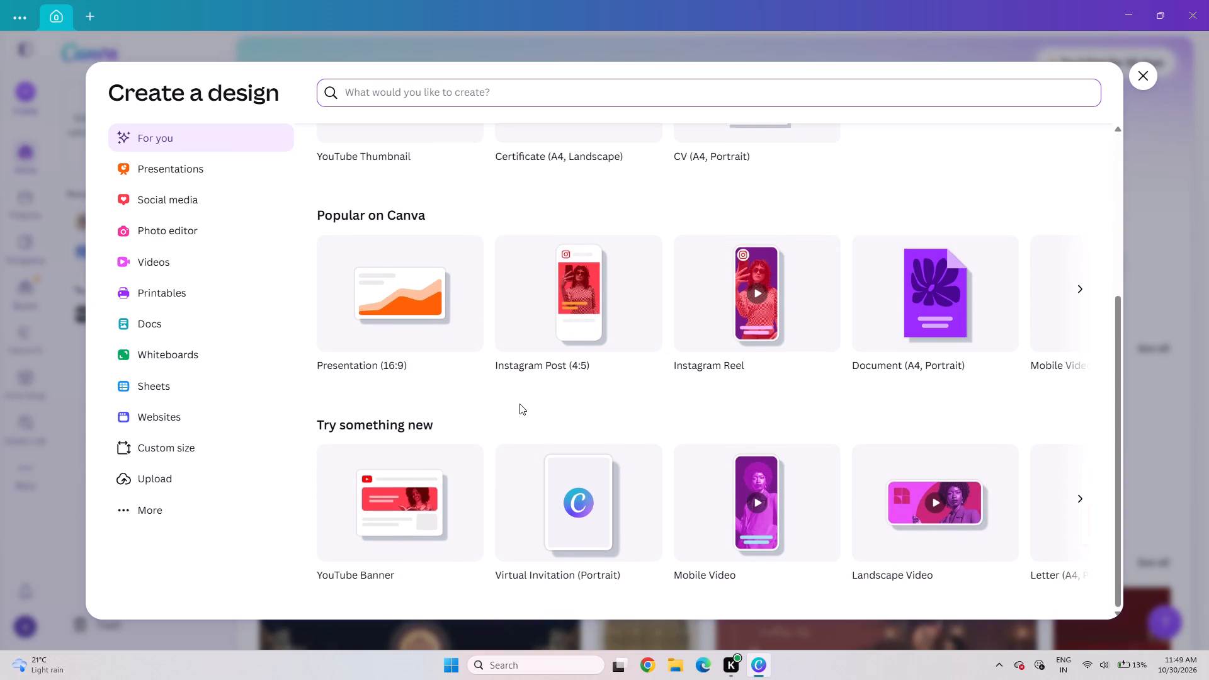
{"action": "scroll", "coordinate": [519, 404], "scroll_direction": "down", "scroll_amount": 1}
{"action": "scroll", "coordinate": [905, 318], "scroll_direction": "left", "scroll_amount": 3}
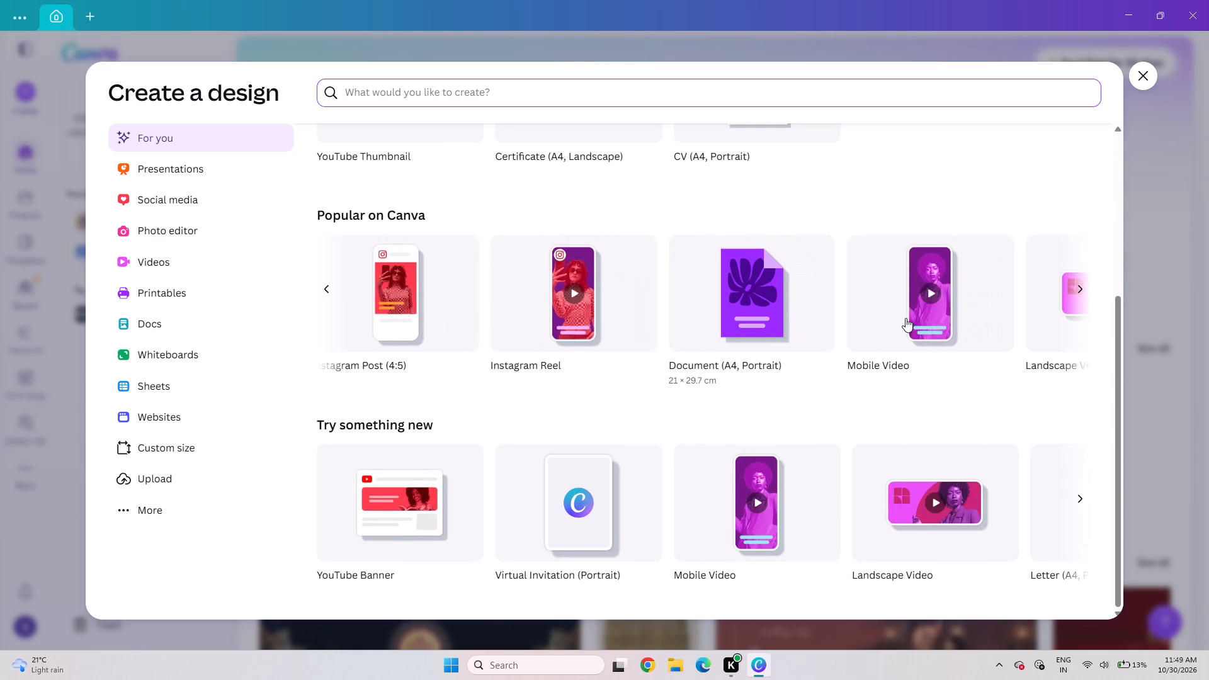
{"action": "scroll", "coordinate": [905, 318], "scroll_direction": "left", "scroll_amount": 4}
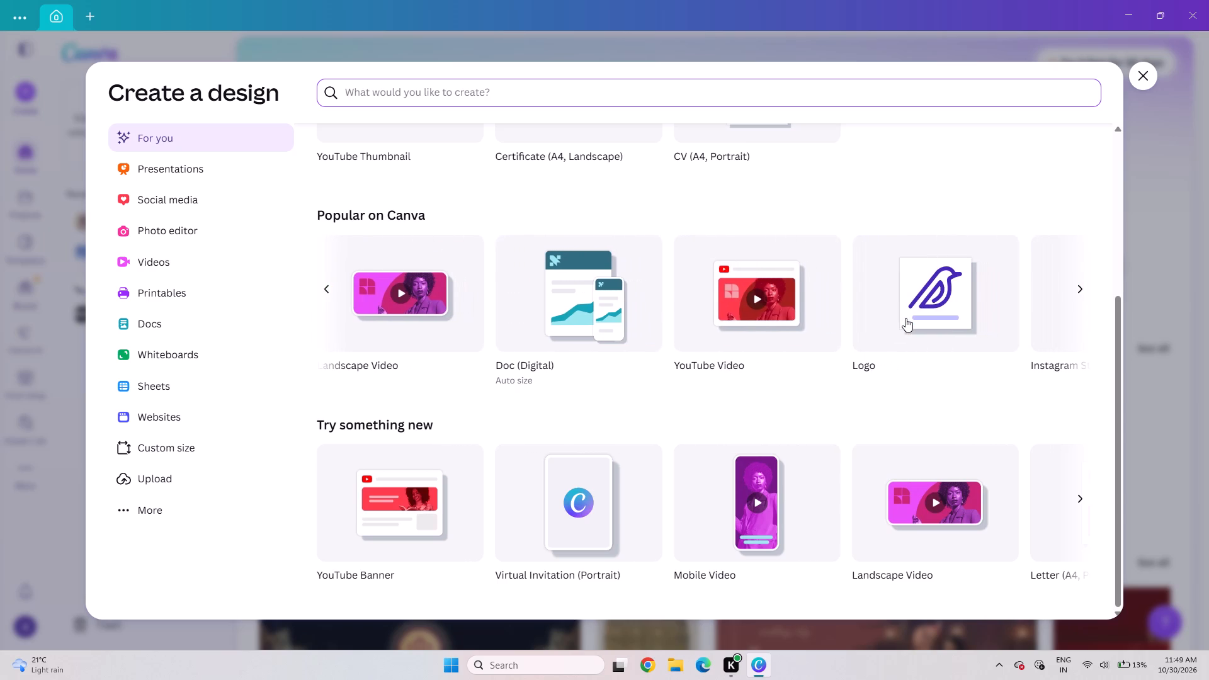
Find the Gift Certificate (Landscape) format, 14.8 × 10.5 cm, among the suggested design types and create a blank design with it.
{"action": "scroll", "coordinate": [754, 327], "scroll_direction": "left", "scroll_amount": 1}
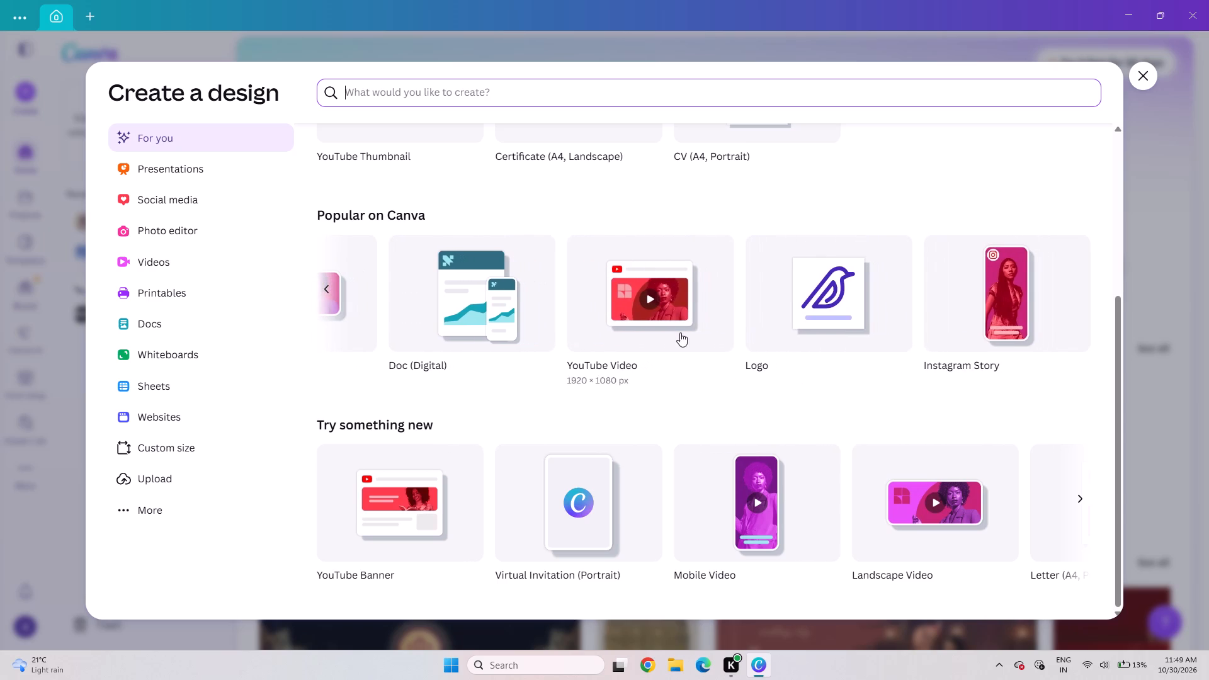
{"action": "scroll", "coordinate": [819, 332], "scroll_direction": "down", "scroll_amount": 2}
{"action": "scroll", "coordinate": [654, 365], "scroll_direction": "down", "scroll_amount": 2}
{"action": "scroll", "coordinate": [843, 514], "scroll_direction": "left", "scroll_amount": 8}
{"action": "scroll", "coordinate": [843, 514], "scroll_direction": "up", "scroll_amount": 2}
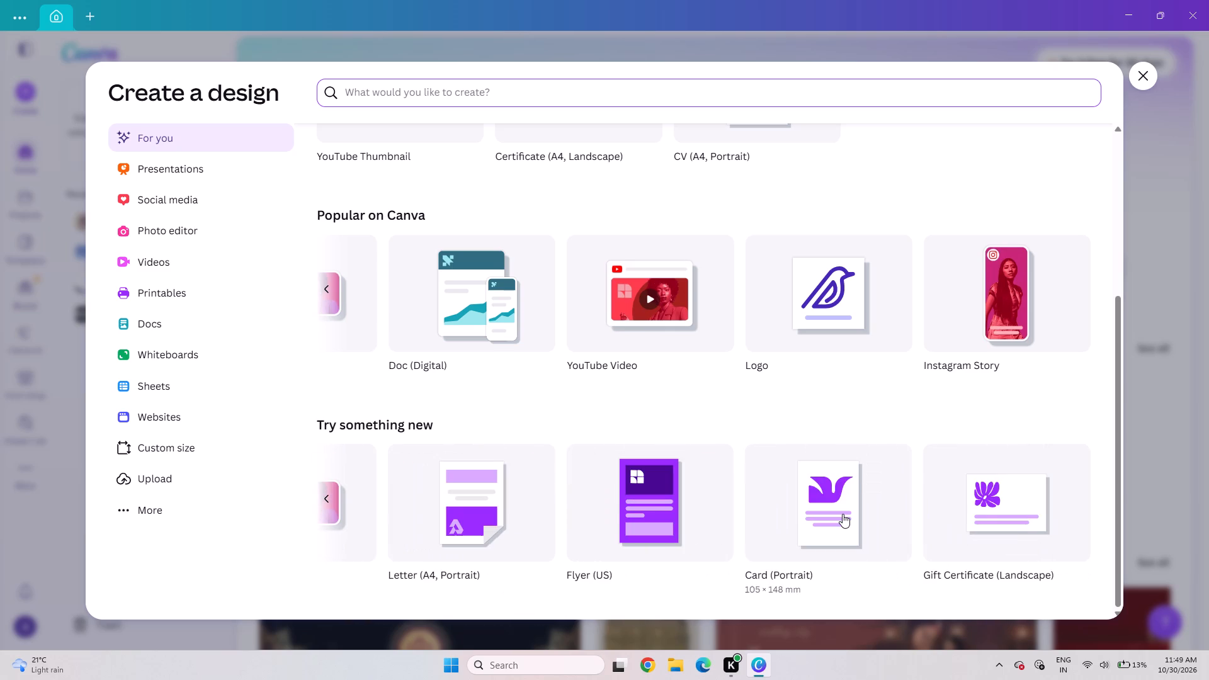
{"action": "scroll", "coordinate": [843, 514], "scroll_direction": "up", "scroll_amount": 4}
{"action": "scroll", "coordinate": [843, 514], "scroll_direction": "down", "scroll_amount": 6}
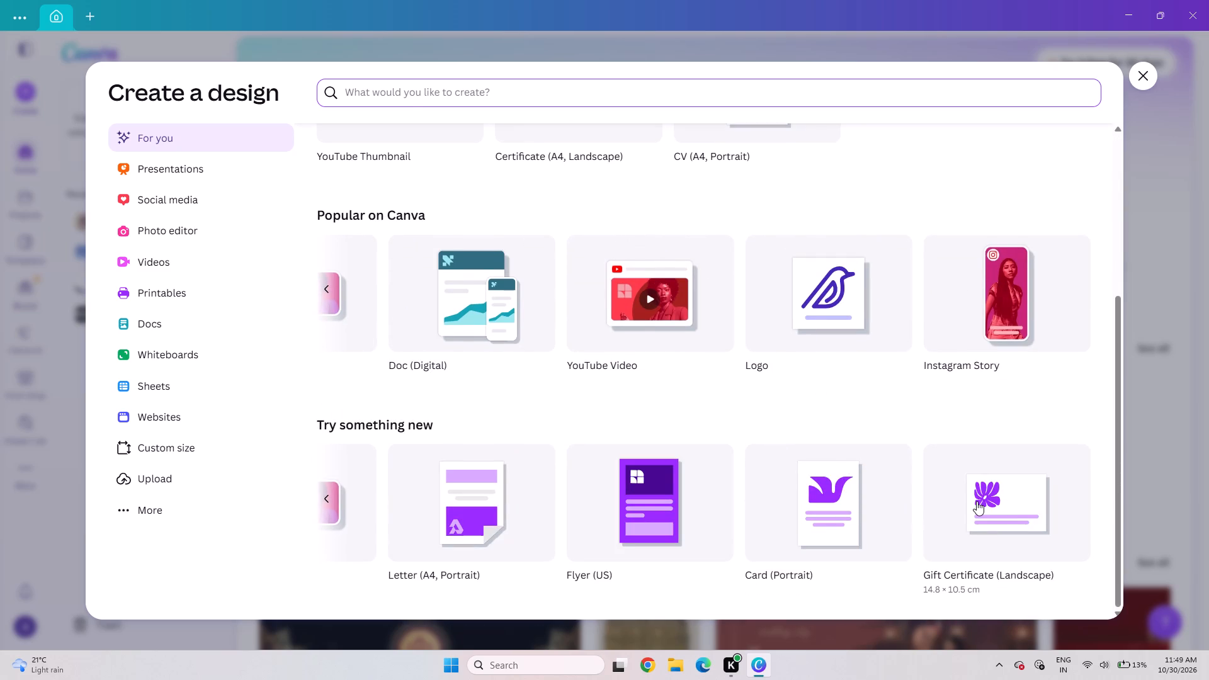
{"action": "left_click", "coordinate": [977, 501]}
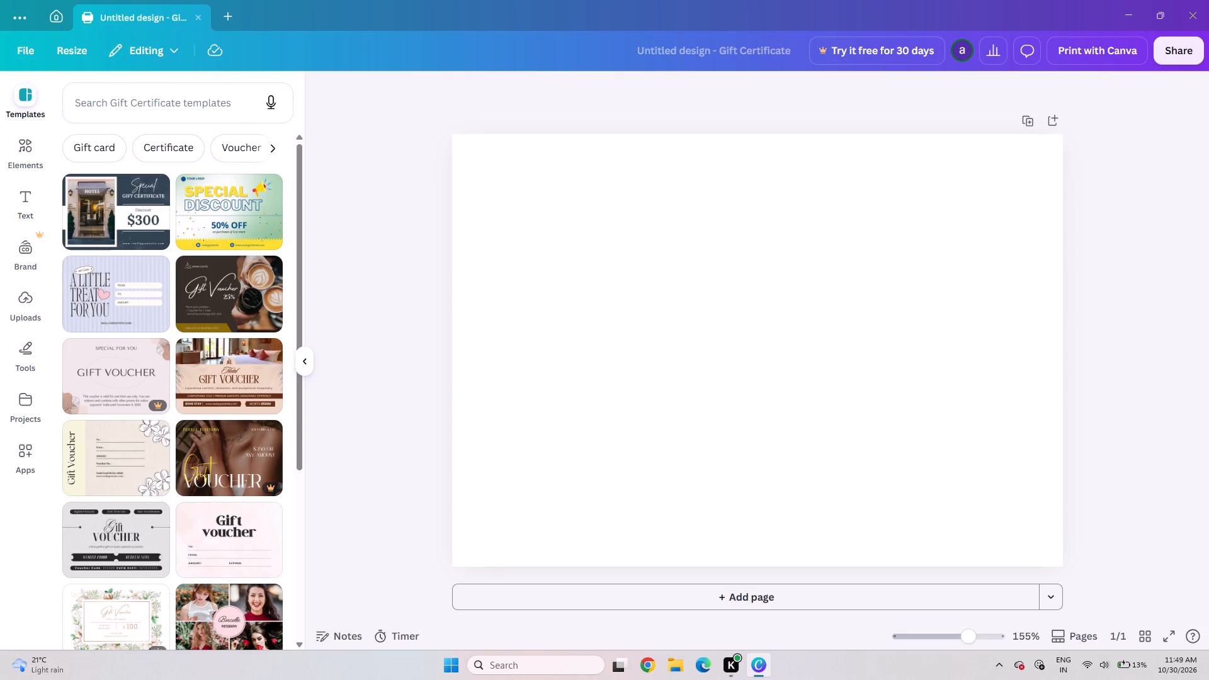
Search the gift certificate templates for "gift card text".
{"action": "left_click", "coordinate": [169, 106]}
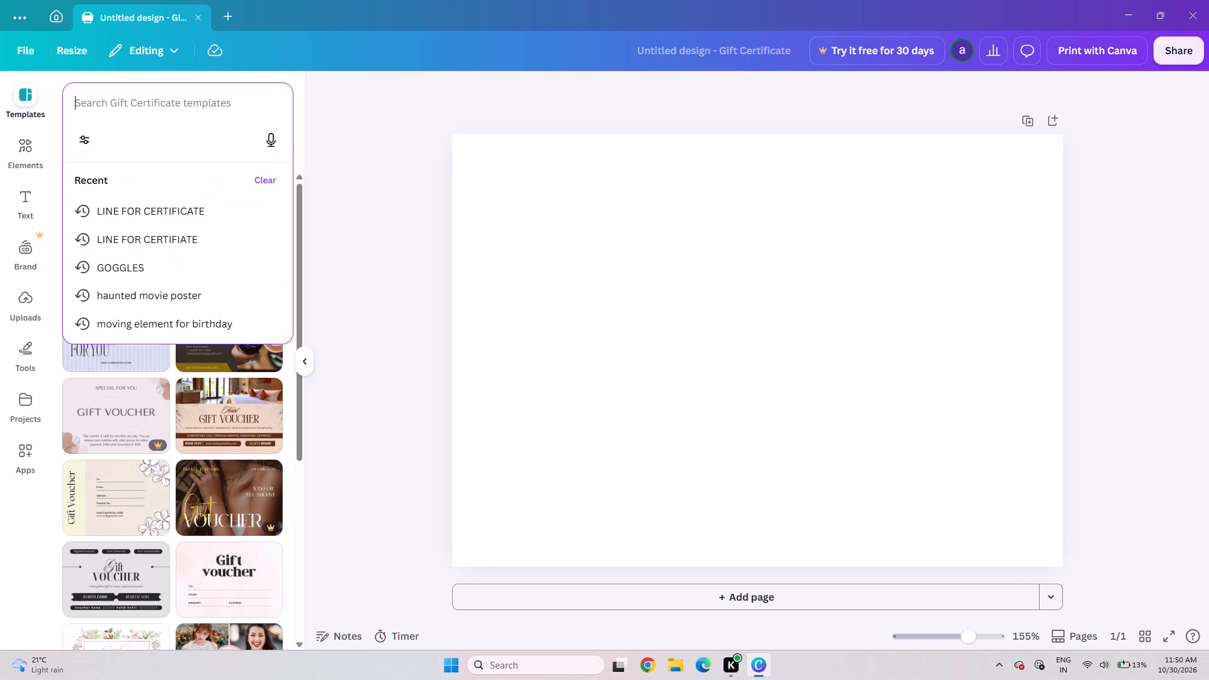
{"action": "type", "text": "gift card"}
{"action": "key", "text": "space"}
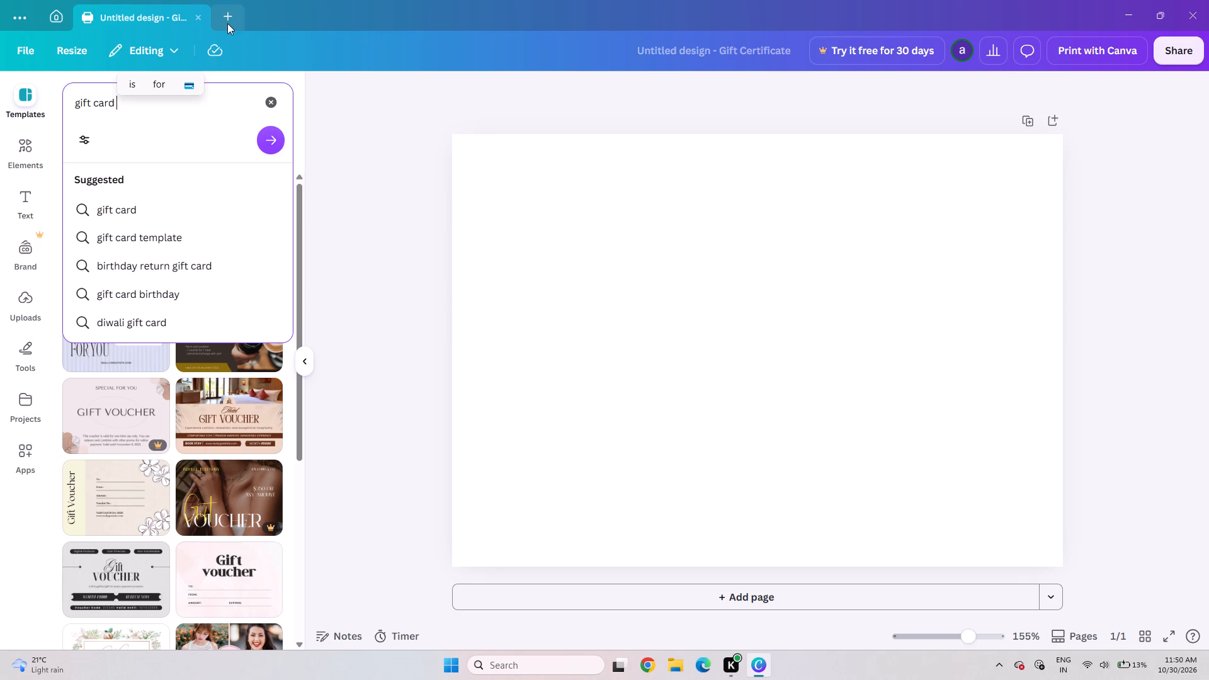
{"action": "type", "text": "text"}
{"action": "key", "text": "Return"}
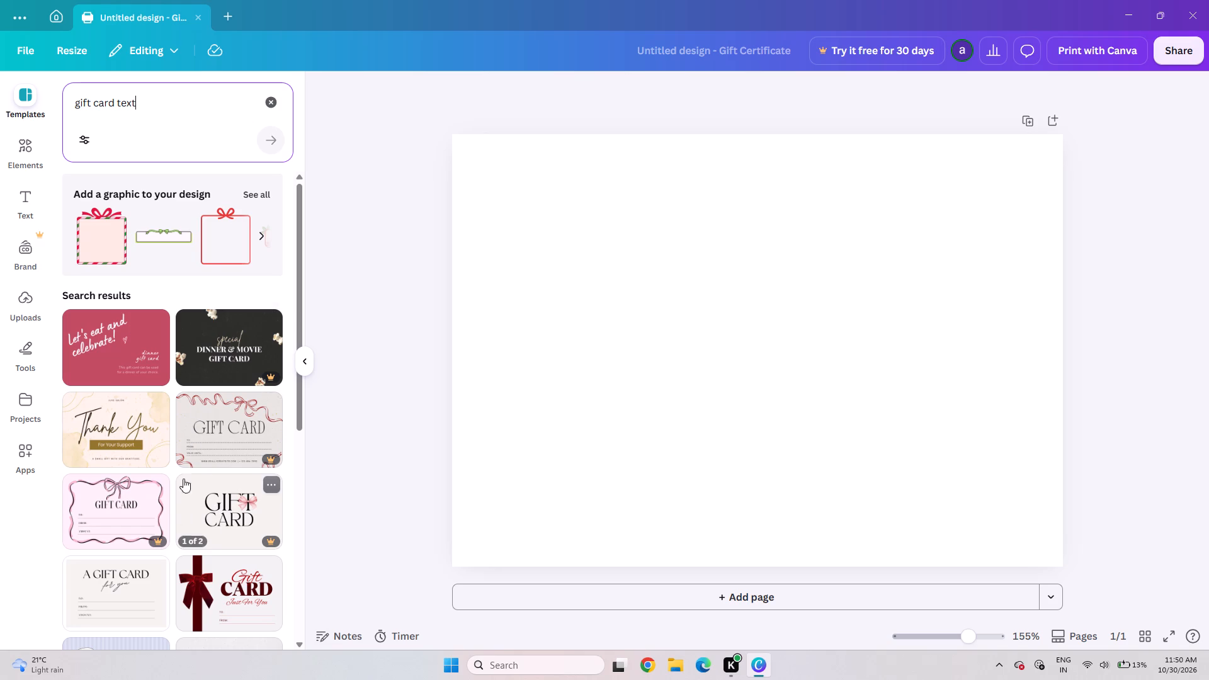
Search the design elements for "gift card text".
{"action": "left_click", "coordinate": [14, 133]}
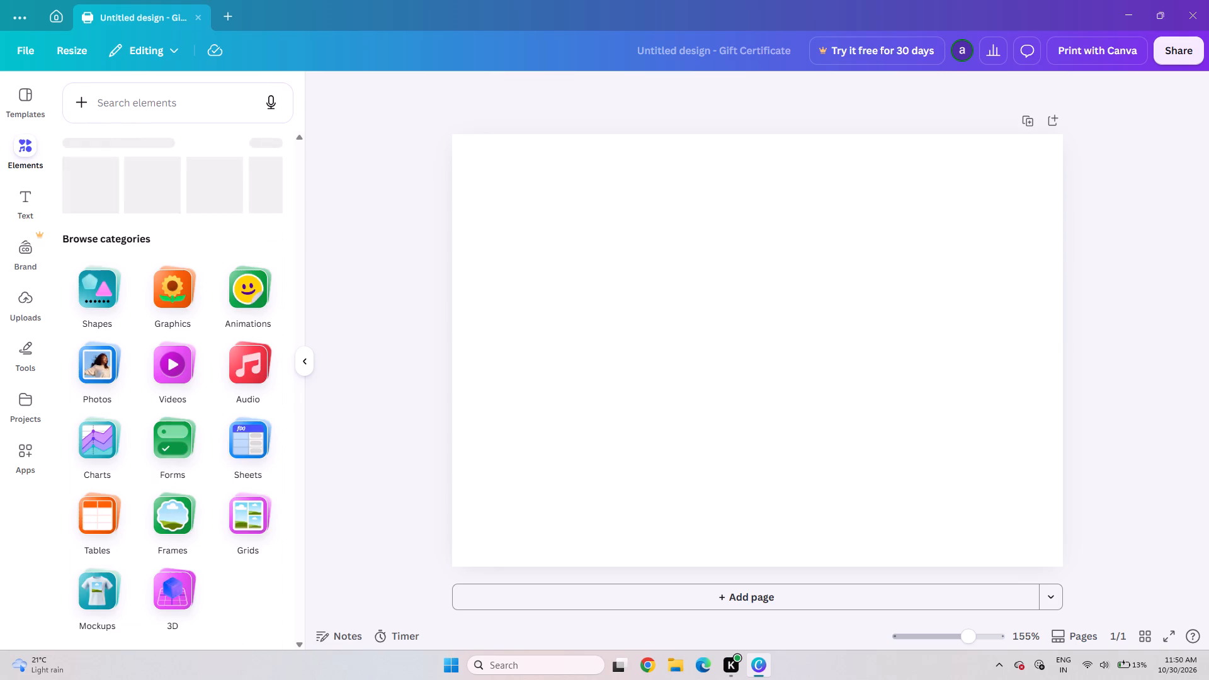
{"action": "left_click", "coordinate": [149, 99]}
{"action": "type", "text": "gift"}
{"action": "key", "text": "space"}
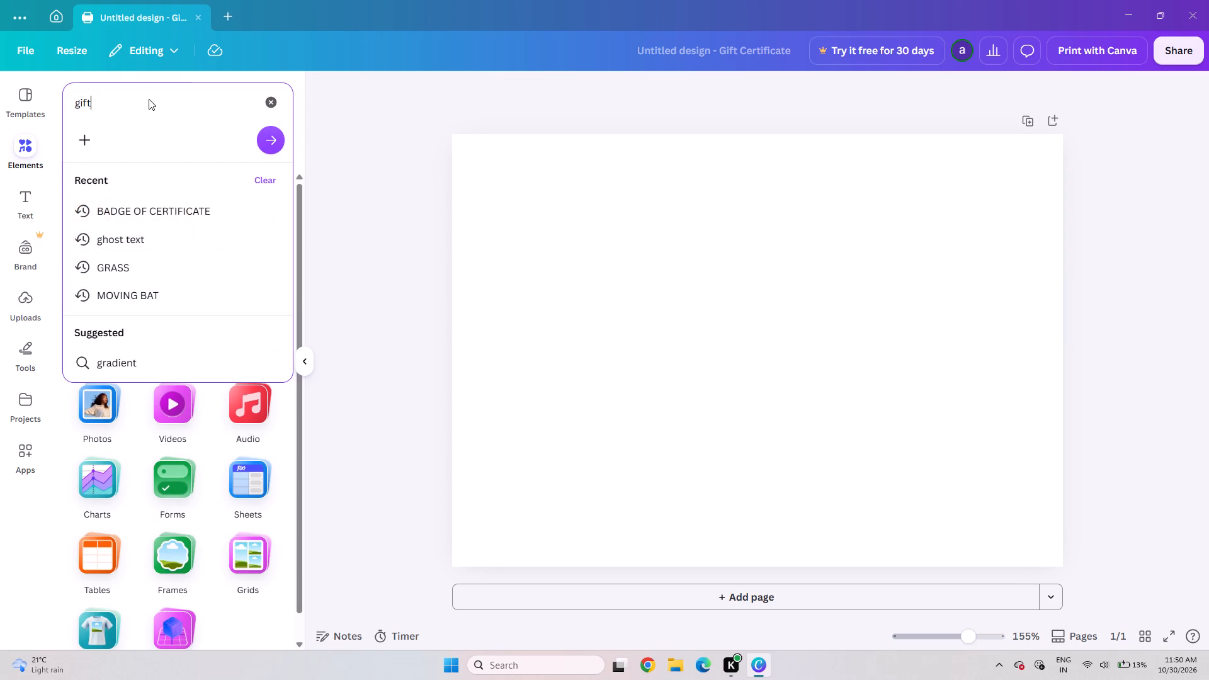
{"action": "type", "text": "car"}
{"action": "type", "text": "d text"}
{"action": "key", "text": "Return"}
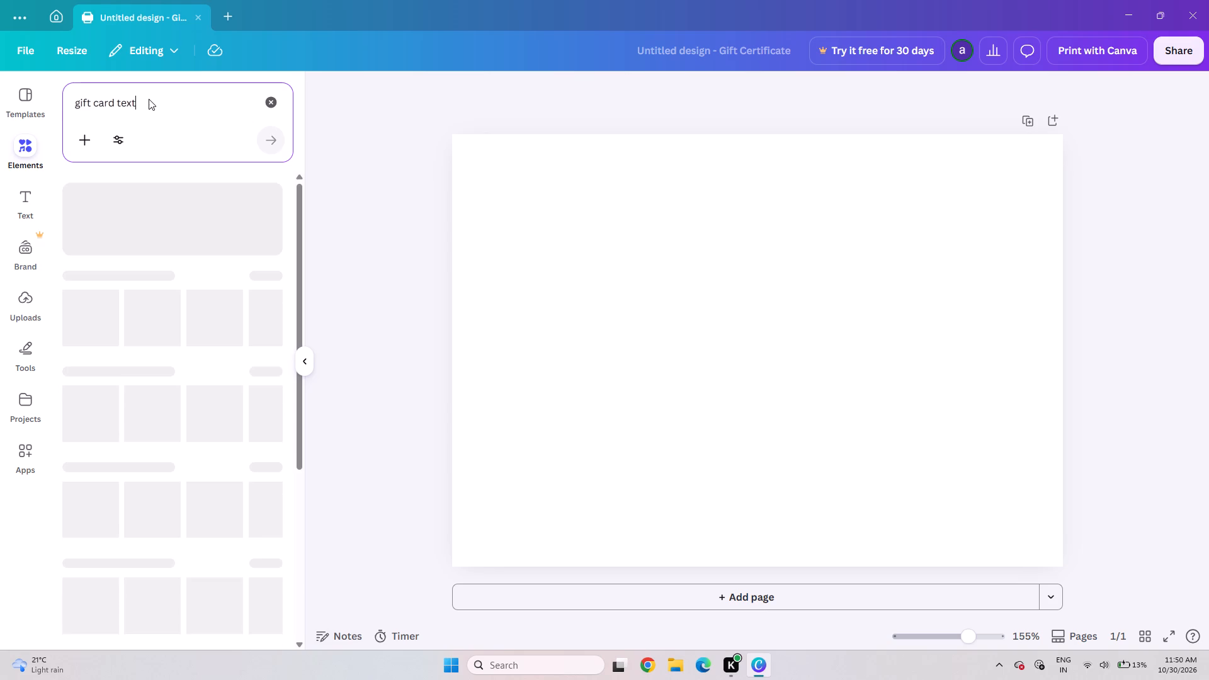
Show all graphics among the element results and browse them for a suitable gift card graphic.
{"action": "scroll", "coordinate": [116, 302], "scroll_direction": "down", "scroll_amount": 1}
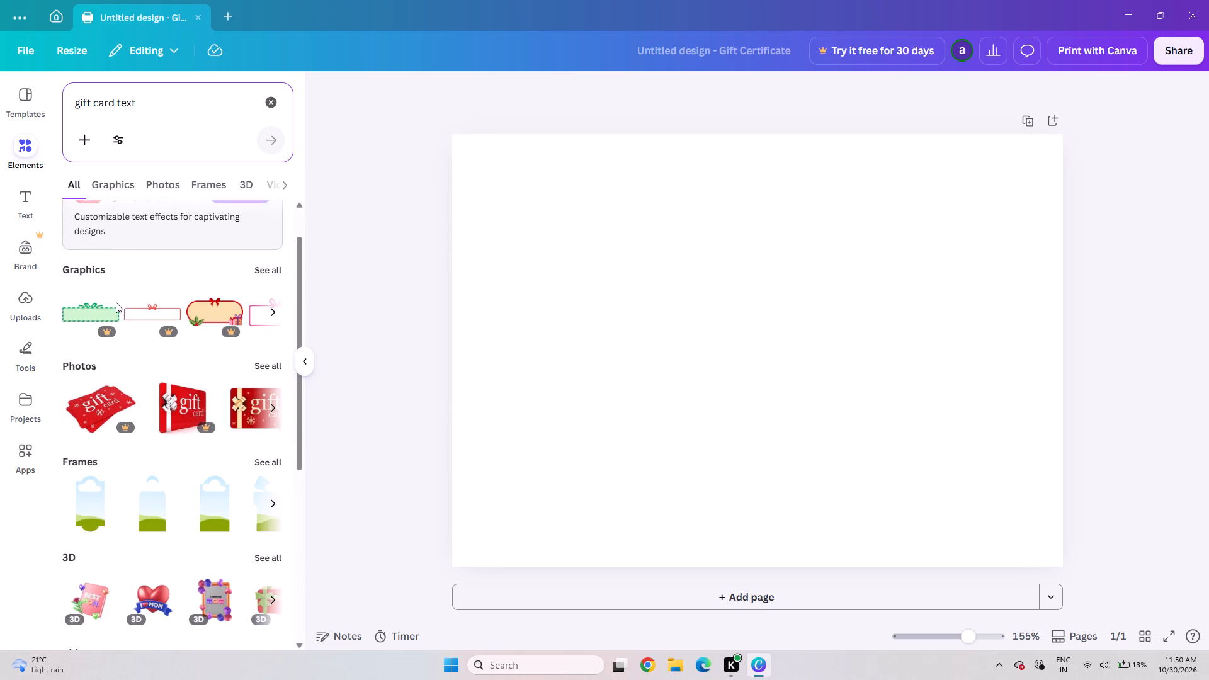
{"action": "scroll", "coordinate": [116, 302], "scroll_direction": "down", "scroll_amount": 2}
{"action": "scroll", "coordinate": [116, 302], "scroll_direction": "up", "scroll_amount": 2}
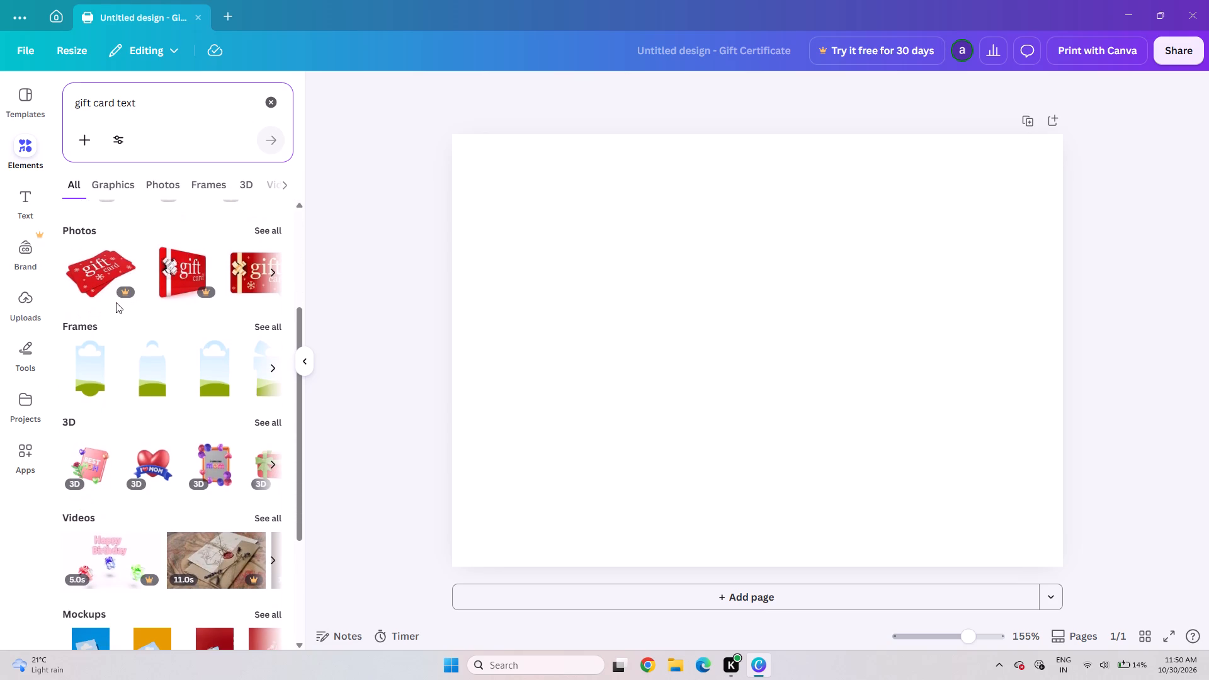
{"action": "scroll", "coordinate": [116, 302], "scroll_direction": "up", "scroll_amount": 1}
{"action": "left_click", "coordinate": [263, 323]}
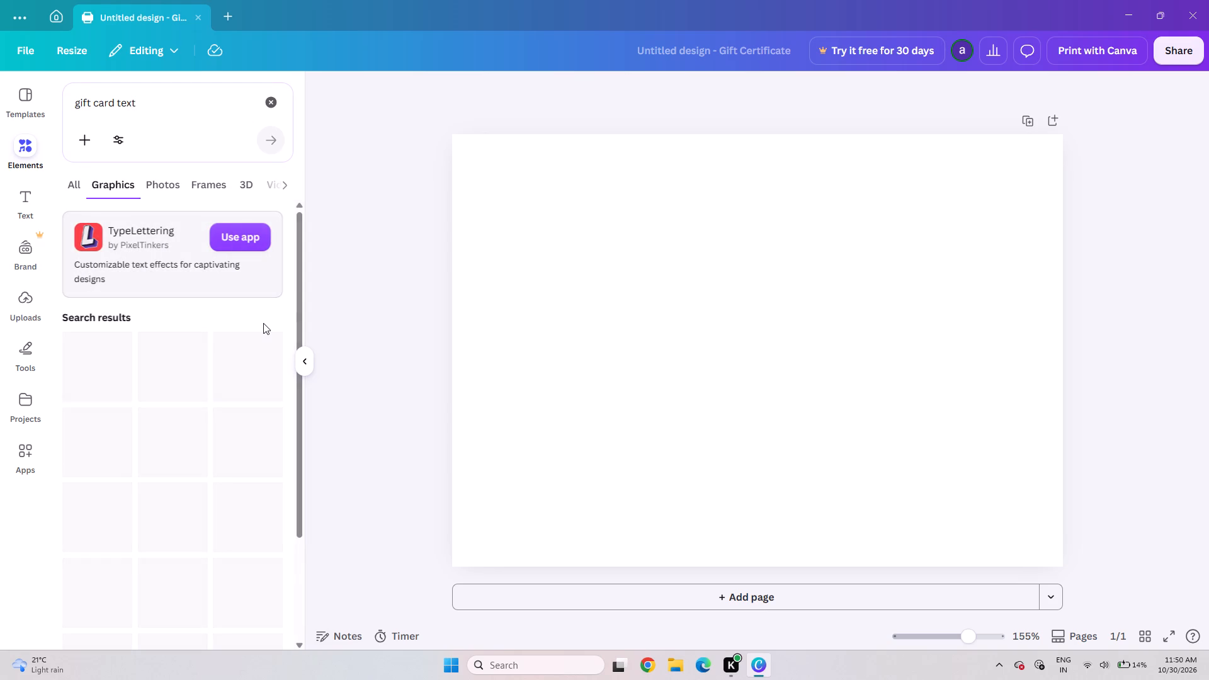
{"action": "scroll", "coordinate": [263, 323], "scroll_direction": "down", "scroll_amount": 1}
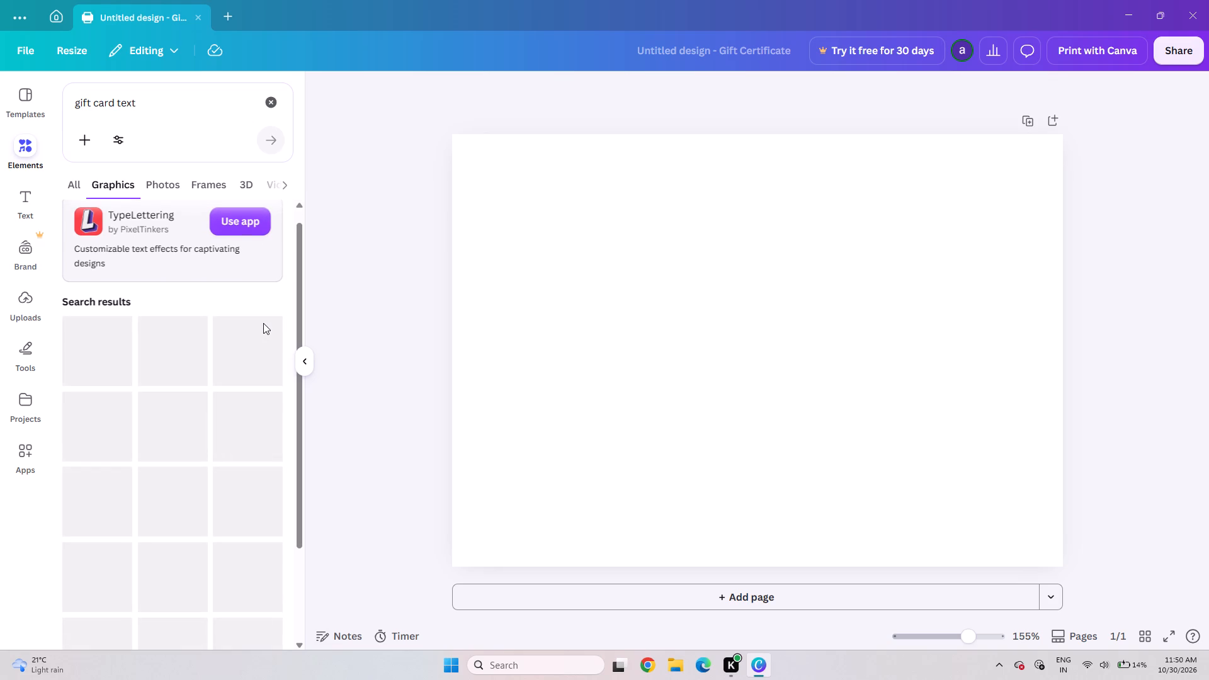
{"action": "scroll", "coordinate": [263, 323], "scroll_direction": "down", "scroll_amount": 3}
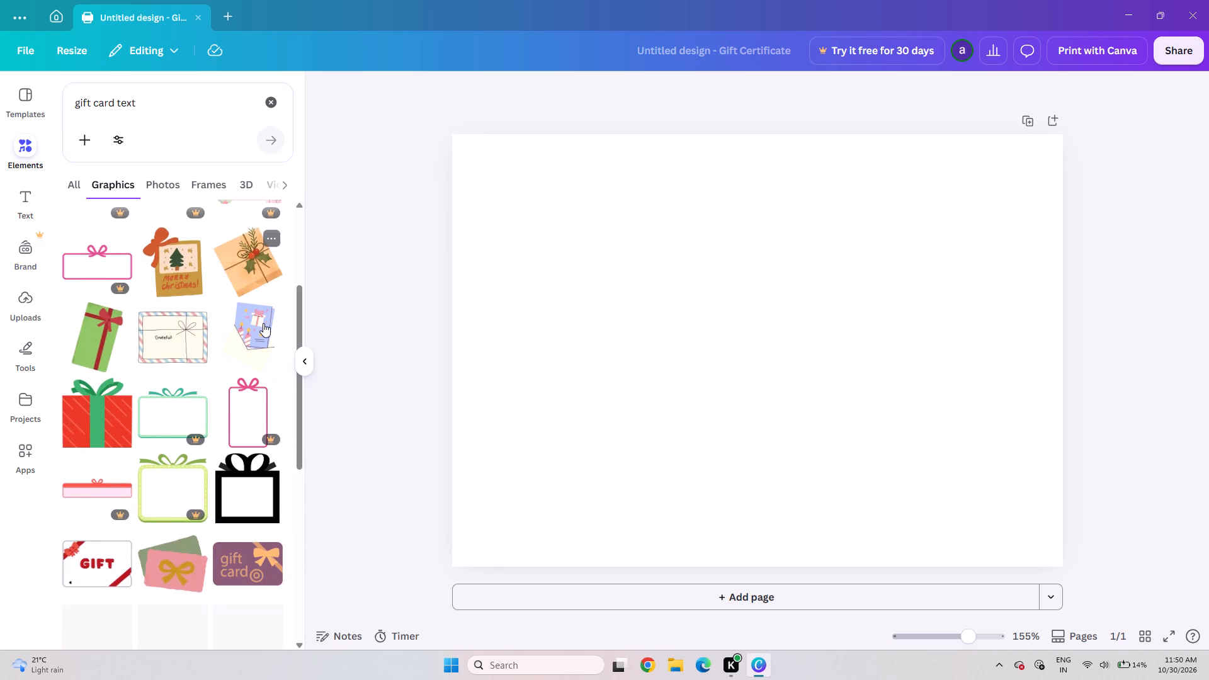
{"action": "scroll", "coordinate": [263, 323], "scroll_direction": "down", "scroll_amount": 3}
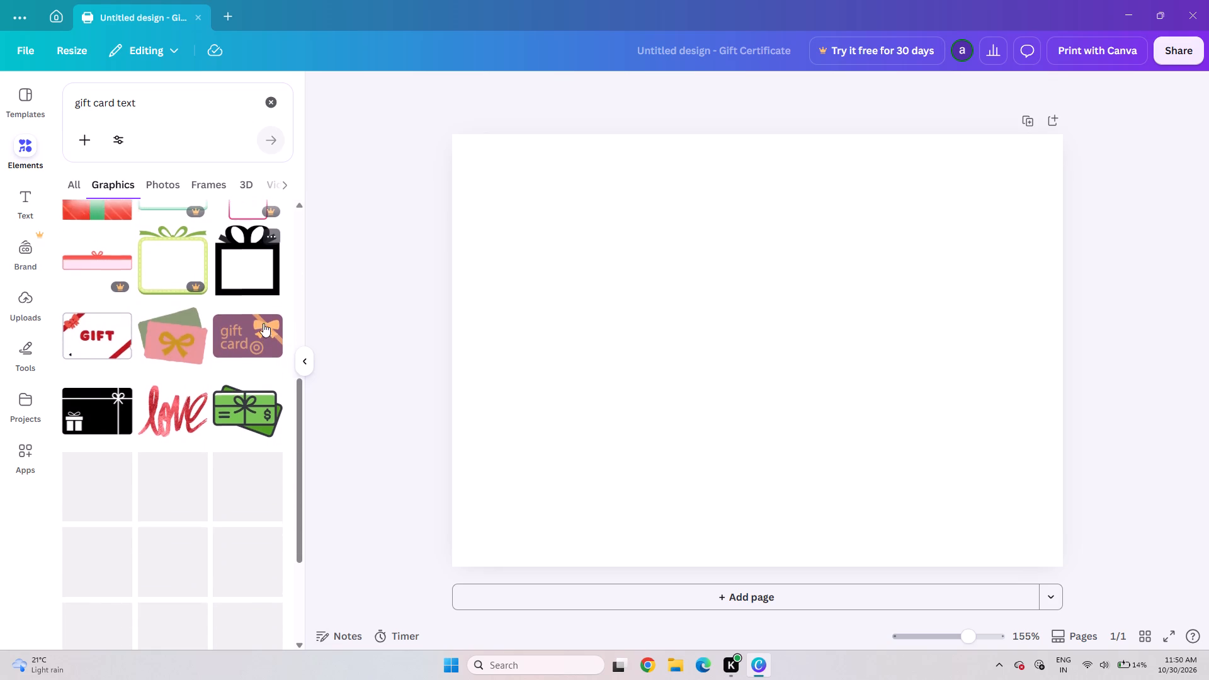
{"action": "scroll", "coordinate": [263, 323], "scroll_direction": "down", "scroll_amount": 3}
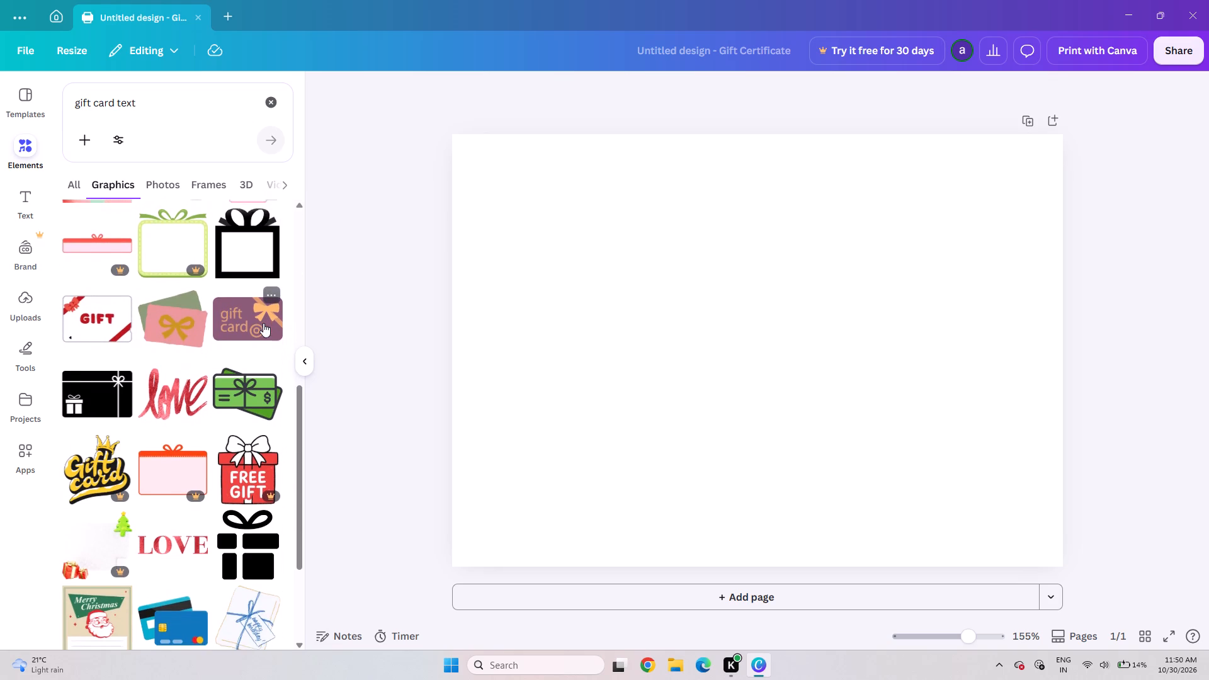
{"action": "scroll", "coordinate": [263, 323], "scroll_direction": "down", "scroll_amount": 2}
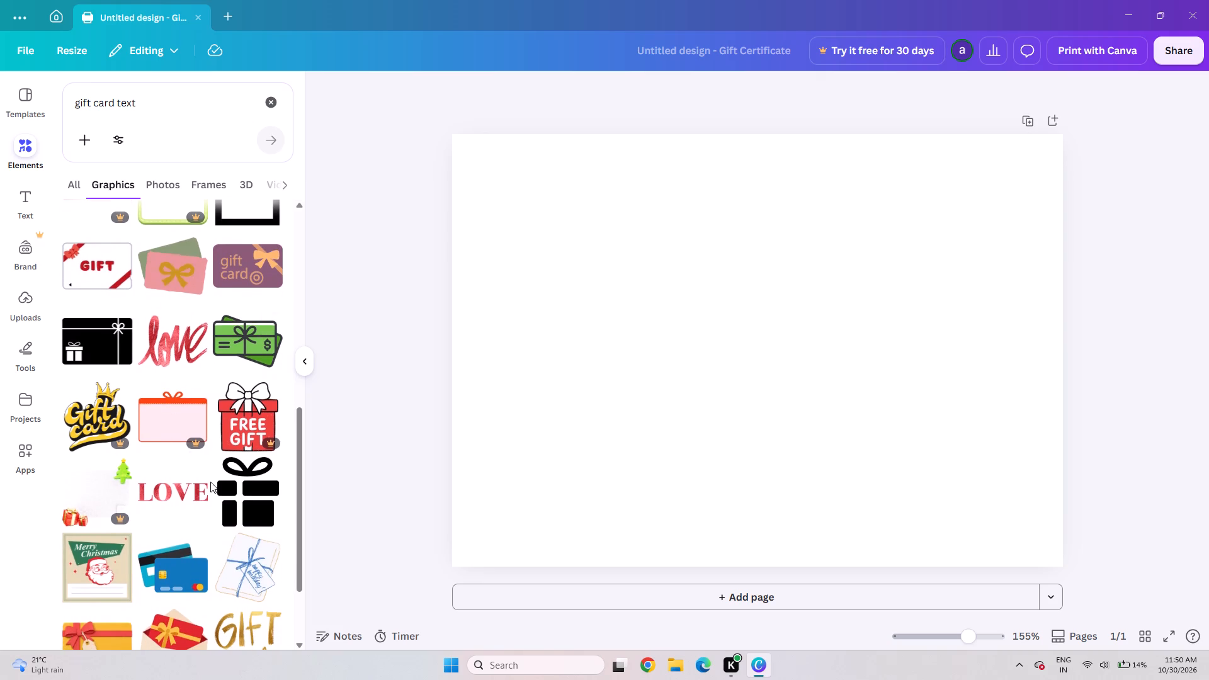
{"action": "scroll", "coordinate": [210, 482], "scroll_direction": "up", "scroll_amount": 1}
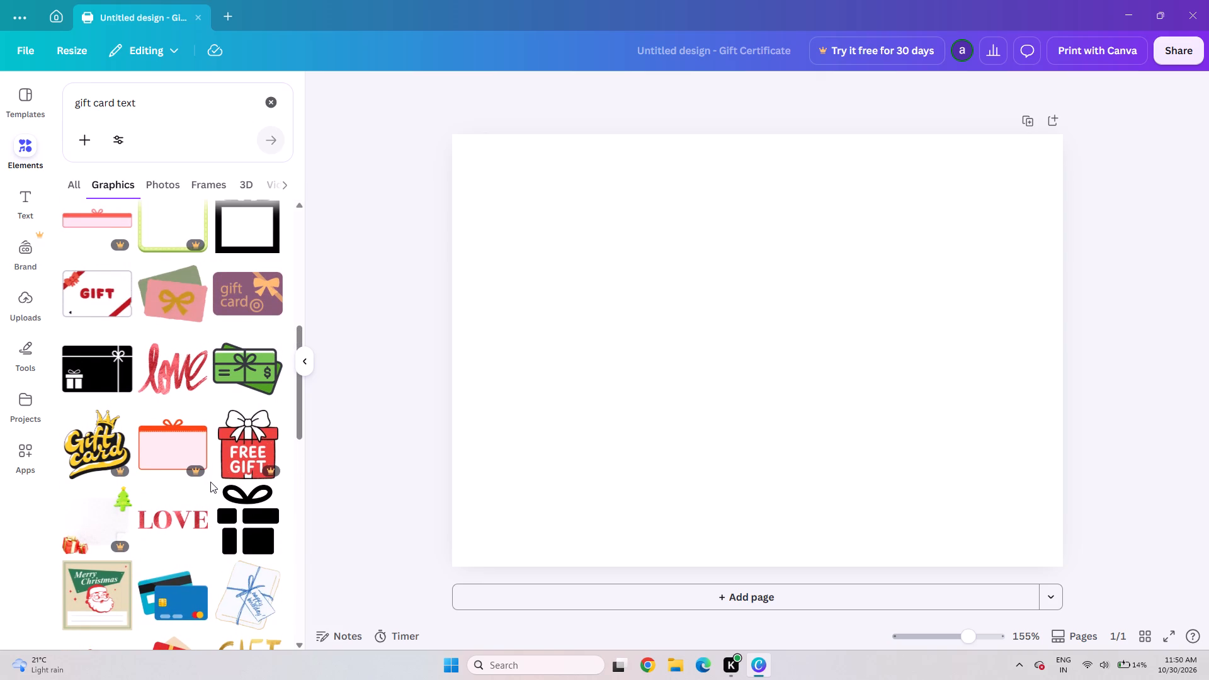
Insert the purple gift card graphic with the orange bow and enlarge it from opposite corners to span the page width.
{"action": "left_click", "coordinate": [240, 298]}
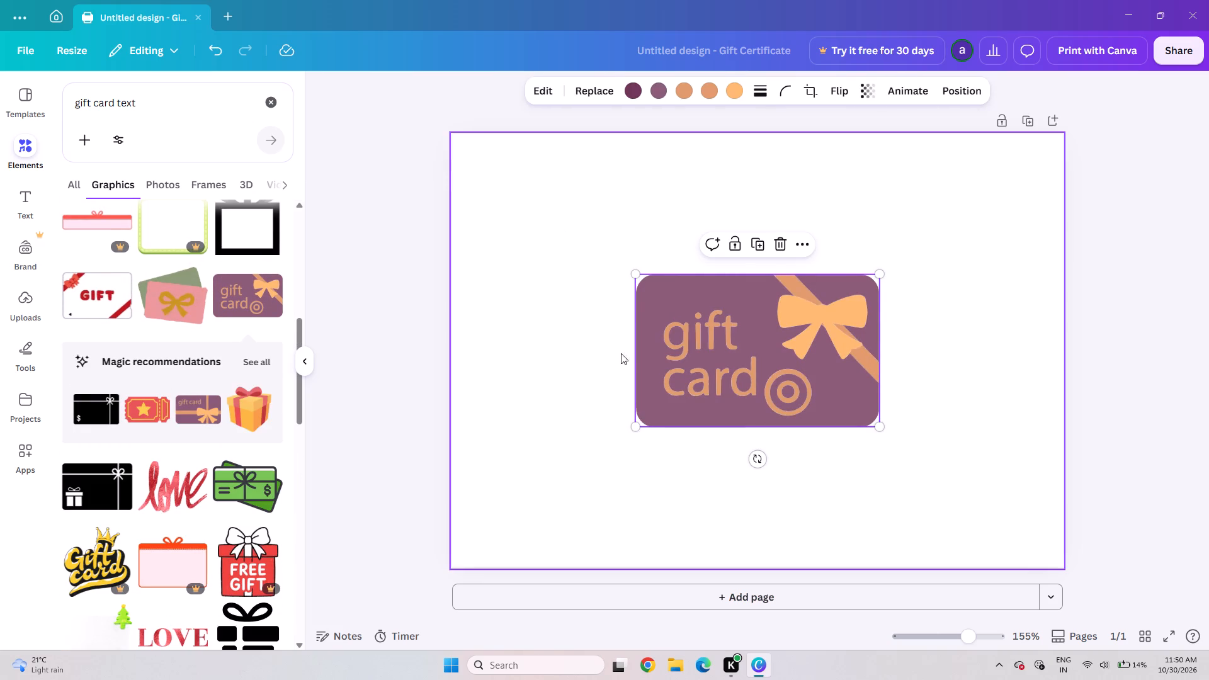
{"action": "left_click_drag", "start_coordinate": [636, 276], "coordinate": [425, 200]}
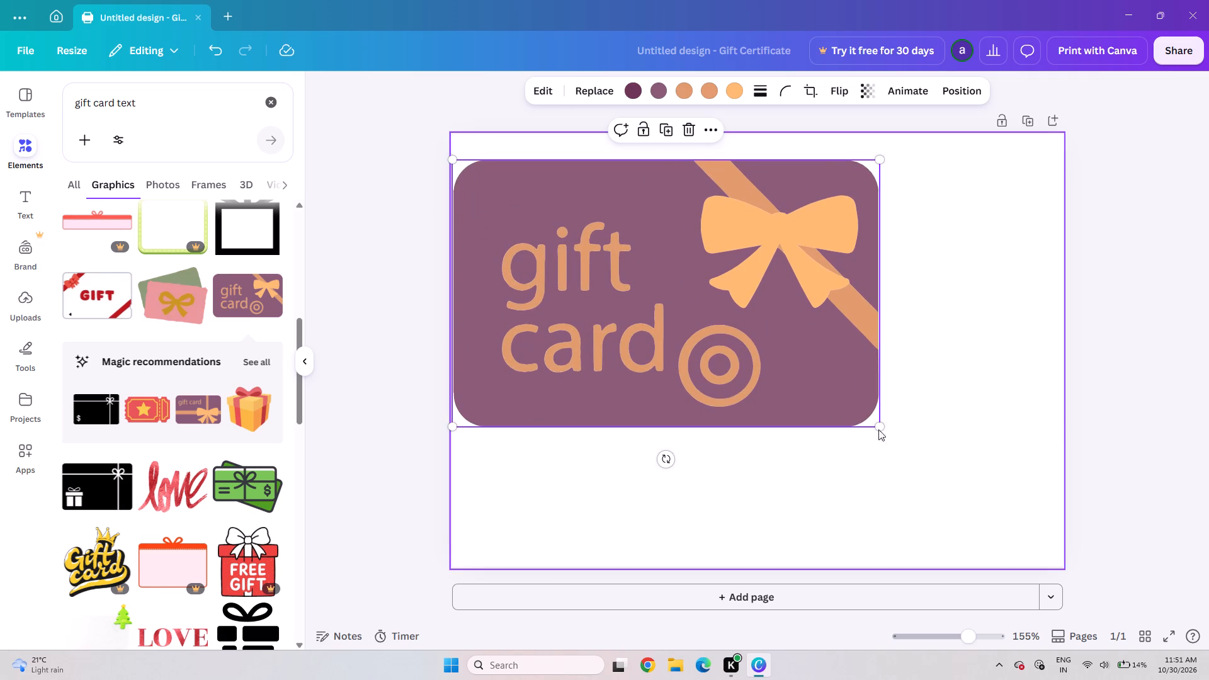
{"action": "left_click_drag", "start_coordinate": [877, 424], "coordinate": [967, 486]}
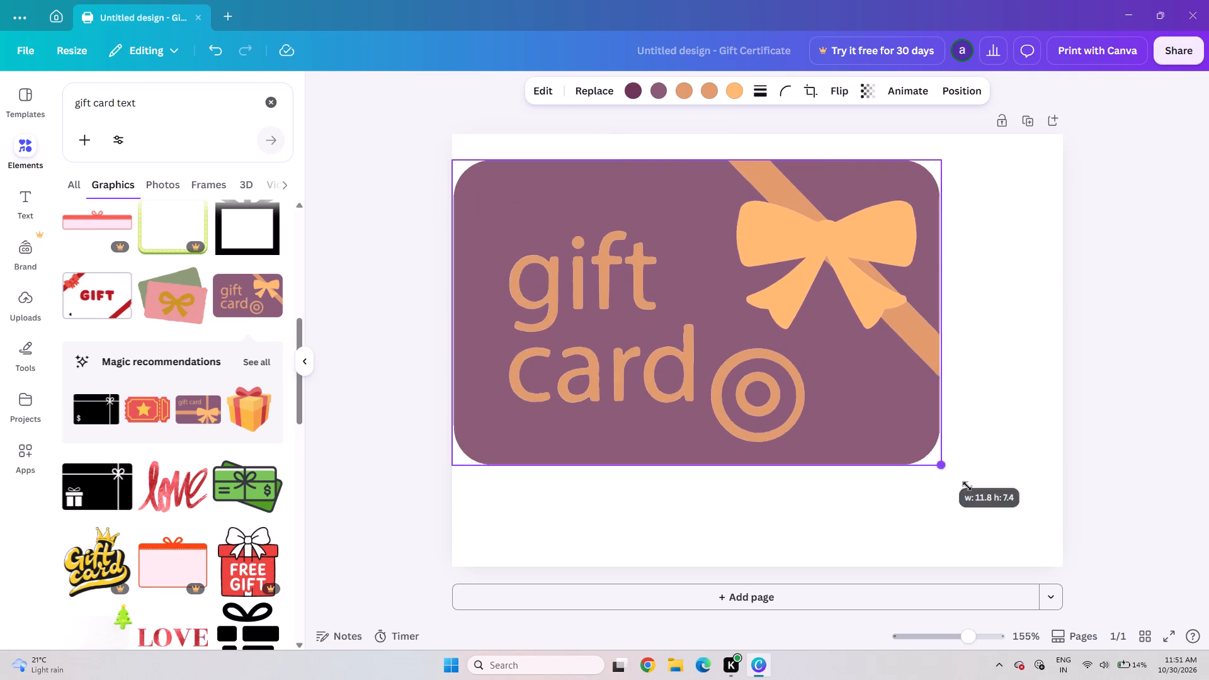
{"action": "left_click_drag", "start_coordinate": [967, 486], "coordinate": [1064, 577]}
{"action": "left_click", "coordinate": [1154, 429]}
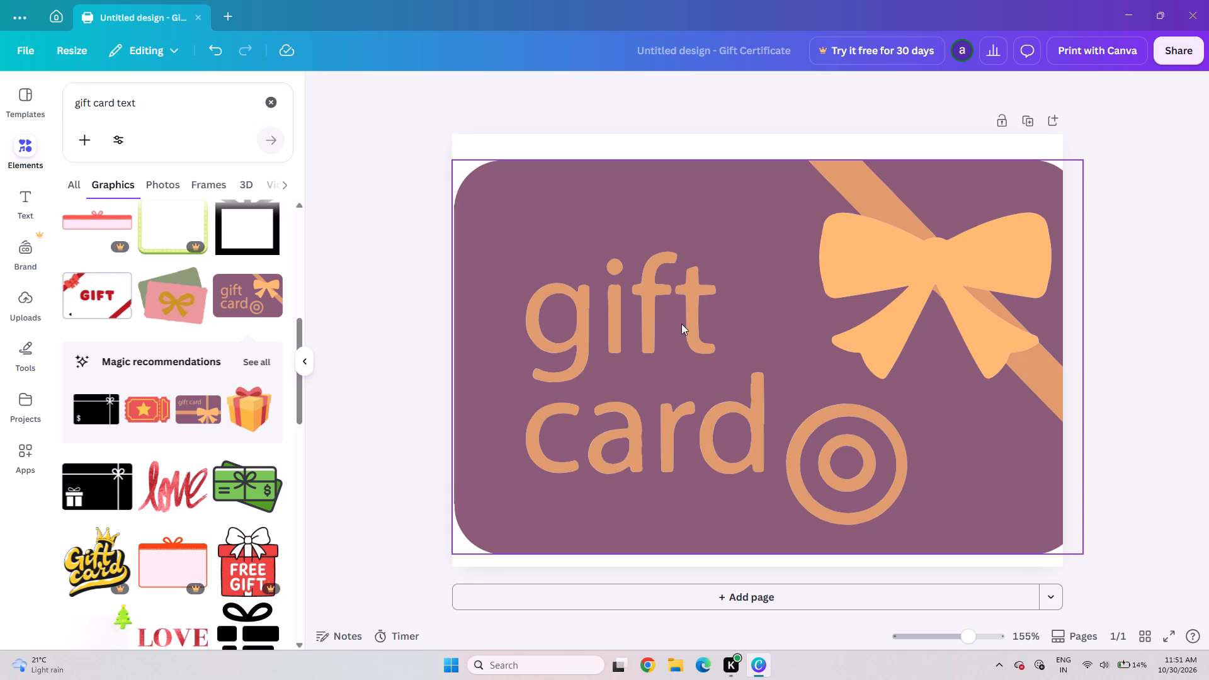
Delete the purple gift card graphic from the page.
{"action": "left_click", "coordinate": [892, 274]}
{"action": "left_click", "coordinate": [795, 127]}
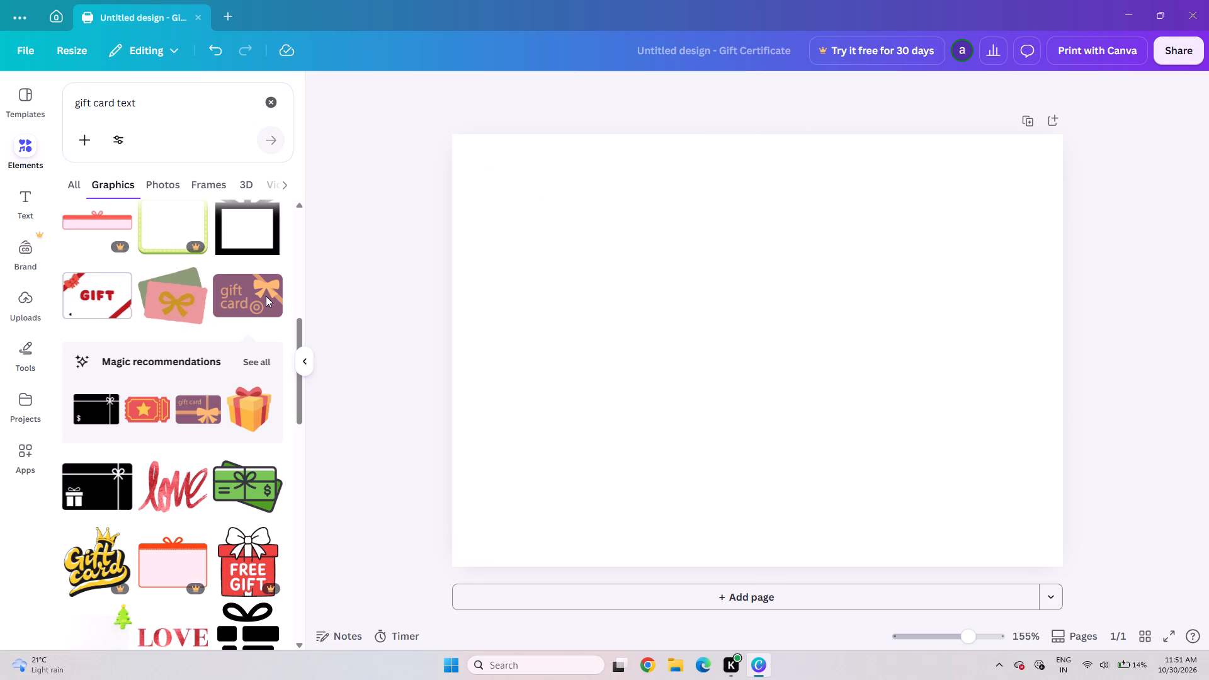
Insert the striped-border "Grateful!" card graphic with the ribbon bow from the gift card graphics results.
{"action": "scroll", "coordinate": [162, 386], "scroll_direction": "down", "scroll_amount": 4}
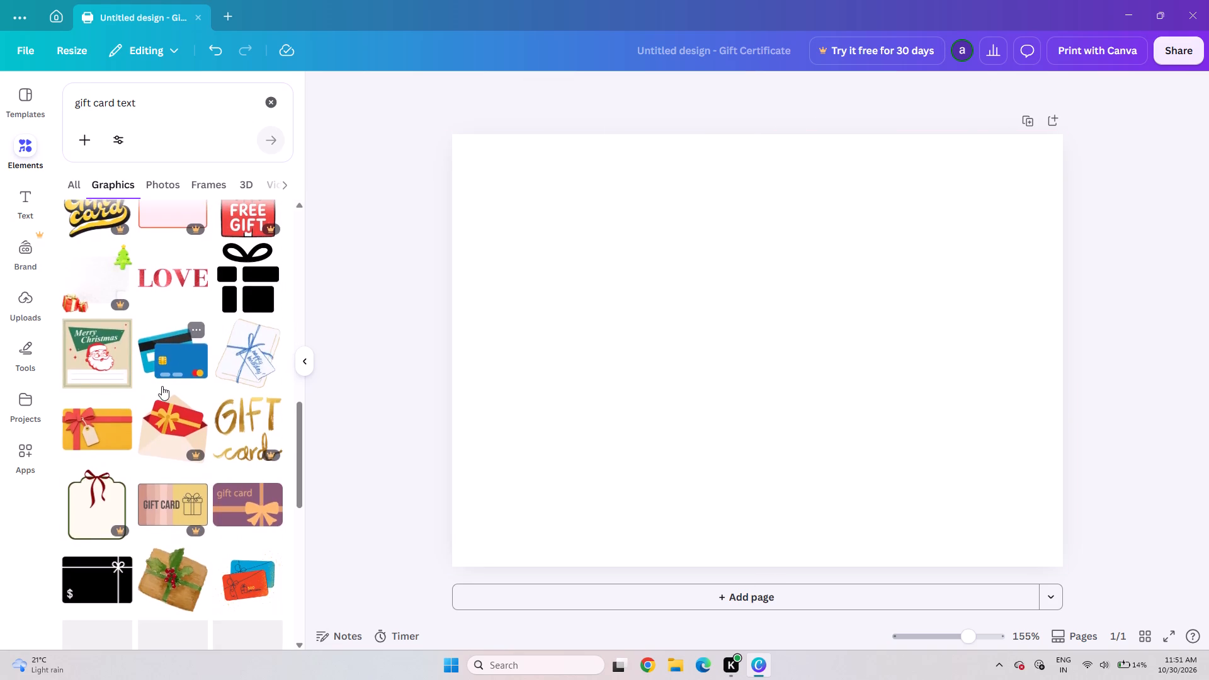
{"action": "scroll", "coordinate": [162, 386], "scroll_direction": "up", "scroll_amount": 14}
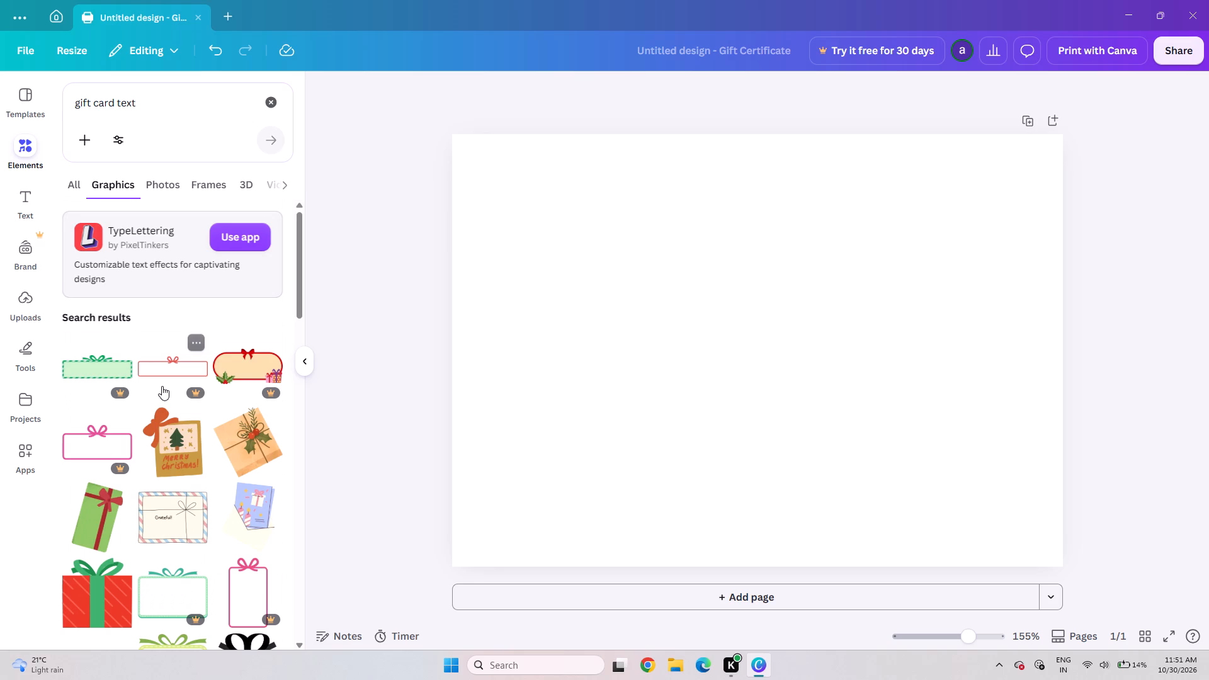
{"action": "left_click", "coordinate": [191, 515]}
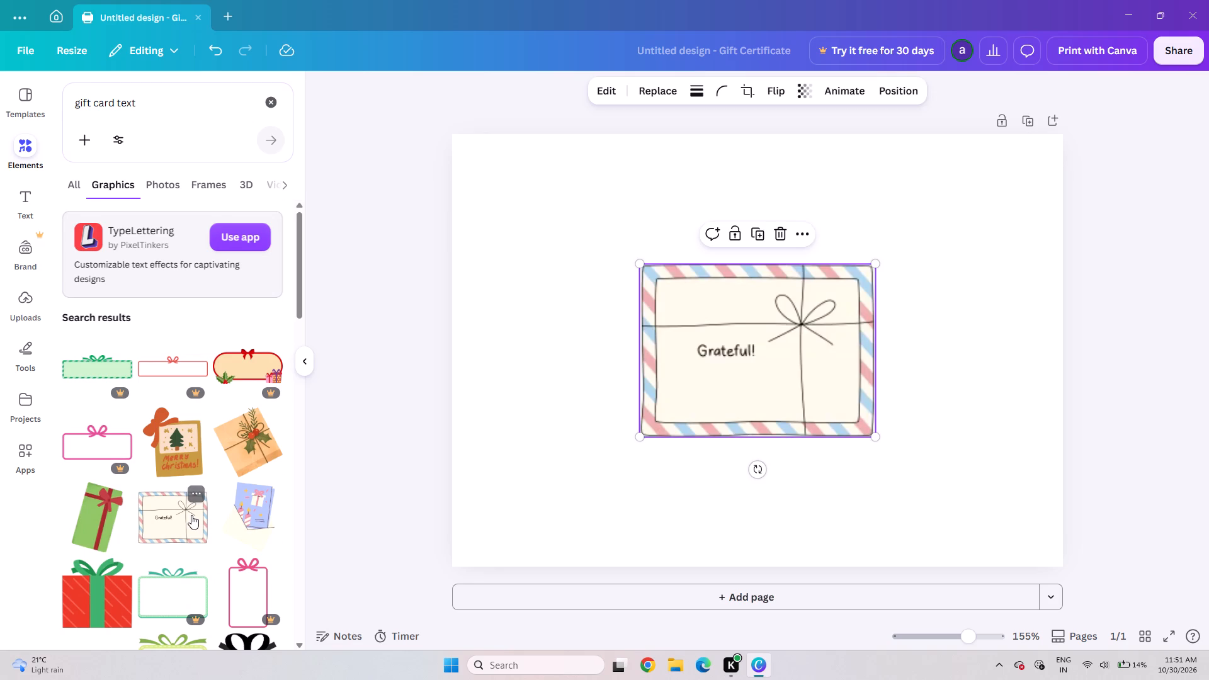
Enlarge the "Grateful!" graphic and align it with the page's upper-left corner so it fills the page height and nearly the full width.
{"action": "left_click_drag", "start_coordinate": [640, 266], "coordinate": [540, 226]}
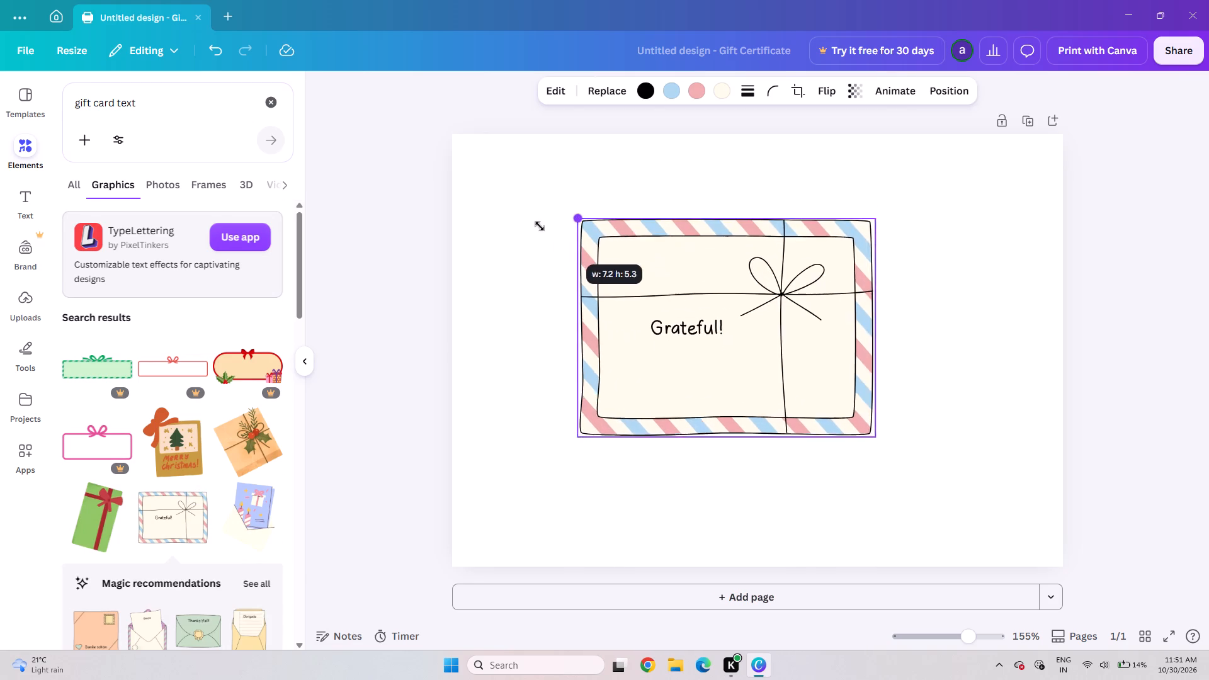
{"action": "left_click_drag", "start_coordinate": [540, 226], "coordinate": [424, 138]}
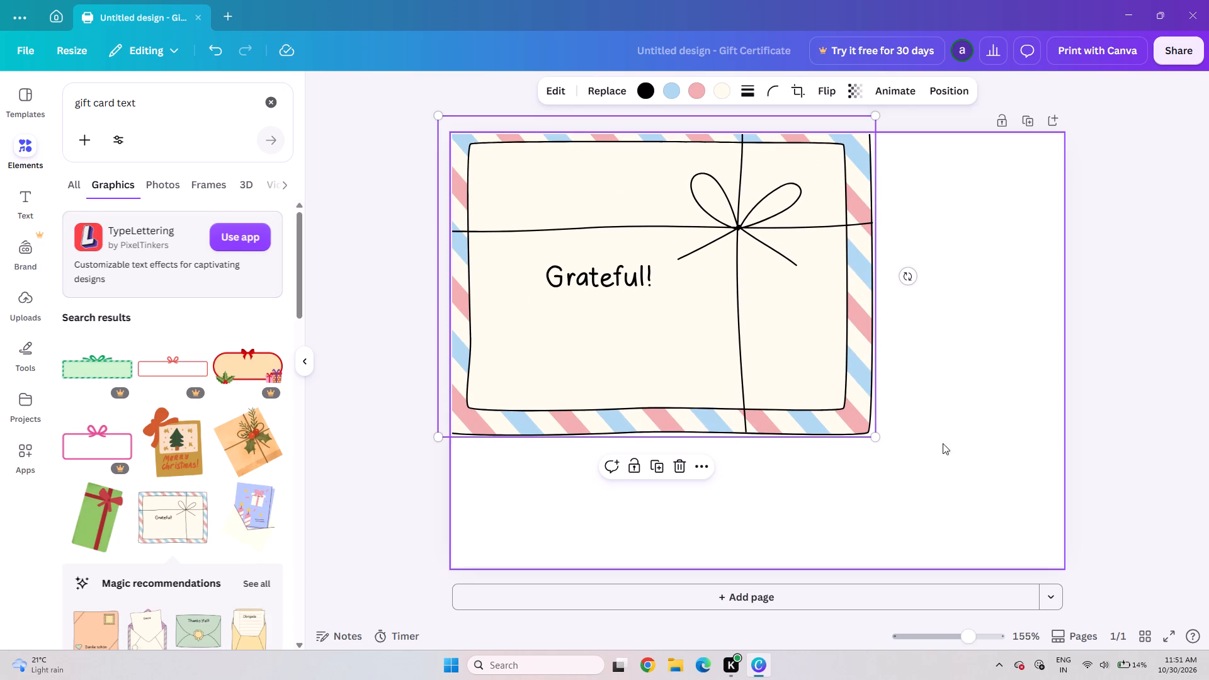
{"action": "left_click_drag", "start_coordinate": [765, 333], "coordinate": [769, 356]}
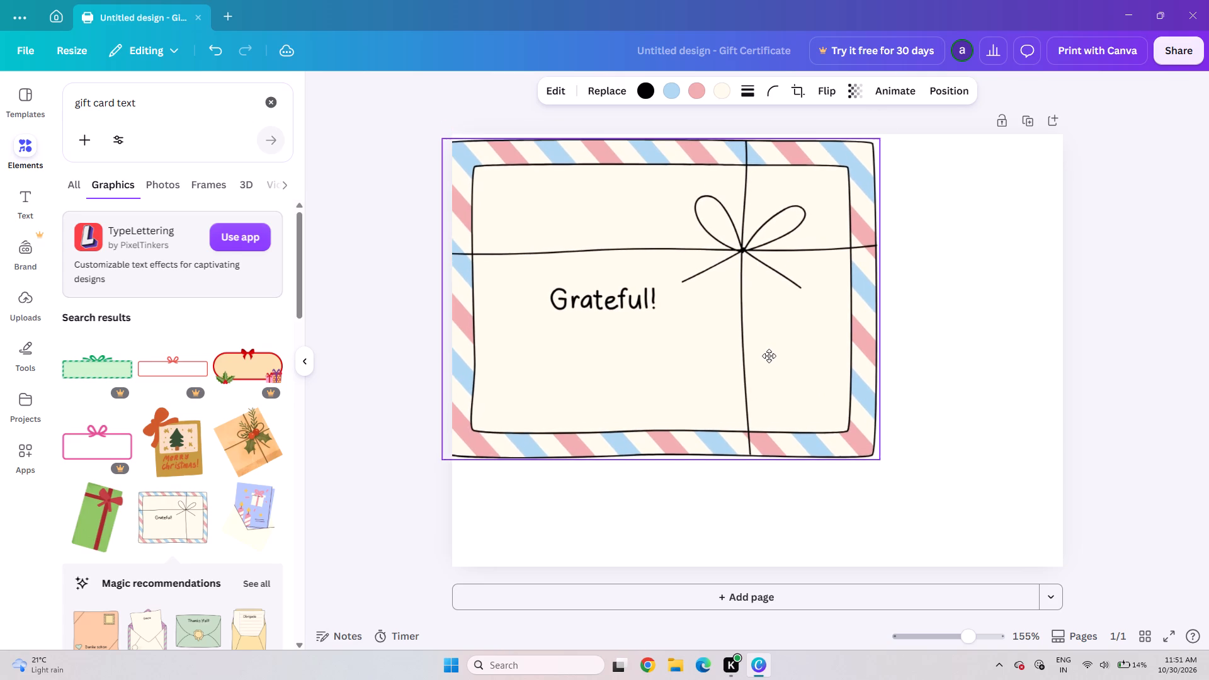
{"action": "left_click_drag", "start_coordinate": [769, 356], "coordinate": [778, 351]}
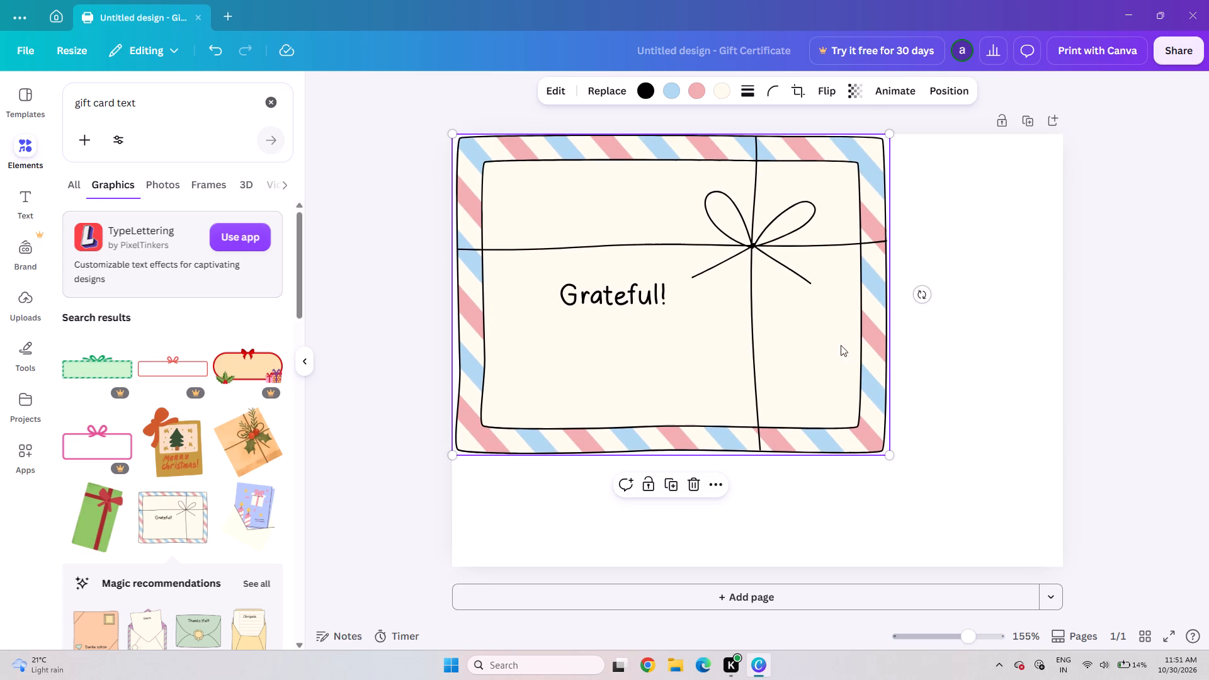
{"action": "left_click_drag", "start_coordinate": [892, 454], "coordinate": [1014, 502]}
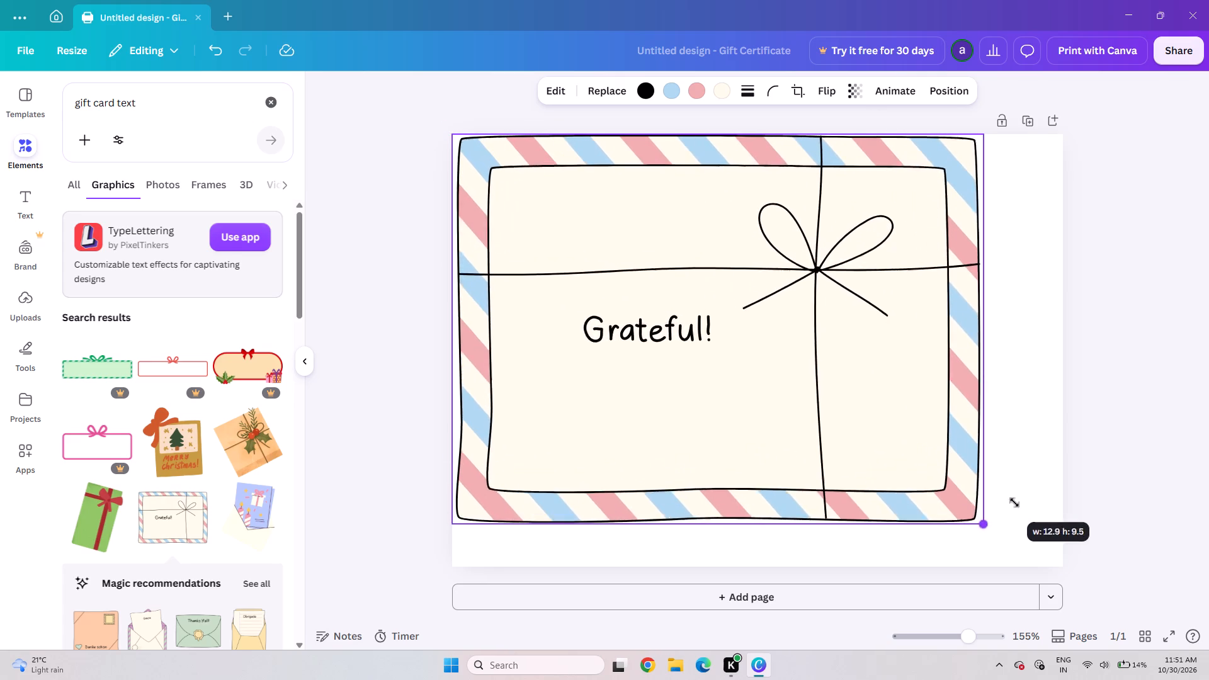
{"action": "left_click_drag", "start_coordinate": [1014, 502], "coordinate": [1071, 535]}
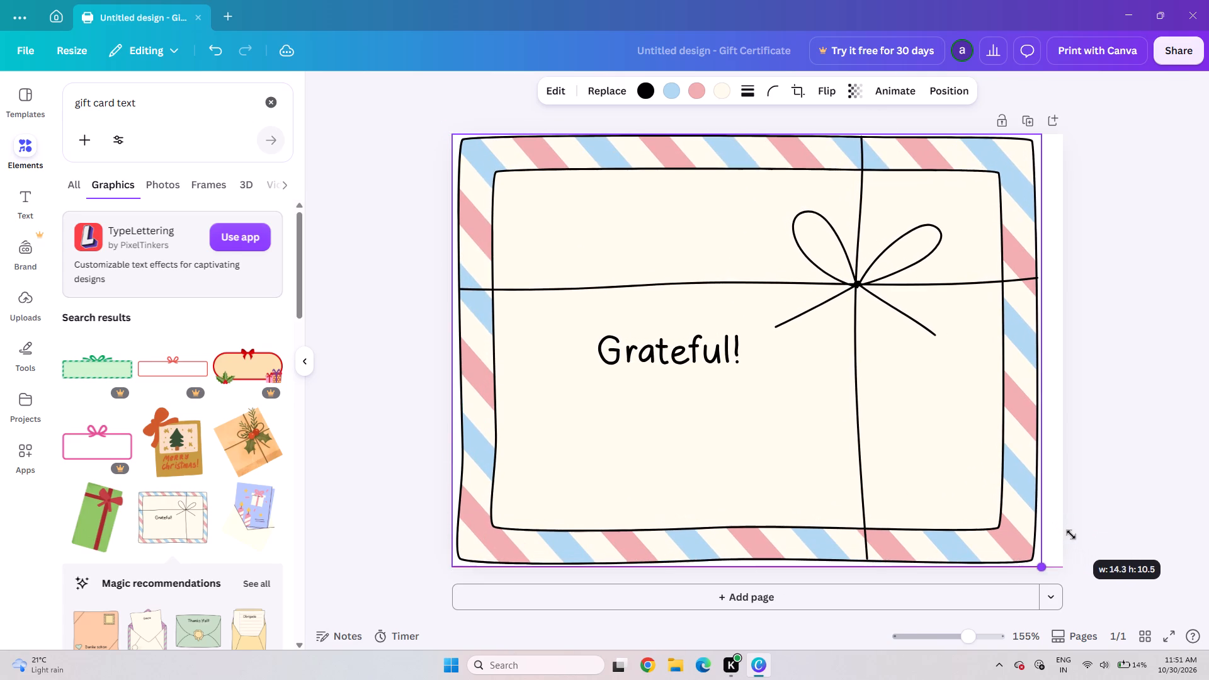
{"action": "left_click_drag", "start_coordinate": [1071, 535], "coordinate": [1072, 535]}
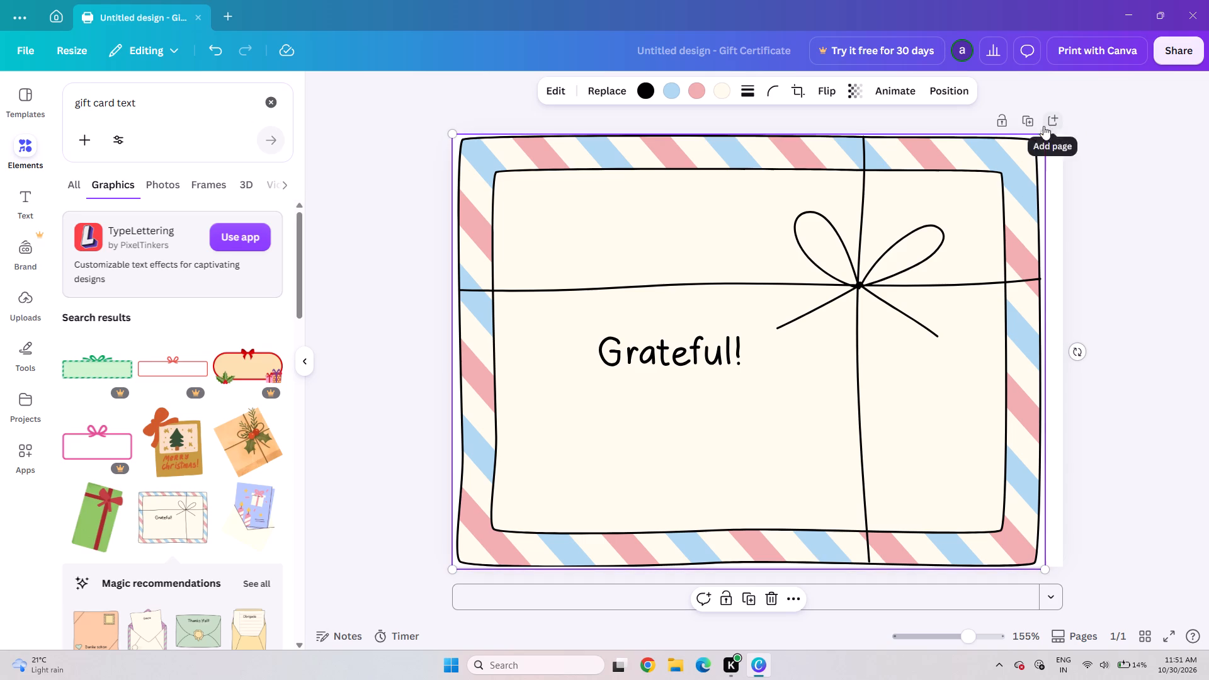
{"action": "left_click", "coordinate": [1052, 133]}
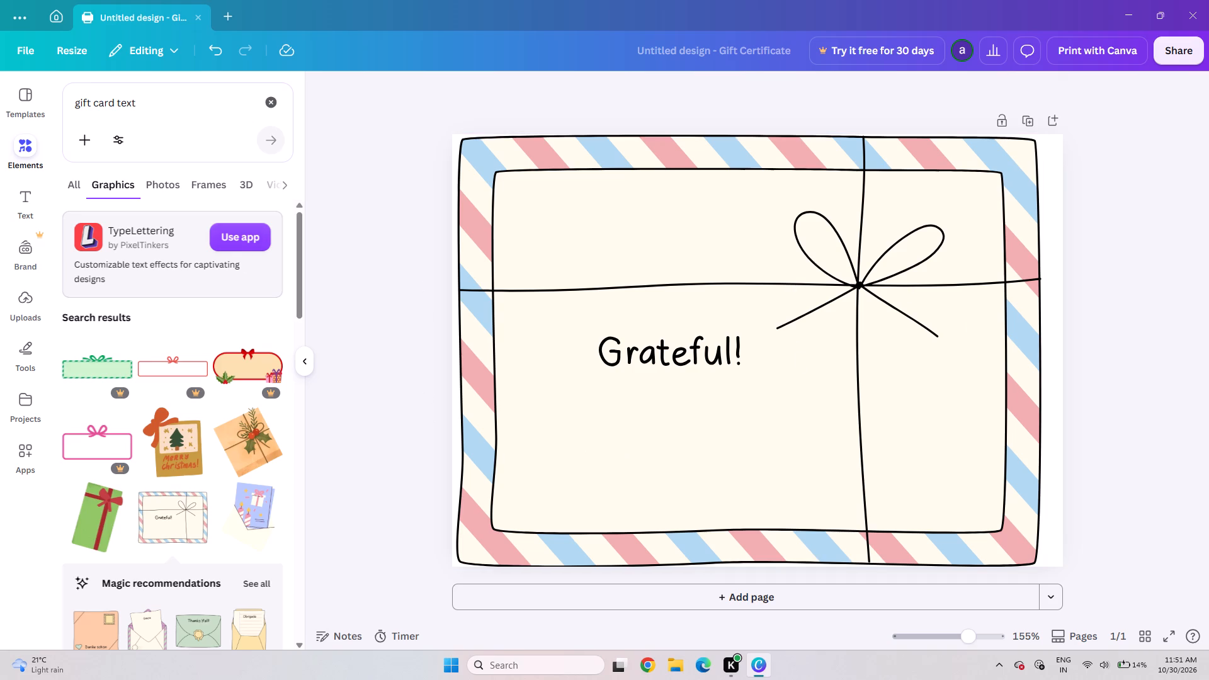
Add a text box and place it above the word "Grateful!", in the card's upper-left section.
{"action": "left_click", "coordinate": [30, 190]}
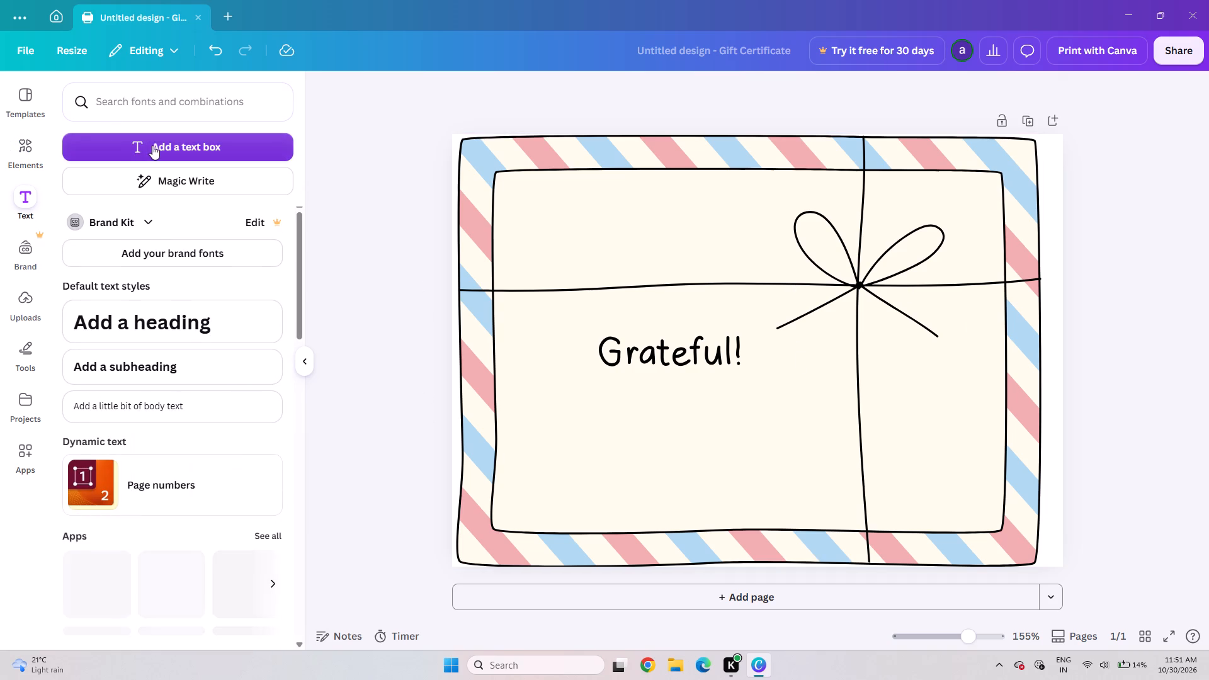
{"action": "left_click", "coordinate": [154, 144]}
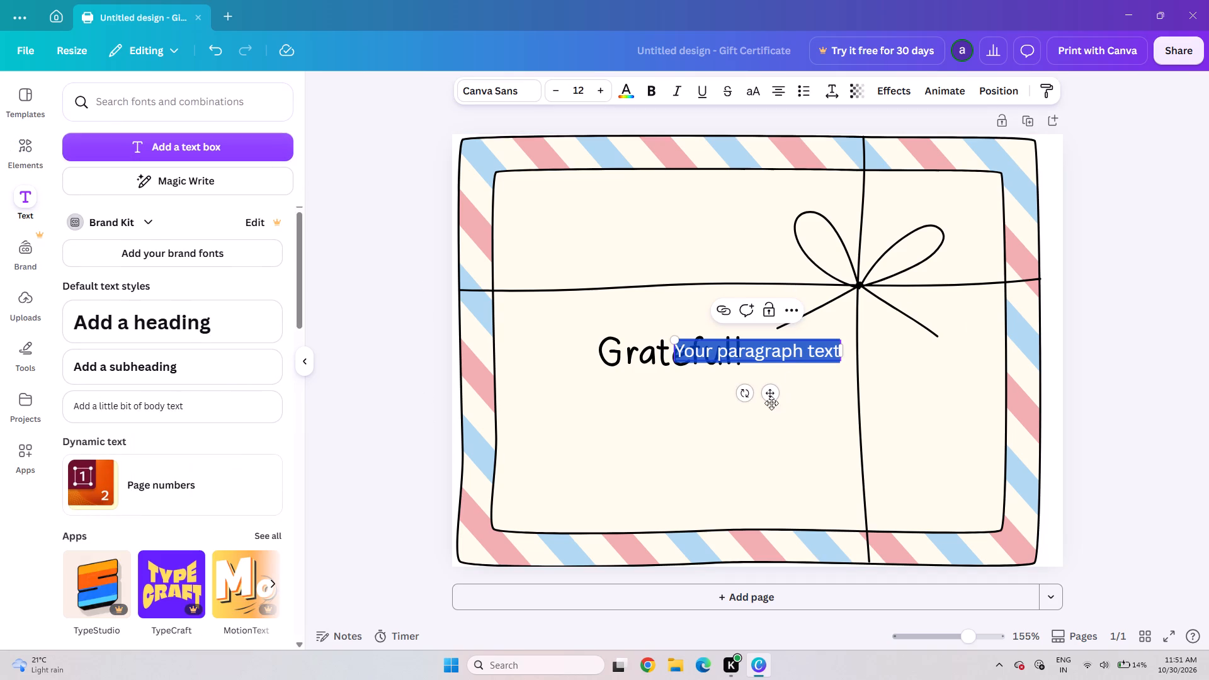
{"action": "left_click_drag", "start_coordinate": [769, 393], "coordinate": [701, 319]}
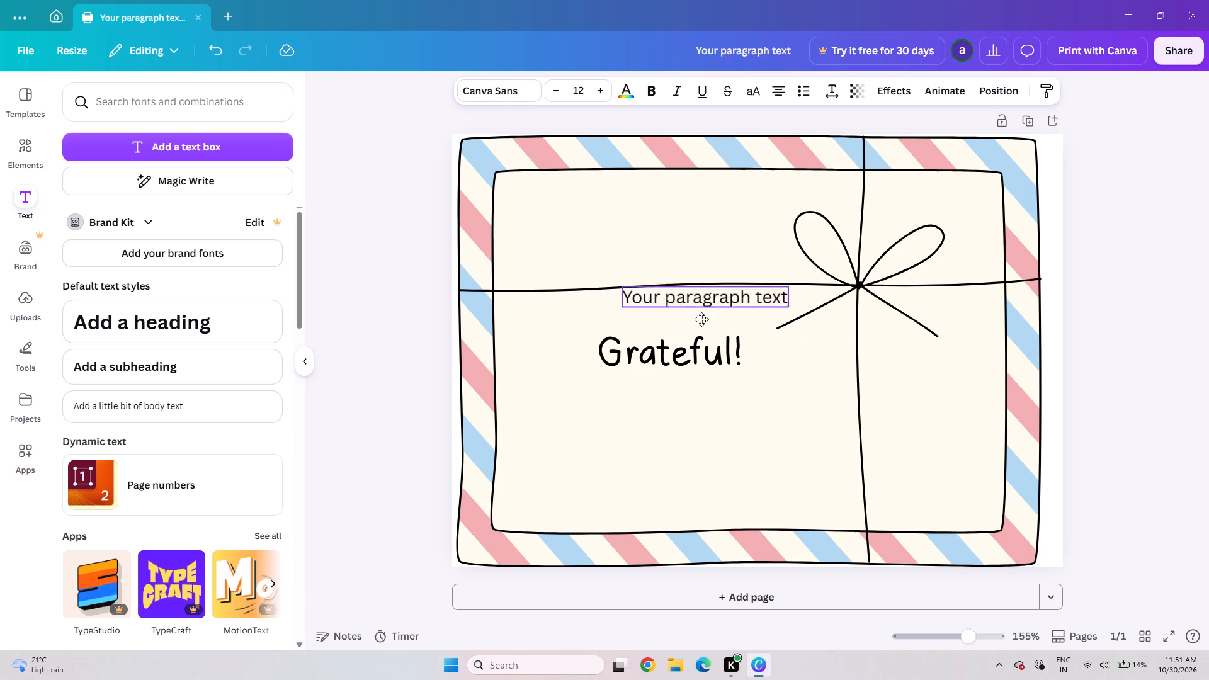
{"action": "left_click_drag", "start_coordinate": [701, 319], "coordinate": [664, 258]}
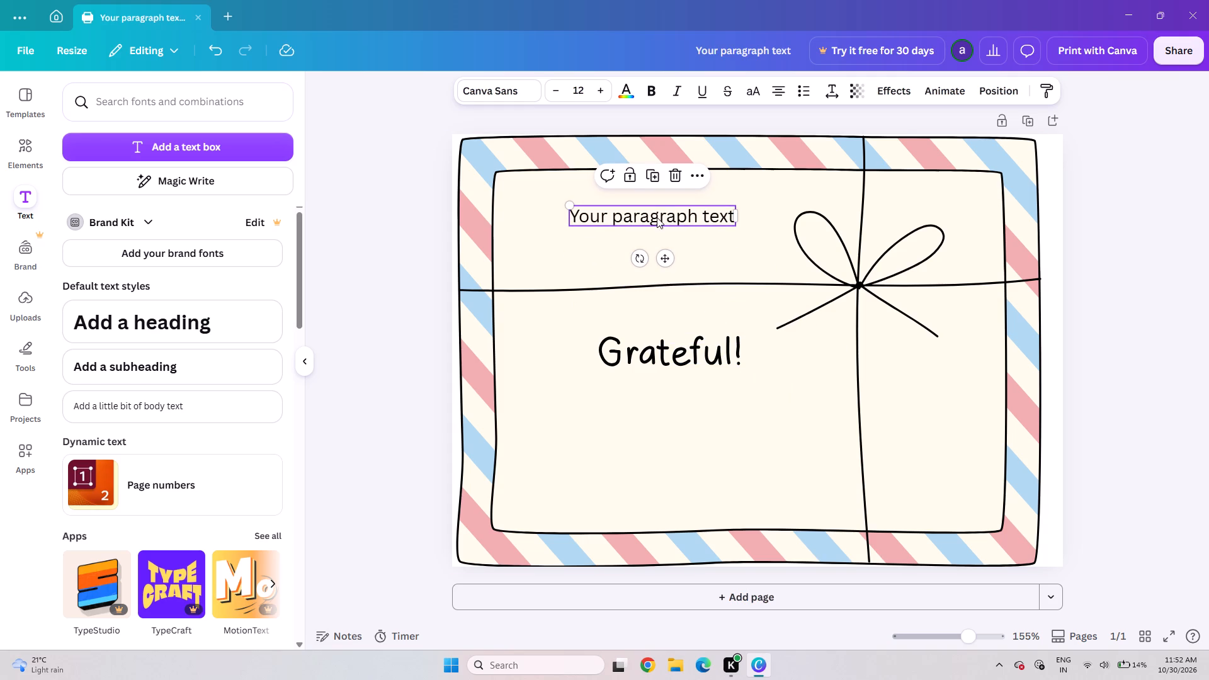
Replace the new text box's placeholder text with "GIFT CARD" in capitals.
{"action": "triple_click", "coordinate": [657, 217]}
{"action": "key", "text": "BackSpace"}
{"action": "type", "text": "gift card"}
{"action": "key", "text": "BackSpace"}
{"action": "key", "text": "BackSpace"}
{"action": "key", "text": "BackSpace"}
{"action": "key", "text": "BackSpace"}
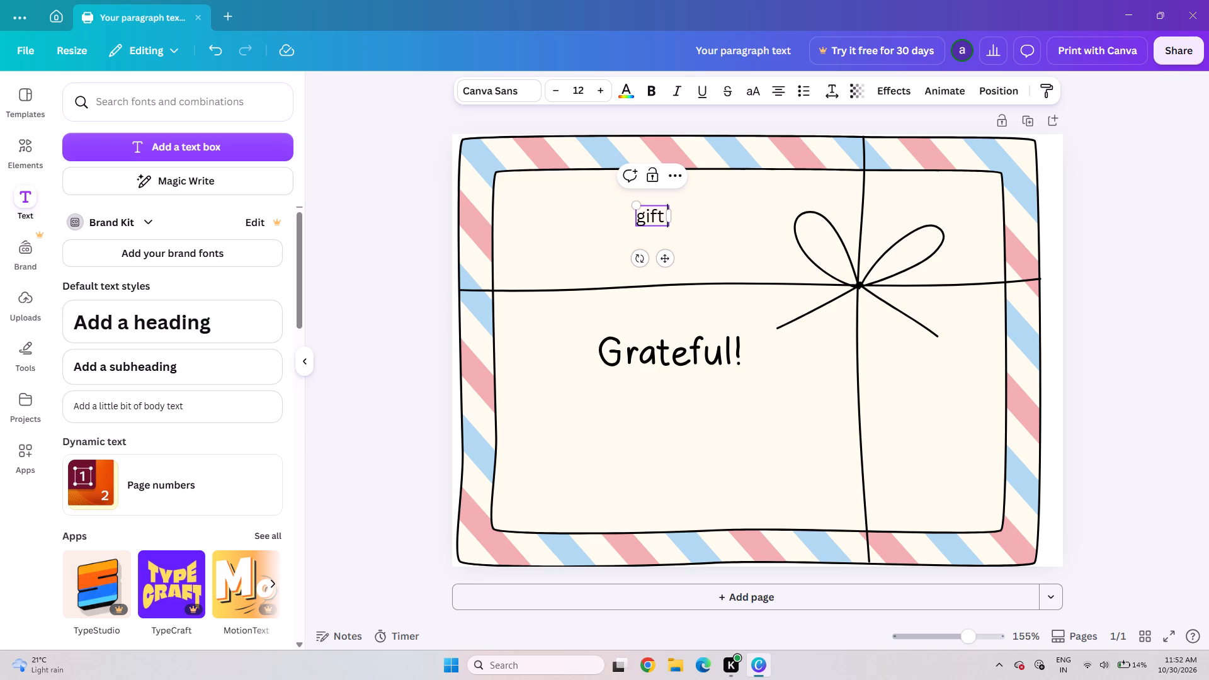
{"action": "key", "text": "BackSpace"}
{"action": "key", "text": "BackSpace"}
{"action": "key", "text": "BackSpace"}
{"action": "key", "text": "BackSpace"}
{"action": "key", "text": "BackSpace"}
{"action": "key", "text": "g"}
{"action": "type", "text": "ift"}
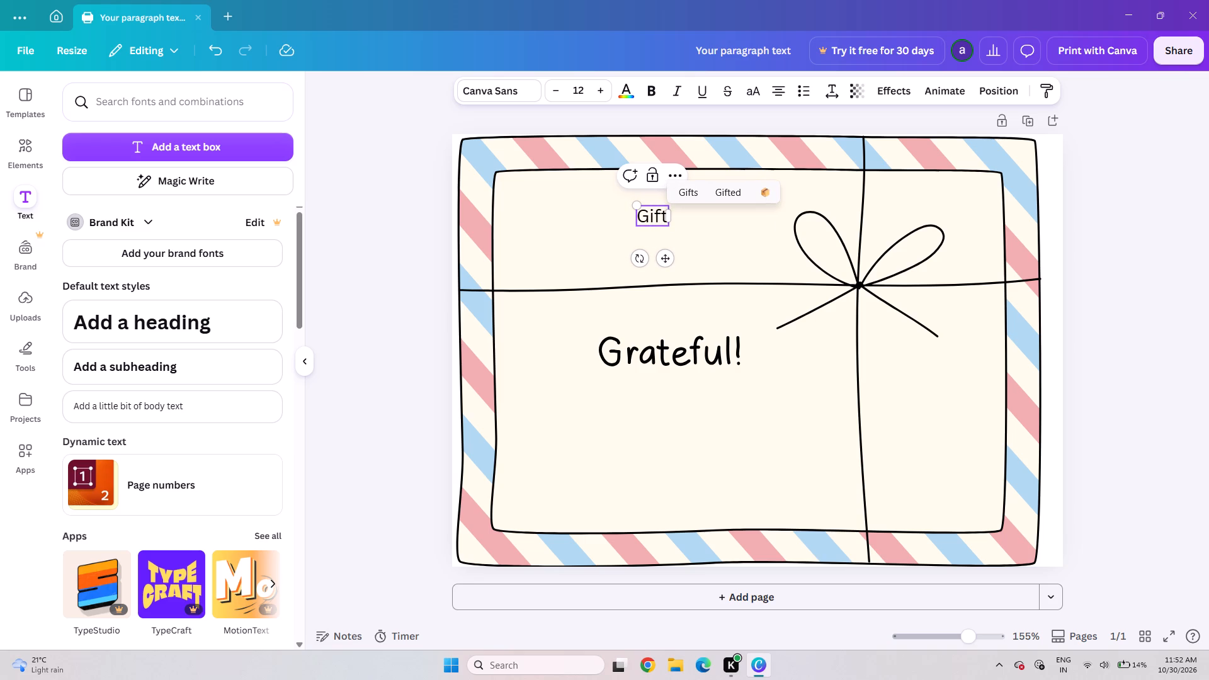
{"action": "key", "text": "BackSpace"}
{"action": "key", "text": "BackSpace"}
{"action": "key", "text": "BackSpace"}
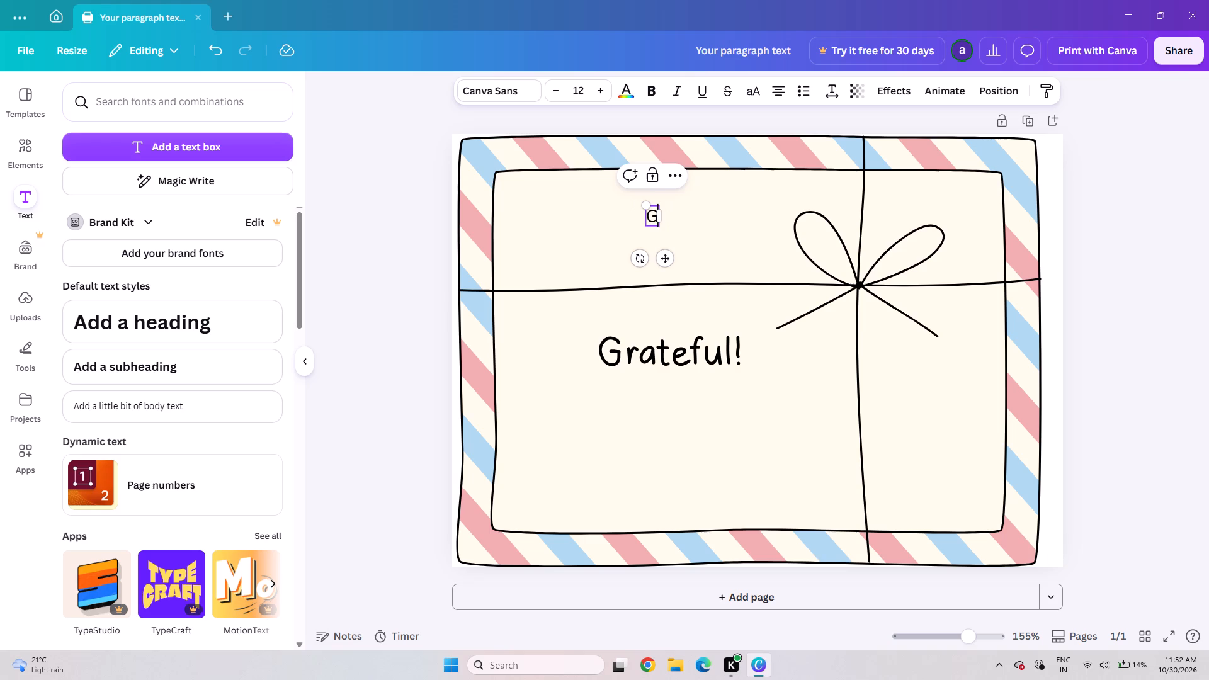
{"action": "type", "text": "IFT"}
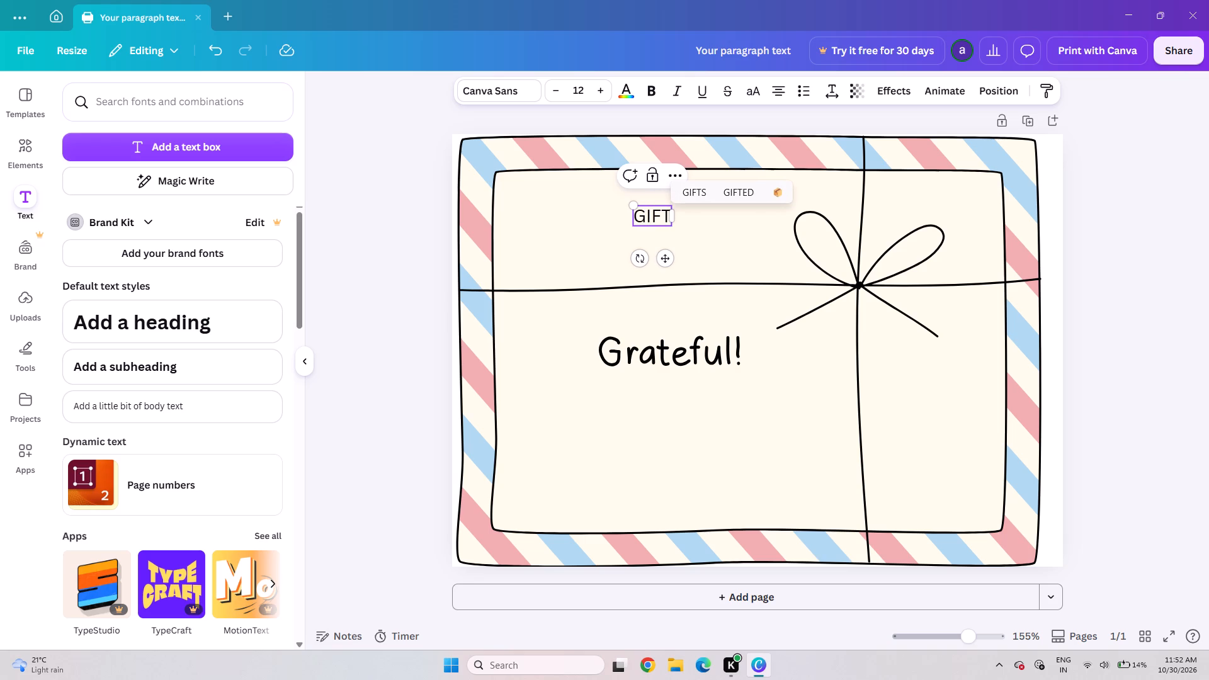
{"action": "key", "text": "space"}
{"action": "type", "text": "CARD"}
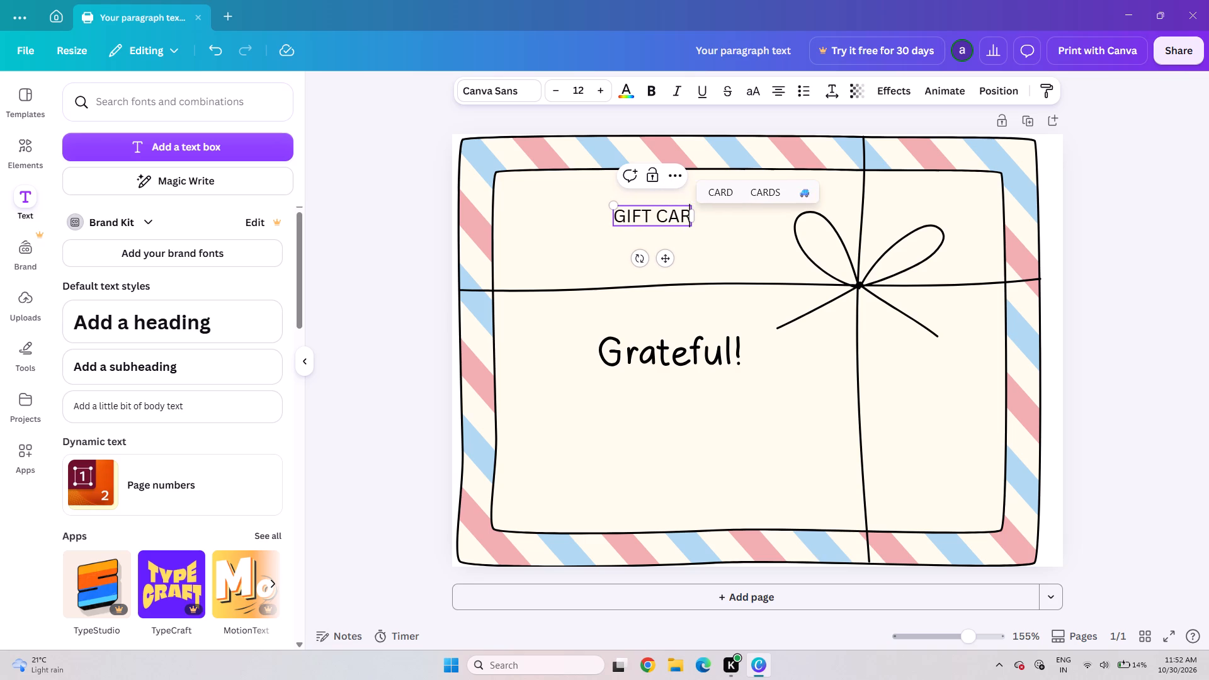
{"action": "key", "text": "space"}
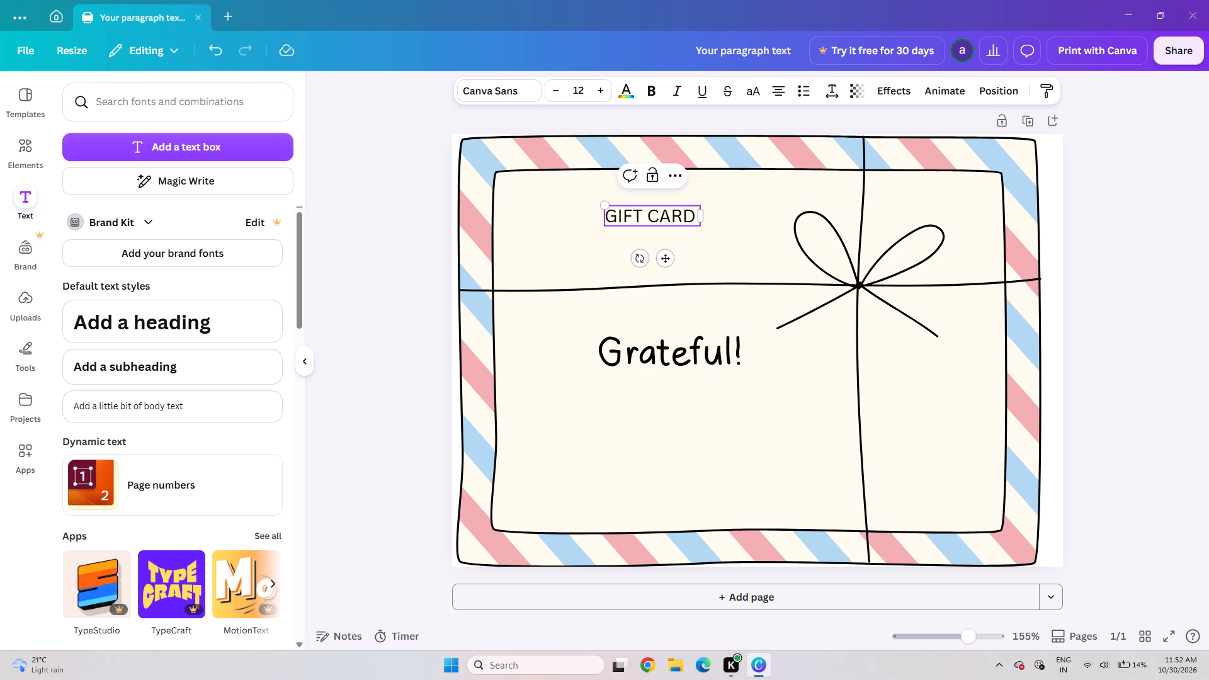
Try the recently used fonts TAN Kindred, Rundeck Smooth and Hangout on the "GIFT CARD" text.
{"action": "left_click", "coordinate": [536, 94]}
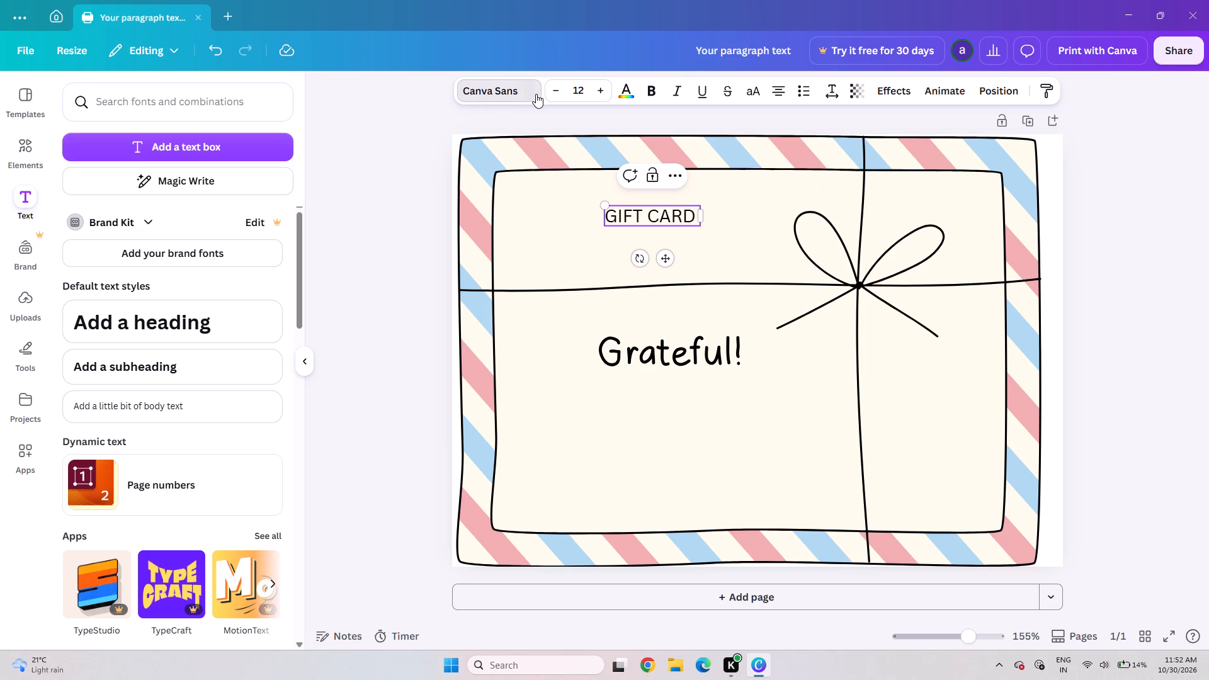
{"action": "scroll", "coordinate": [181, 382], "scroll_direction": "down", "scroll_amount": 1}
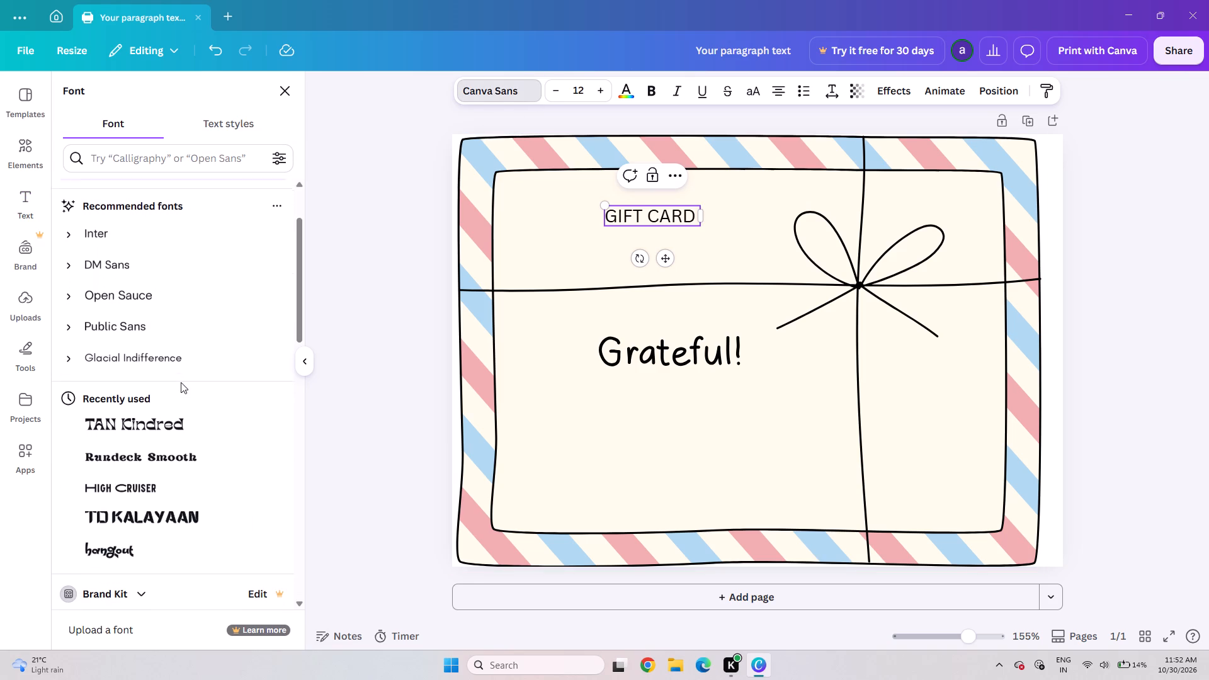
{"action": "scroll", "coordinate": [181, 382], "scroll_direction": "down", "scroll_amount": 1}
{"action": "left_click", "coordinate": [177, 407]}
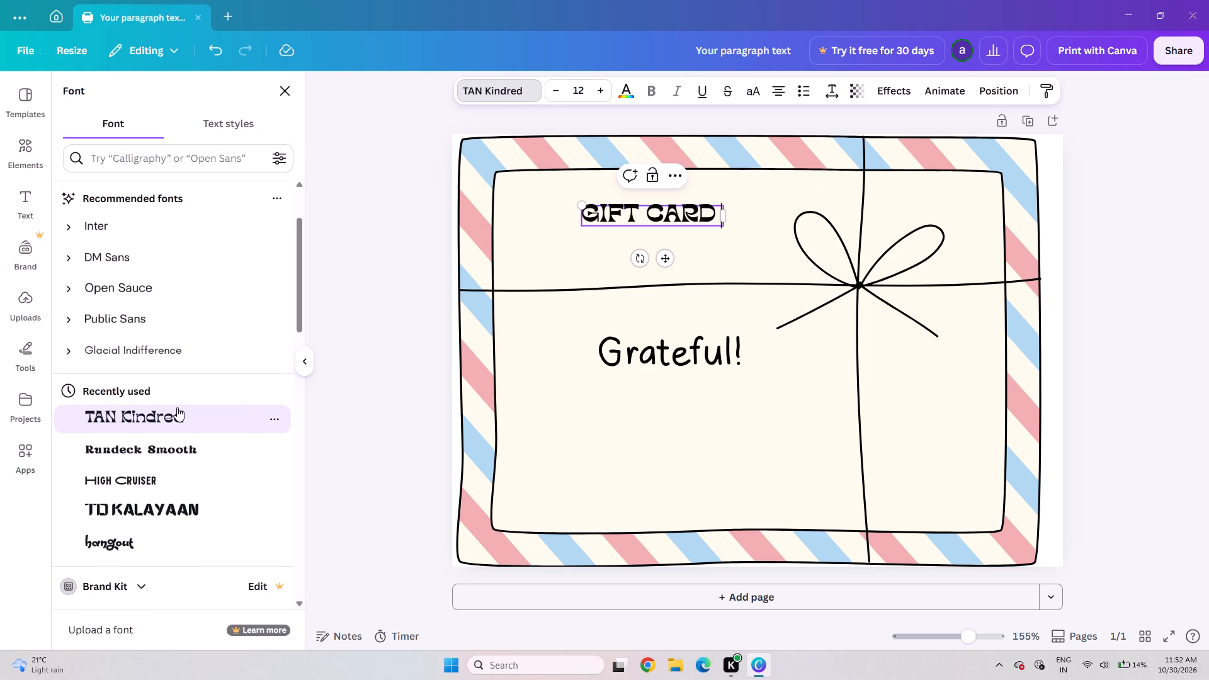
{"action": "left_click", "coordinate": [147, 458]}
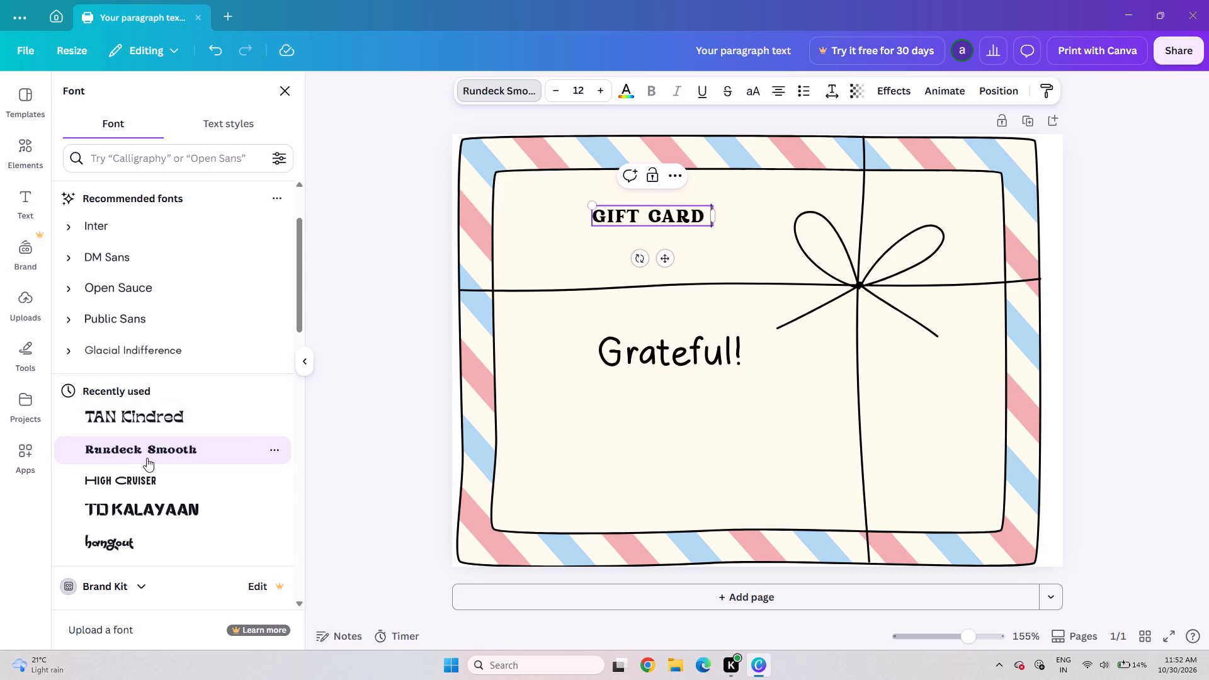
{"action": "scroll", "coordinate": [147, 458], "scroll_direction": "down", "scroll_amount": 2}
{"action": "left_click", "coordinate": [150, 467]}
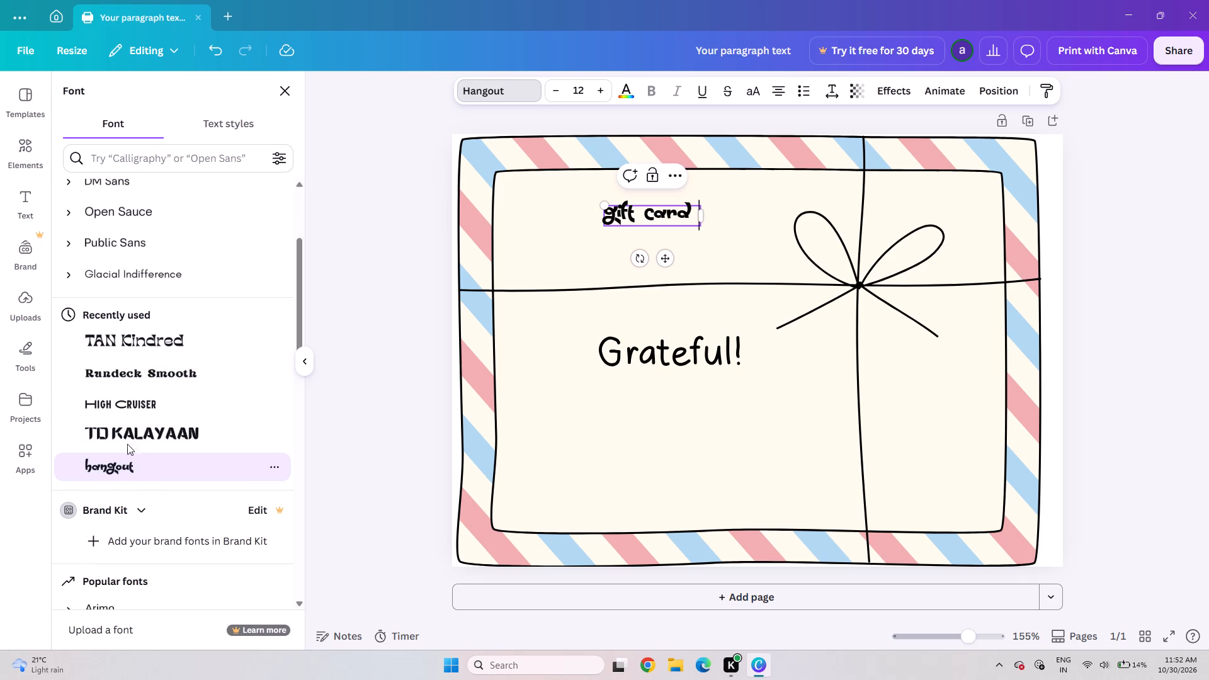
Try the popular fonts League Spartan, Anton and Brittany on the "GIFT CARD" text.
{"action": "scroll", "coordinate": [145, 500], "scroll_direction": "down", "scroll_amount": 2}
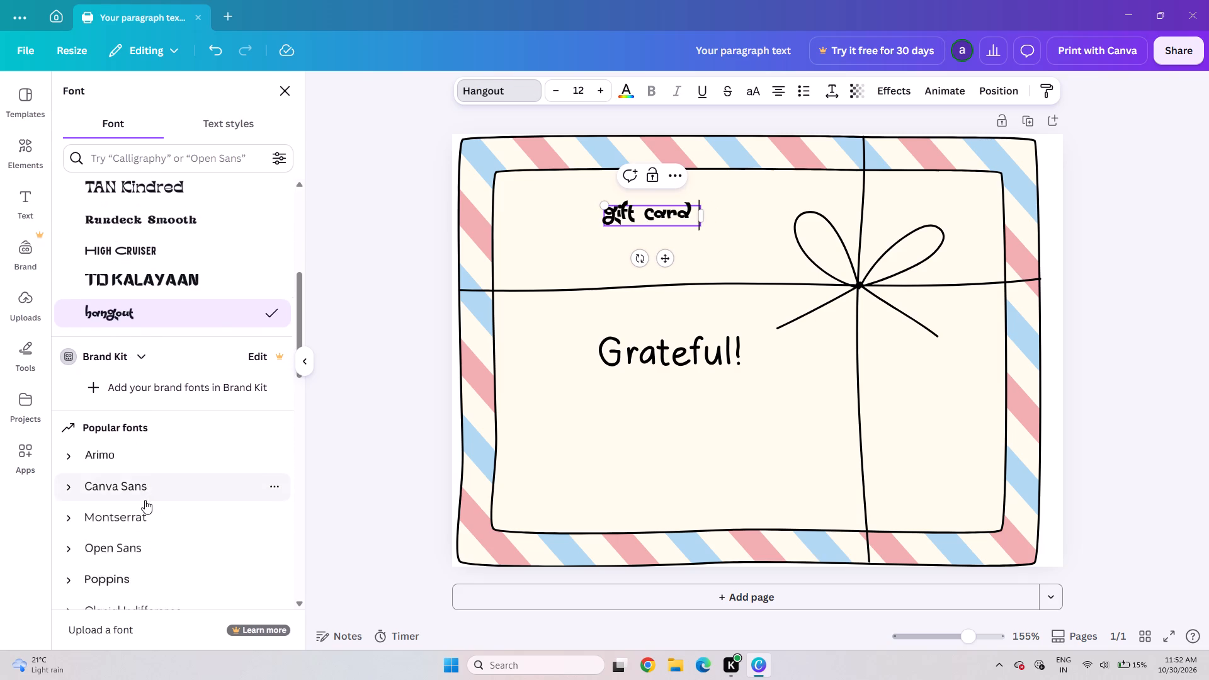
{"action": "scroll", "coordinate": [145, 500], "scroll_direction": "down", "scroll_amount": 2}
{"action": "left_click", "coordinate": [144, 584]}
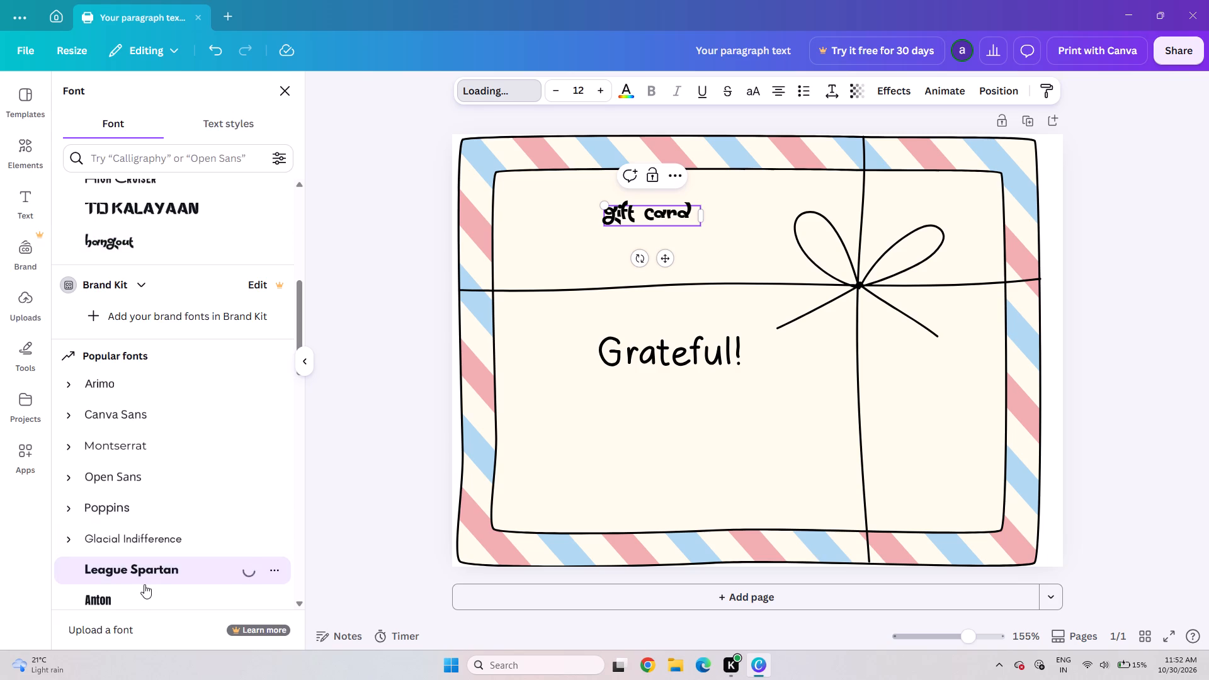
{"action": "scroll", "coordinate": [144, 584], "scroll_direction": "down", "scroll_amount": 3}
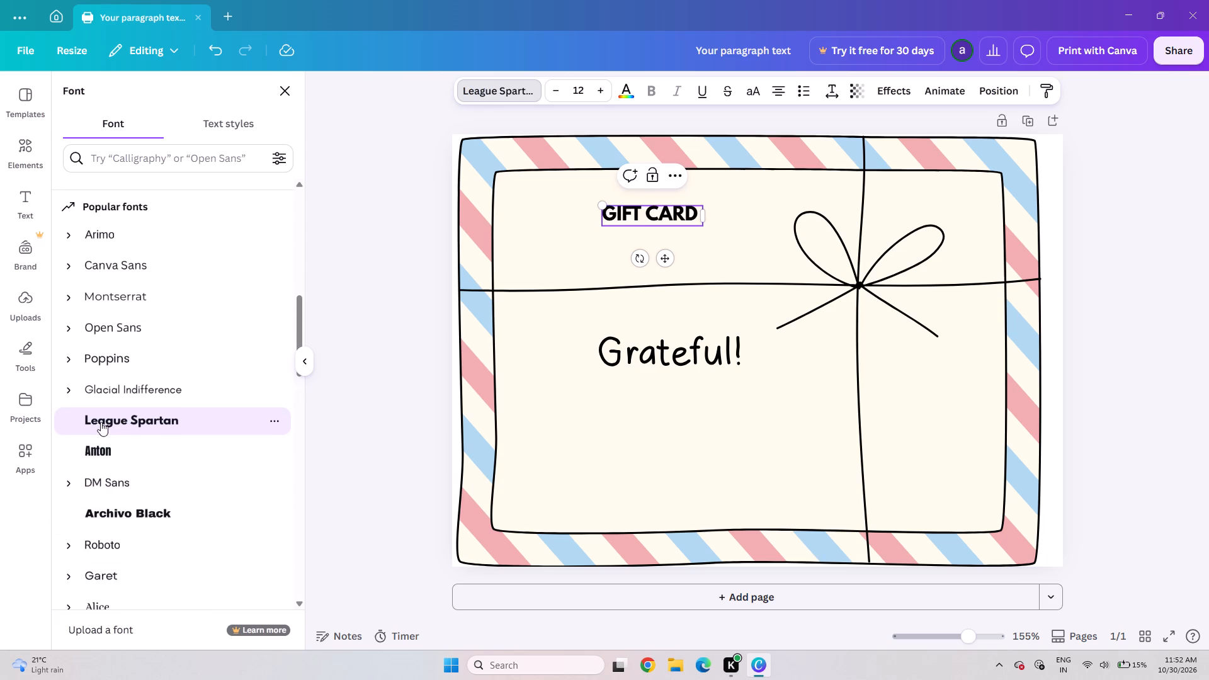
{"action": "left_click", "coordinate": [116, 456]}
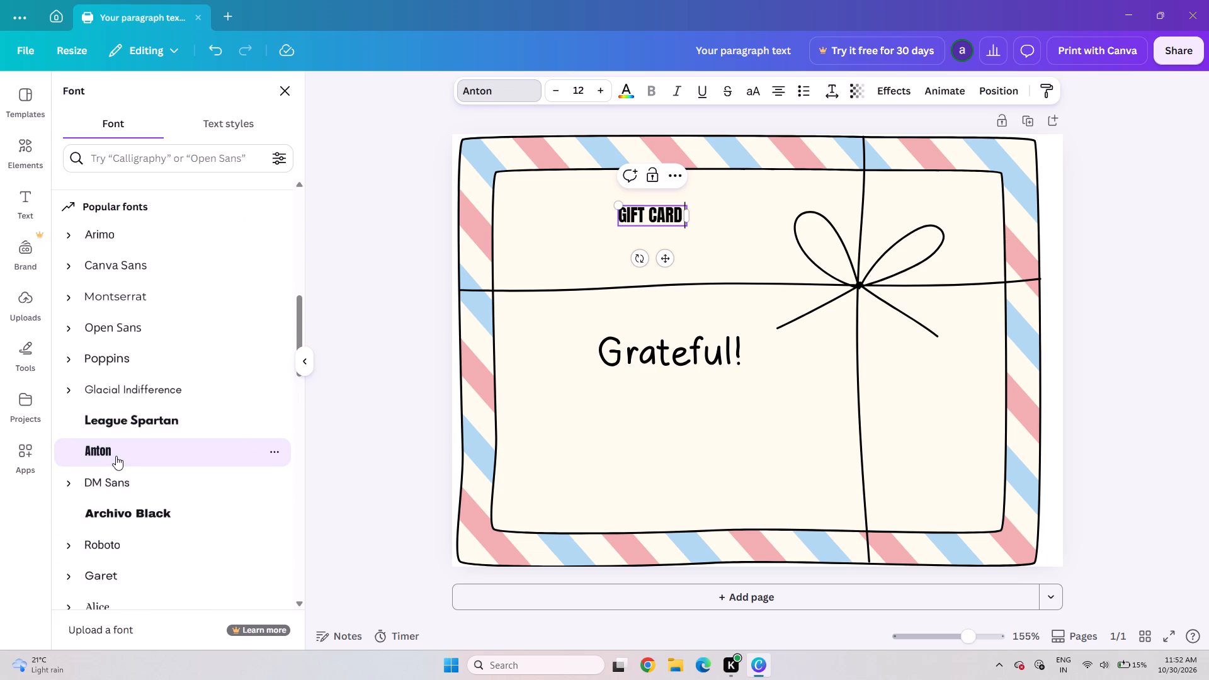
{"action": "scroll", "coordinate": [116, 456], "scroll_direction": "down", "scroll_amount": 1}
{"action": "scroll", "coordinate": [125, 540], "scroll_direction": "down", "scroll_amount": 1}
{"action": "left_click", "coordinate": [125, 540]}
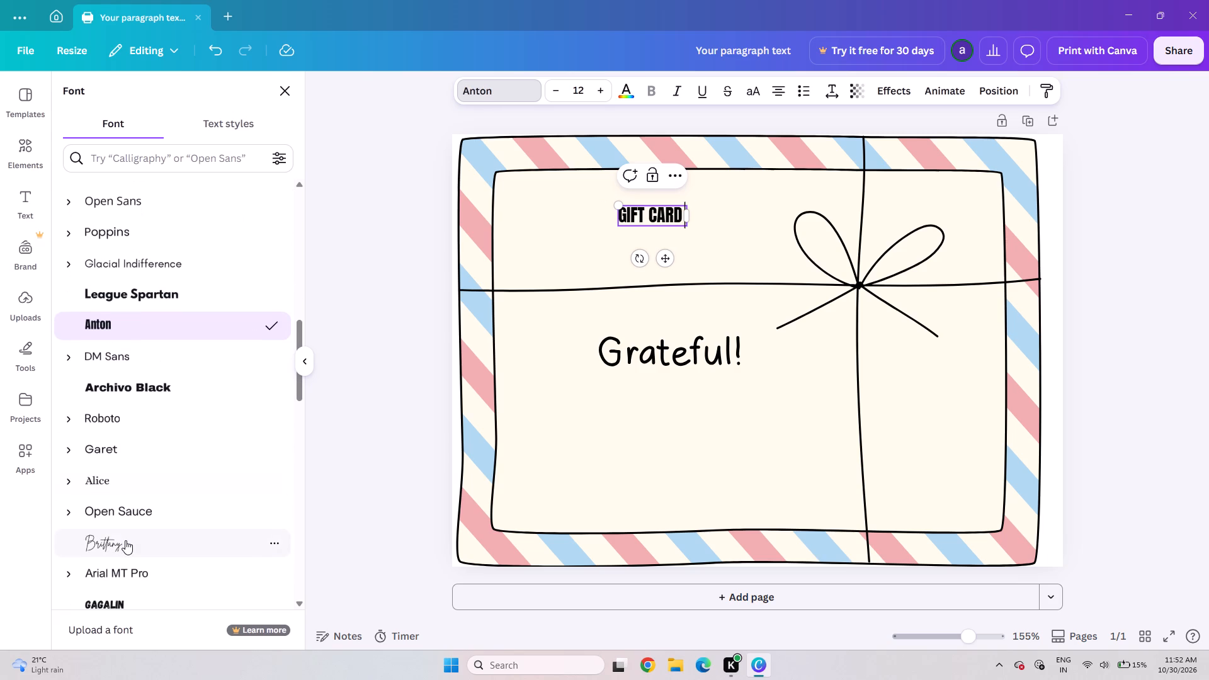
Set the "GIFT CARD" text's font to Gagalin.
{"action": "scroll", "coordinate": [125, 540], "scroll_direction": "down", "scroll_amount": 1}
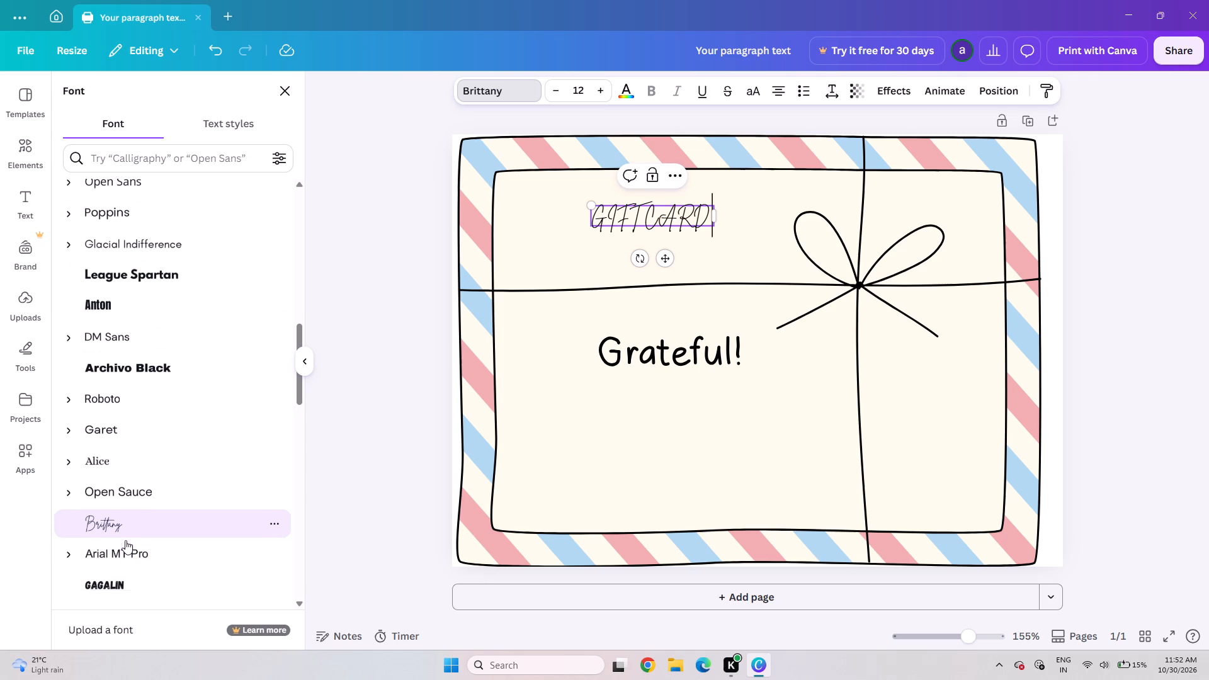
{"action": "scroll", "coordinate": [125, 540], "scroll_direction": "down", "scroll_amount": 1}
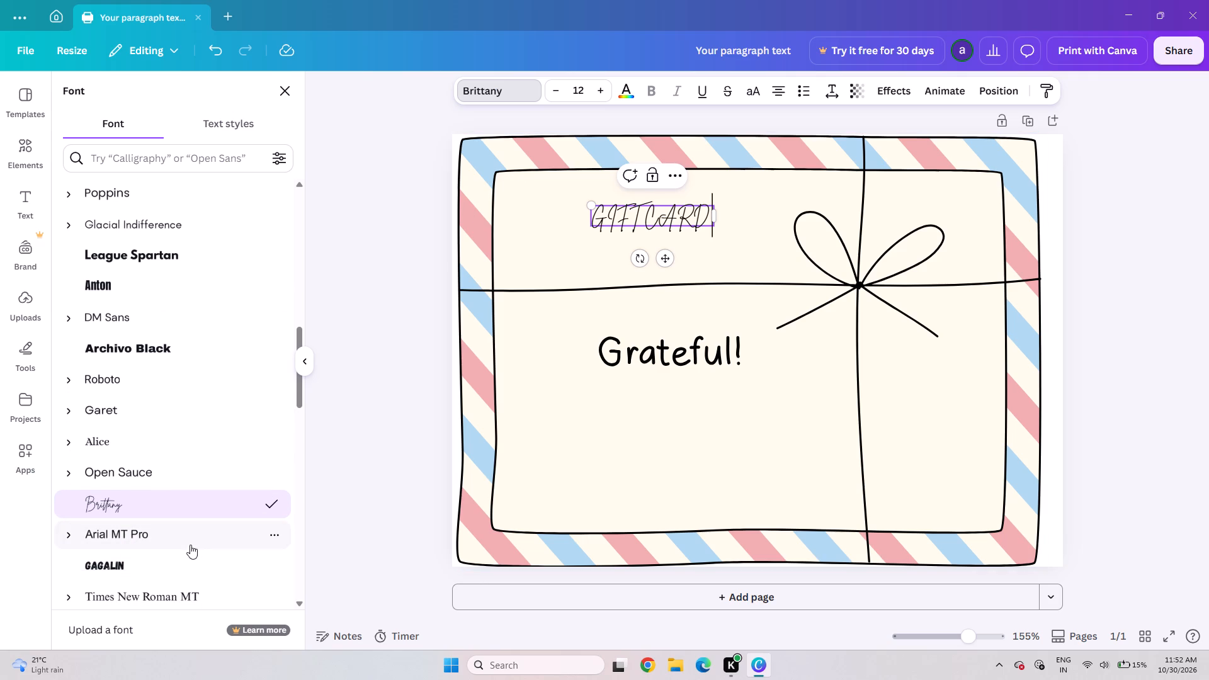
{"action": "left_click", "coordinate": [161, 554]}
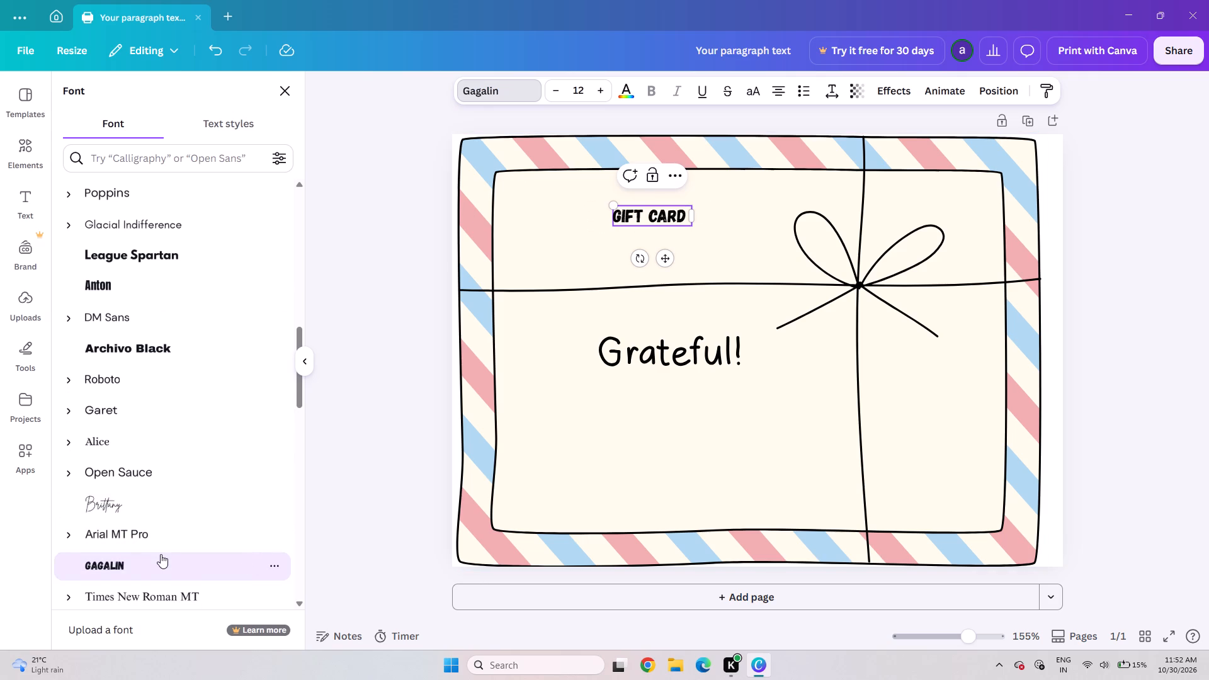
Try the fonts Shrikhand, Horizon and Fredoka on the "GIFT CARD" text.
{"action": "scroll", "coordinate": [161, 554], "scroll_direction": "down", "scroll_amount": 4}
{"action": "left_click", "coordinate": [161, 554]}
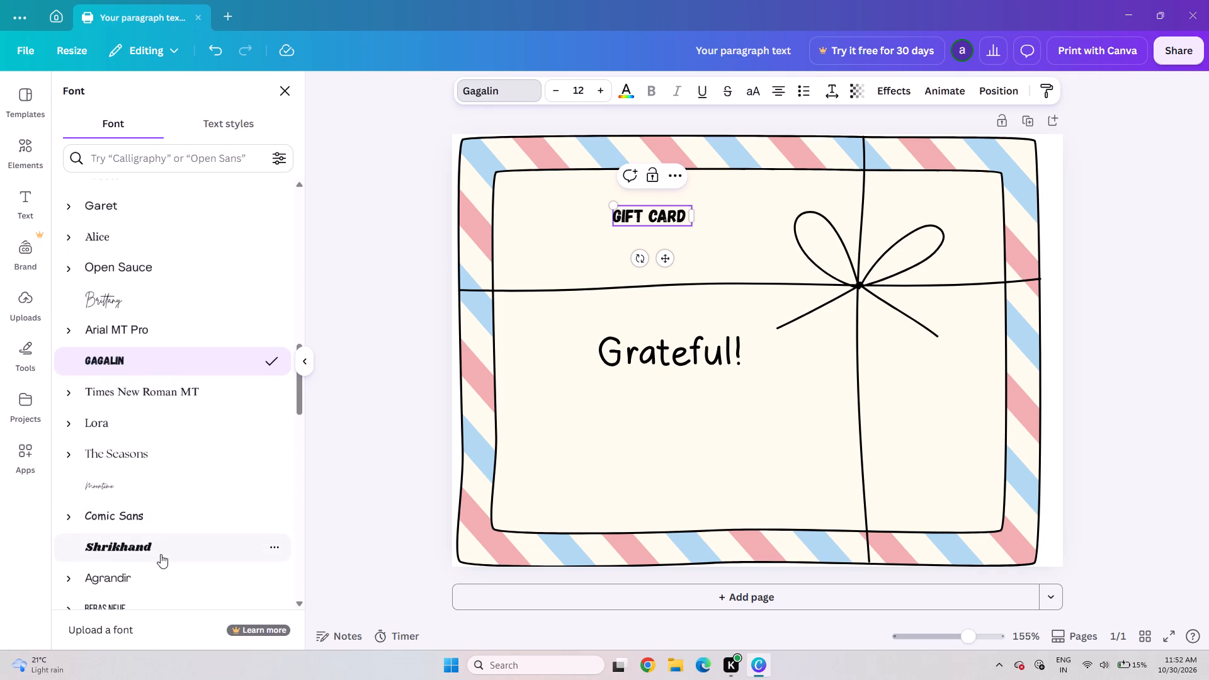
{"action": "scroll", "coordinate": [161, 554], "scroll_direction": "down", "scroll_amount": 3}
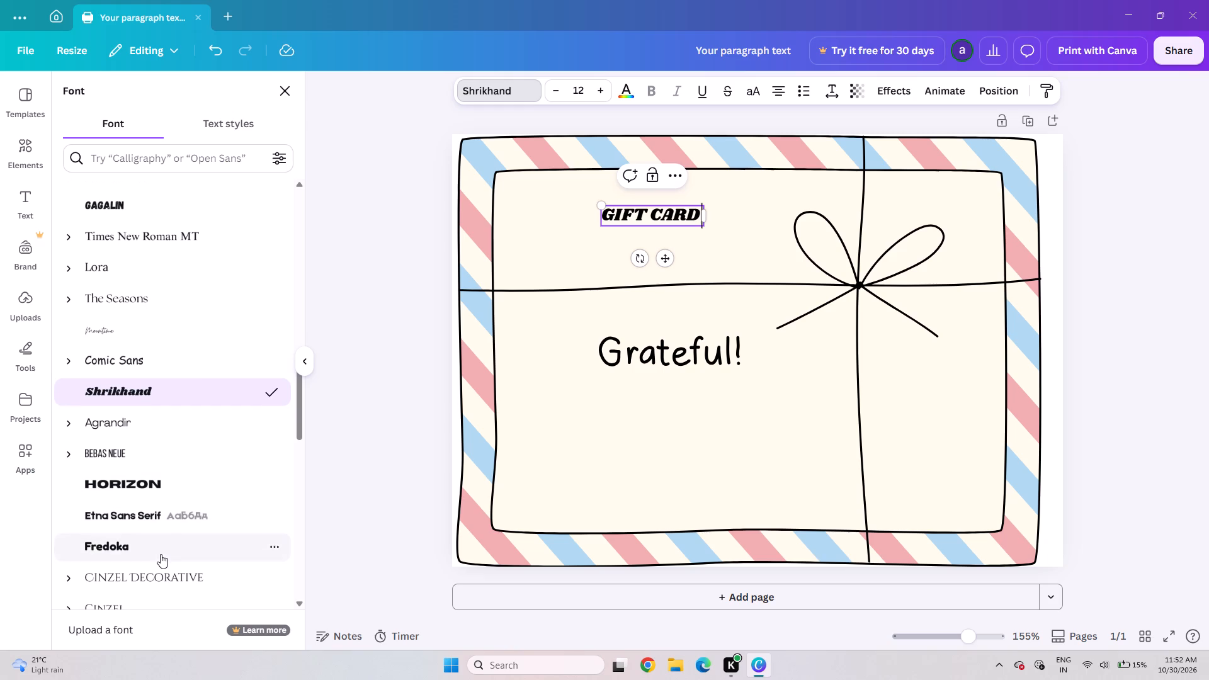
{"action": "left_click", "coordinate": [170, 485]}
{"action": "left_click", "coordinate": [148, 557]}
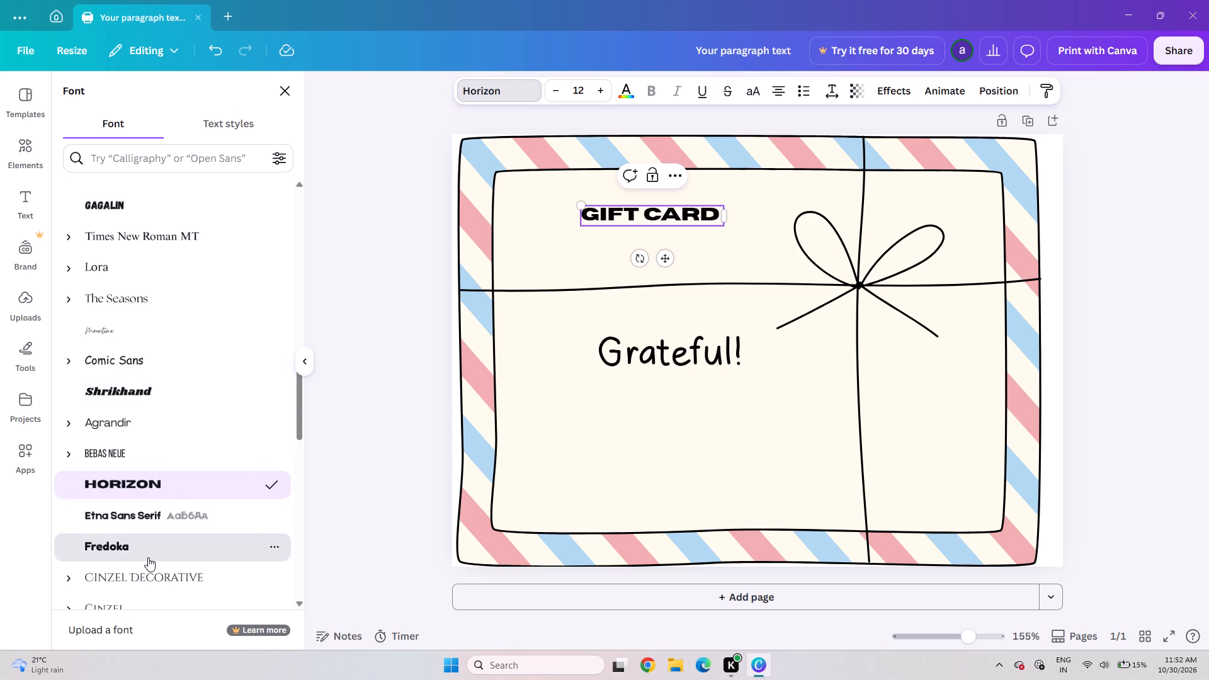
Set the "GIFT CARD" text's font to Lilita One.
{"action": "scroll", "coordinate": [148, 557], "scroll_direction": "down", "scroll_amount": 2}
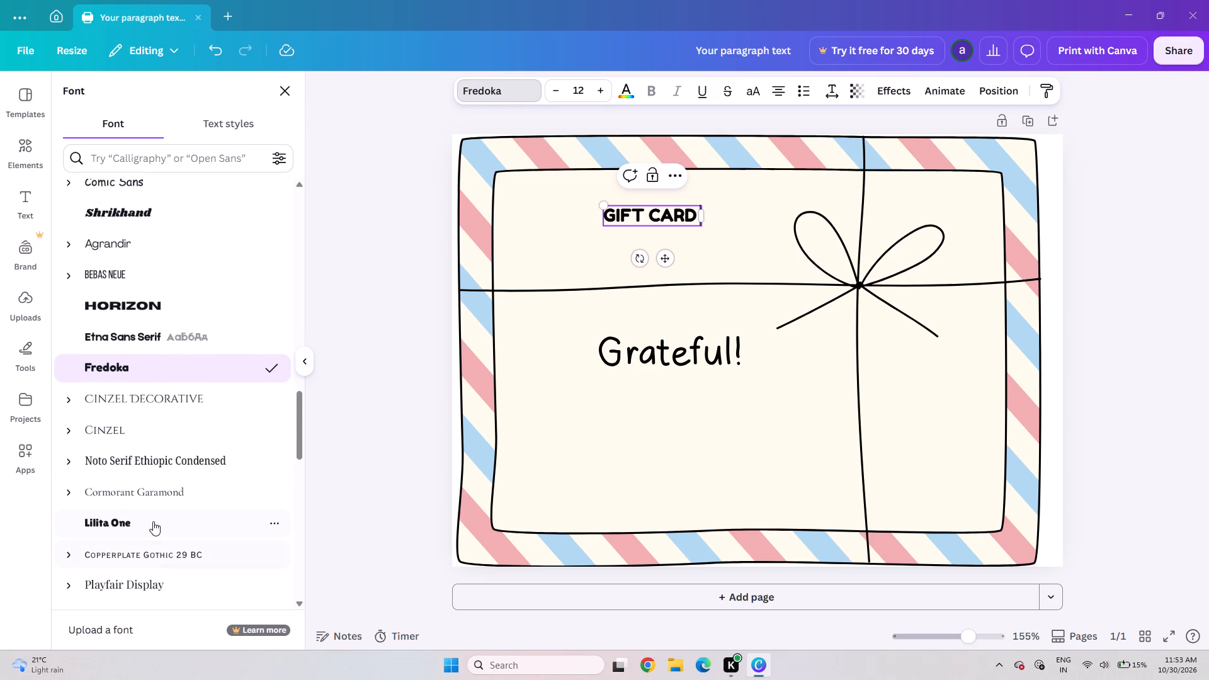
{"action": "left_click", "coordinate": [153, 521]}
{"action": "scroll", "coordinate": [153, 521], "scroll_direction": "down", "scroll_amount": 2}
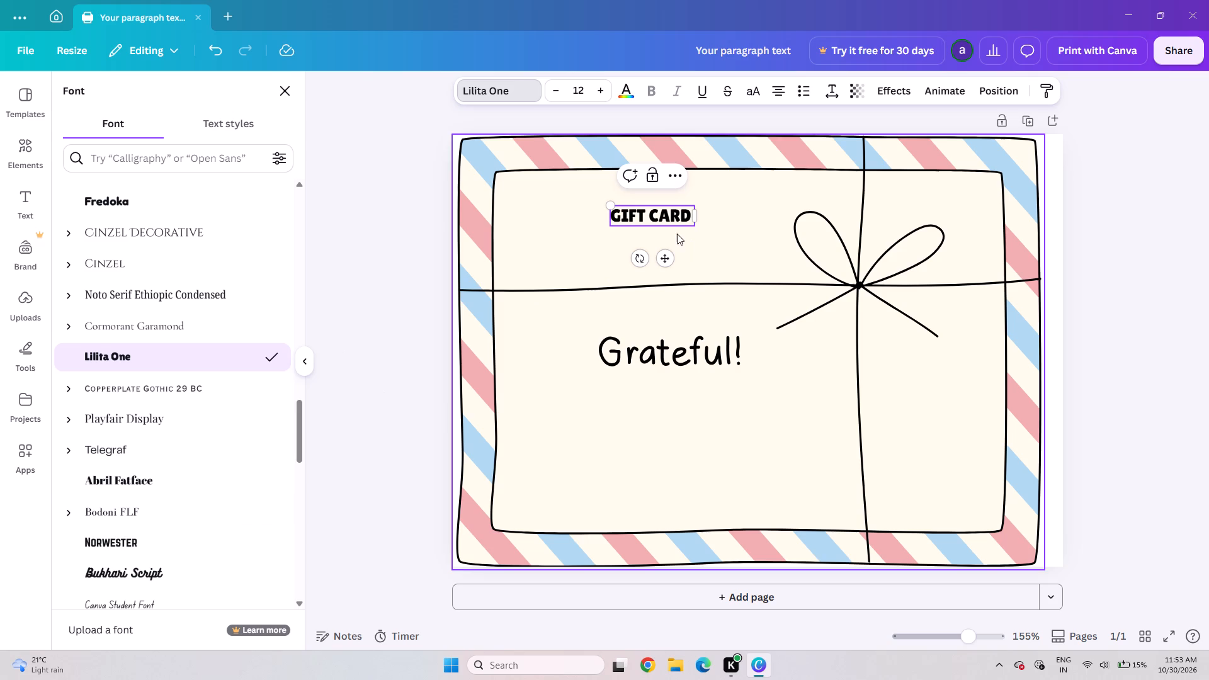
Enlarge the "GIFT CARD" heading to font size 33.
{"action": "triple_click", "coordinate": [597, 93]}
{"action": "triple_click", "coordinate": [597, 93]}
{"action": "triple_click", "coordinate": [597, 93]}
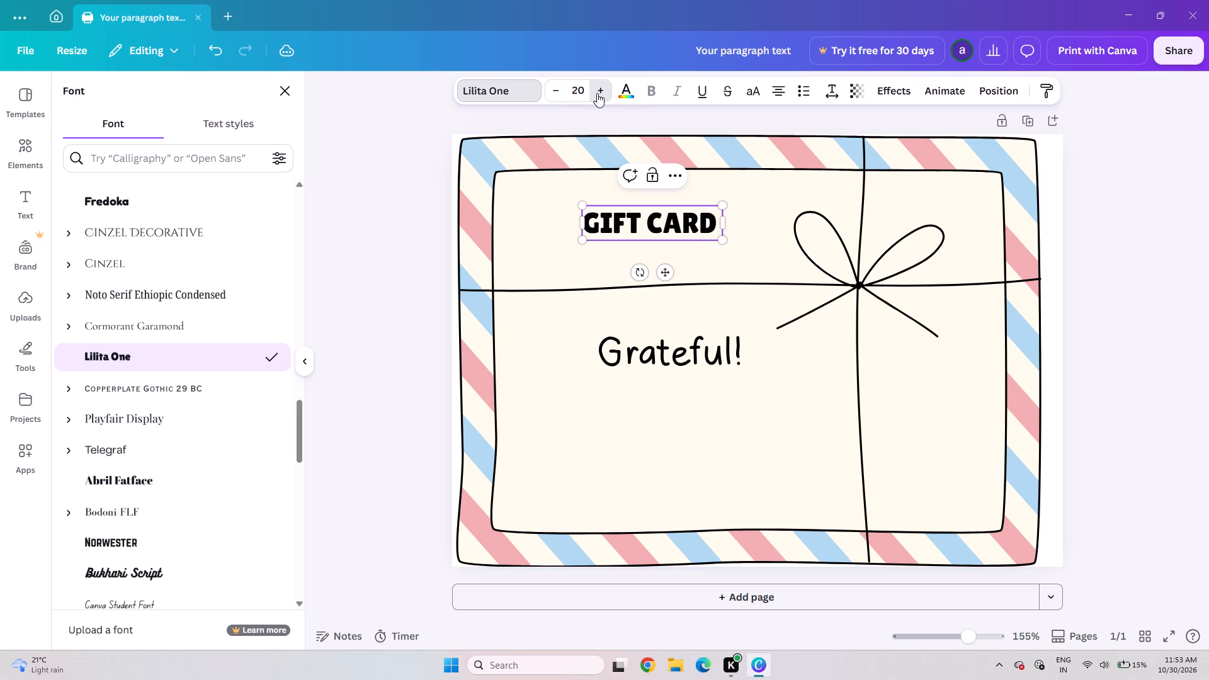
{"action": "triple_click", "coordinate": [597, 93]}
{"action": "triple_click", "coordinate": [597, 93]}
{"action": "triple_click", "coordinate": [597, 93]}
{"action": "triple_click", "coordinate": [597, 93]}
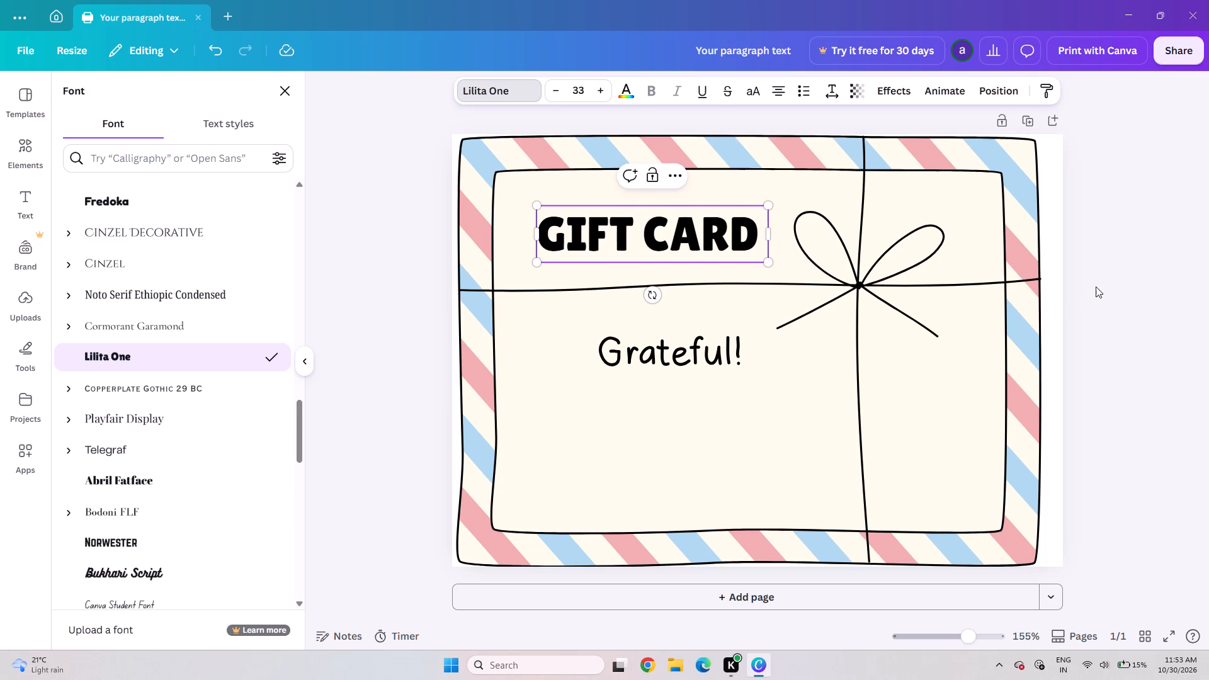
{"action": "left_click", "coordinate": [1109, 262]}
{"action": "left_click", "coordinate": [730, 237]}
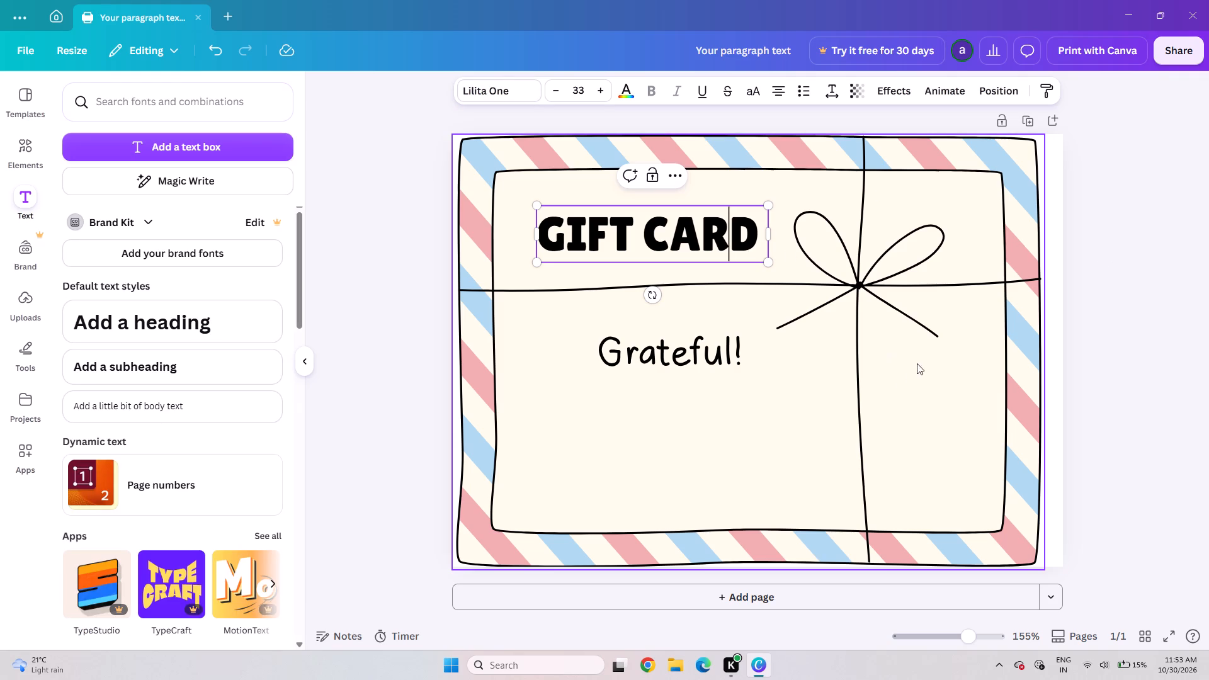
{"action": "left_click", "coordinate": [771, 232]}
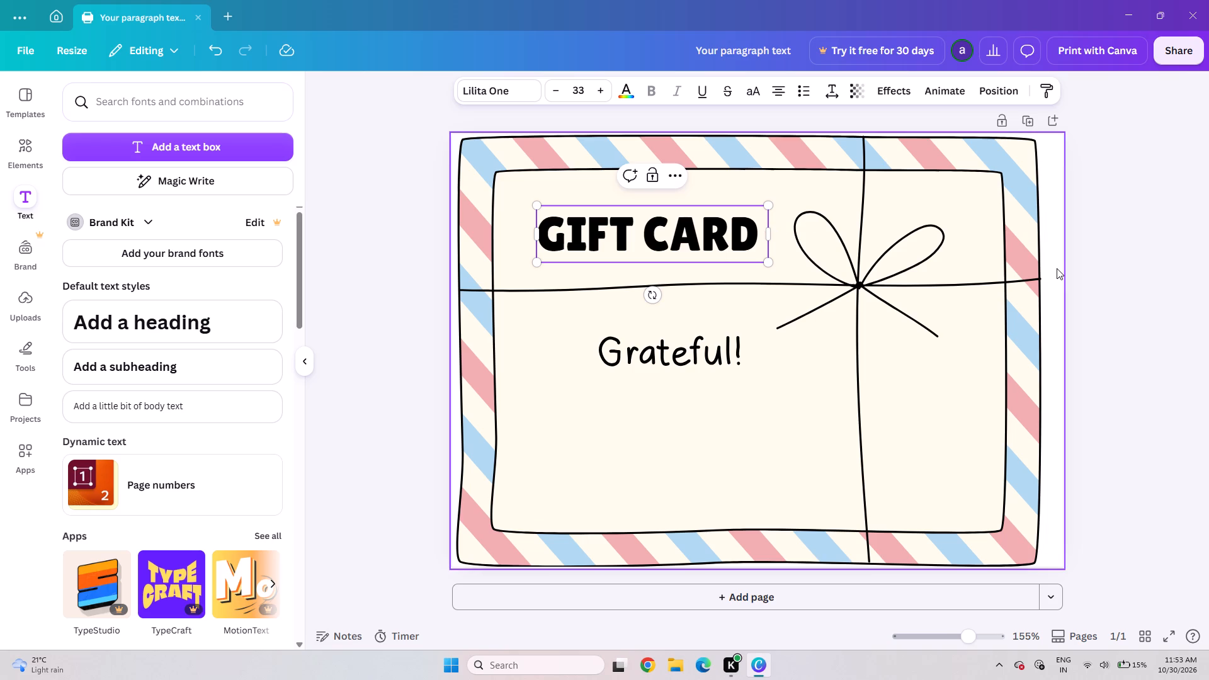
{"action": "left_click", "coordinate": [1150, 241]}
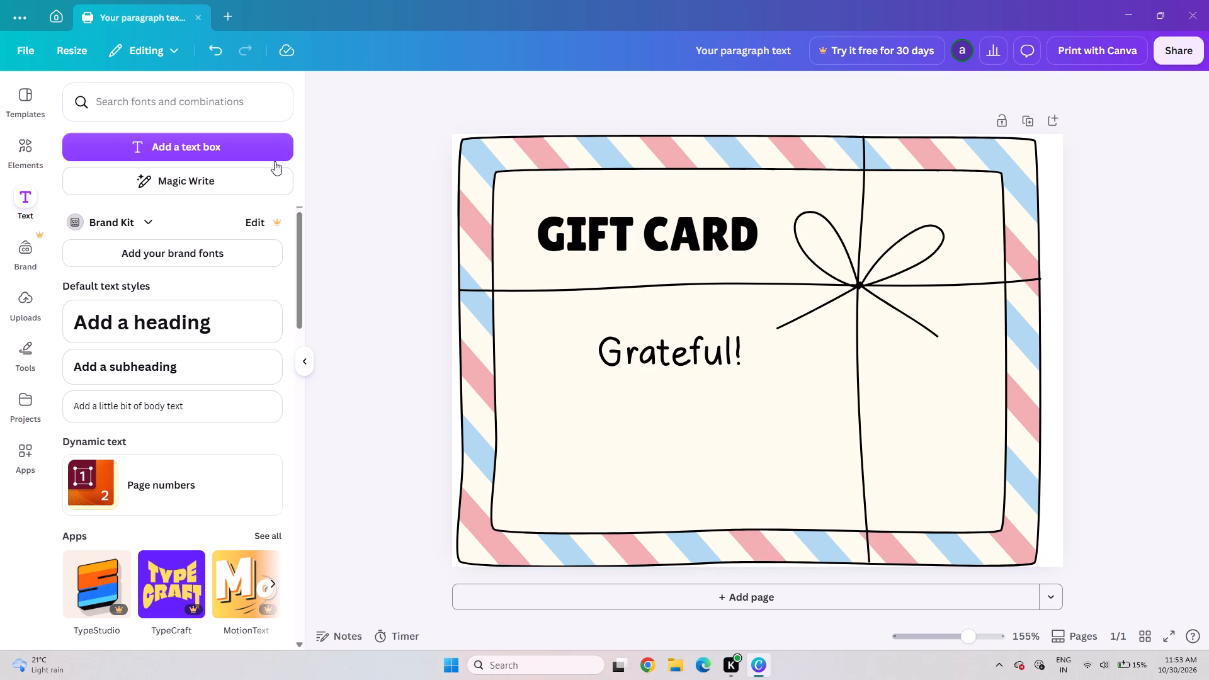
Replace the previous graphics search with "RUPPEE" and pick the suggested search "ruppee symbol".
{"action": "left_click", "coordinate": [30, 156]}
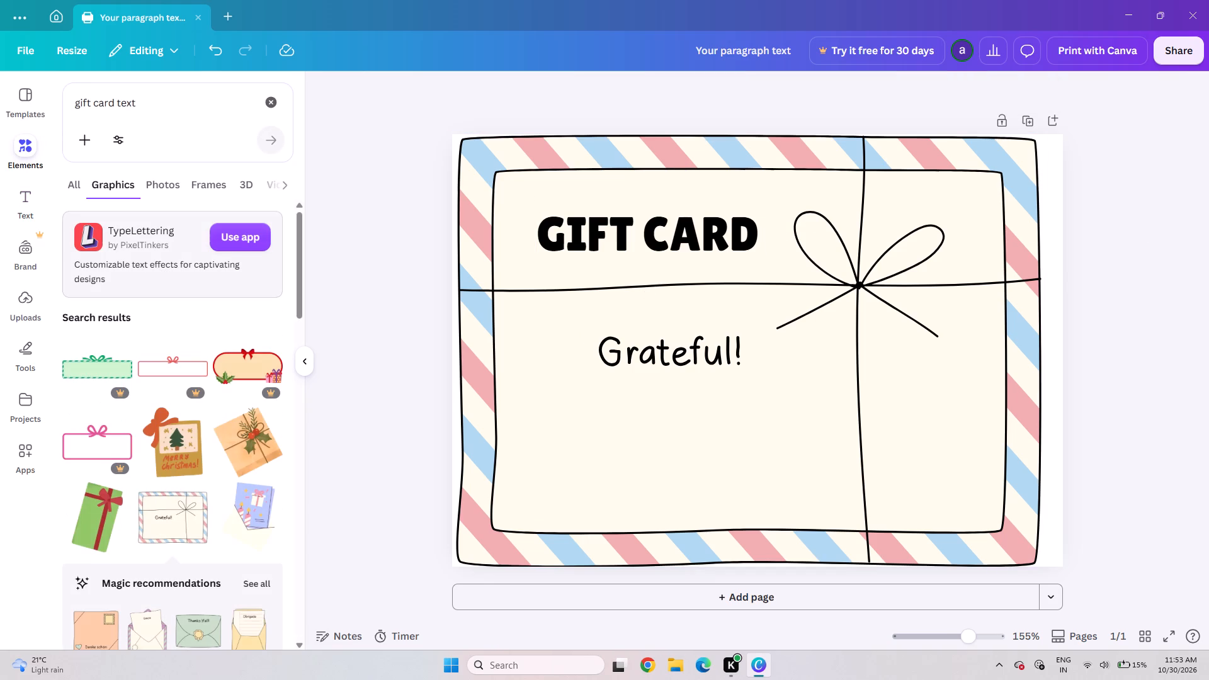
{"action": "left_click", "coordinate": [150, 96]}
{"action": "key", "text": "BackSpace"}
{"action": "key", "text": "BackSpace"}
{"action": "key", "text": "BackSpace"}
{"action": "key", "text": "BackSpace"}
{"action": "key", "text": "BackSpace"}
{"action": "key", "text": "BackSpace"}
{"action": "key", "text": "BackSpace"}
{"action": "key", "text": "BackSpace"}
{"action": "key", "text": "BackSpace"}
{"action": "key", "text": "BackSpace"}
{"action": "key", "text": "BackSpace"}
{"action": "key", "text": "BackSpace"}
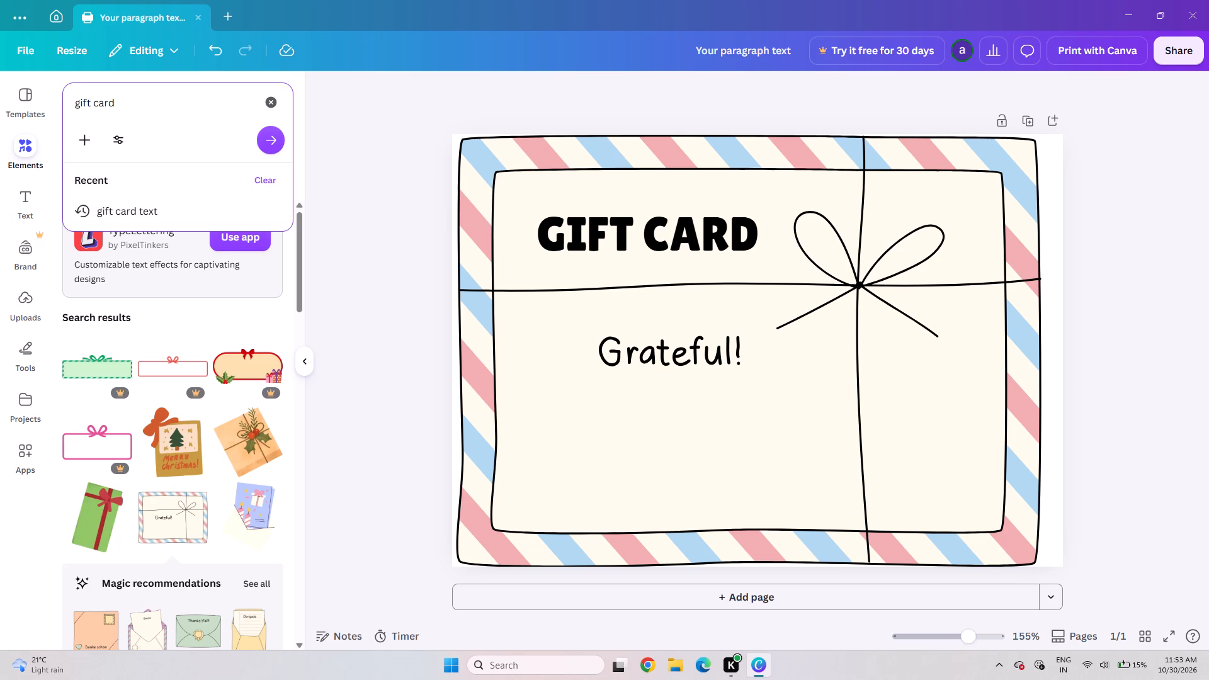
{"action": "key", "text": "BackSpace"}
{"action": "key", "text": "BackSpace"}
{"action": "type", "text": "RUPP"}
{"action": "type", "text": "EE"}
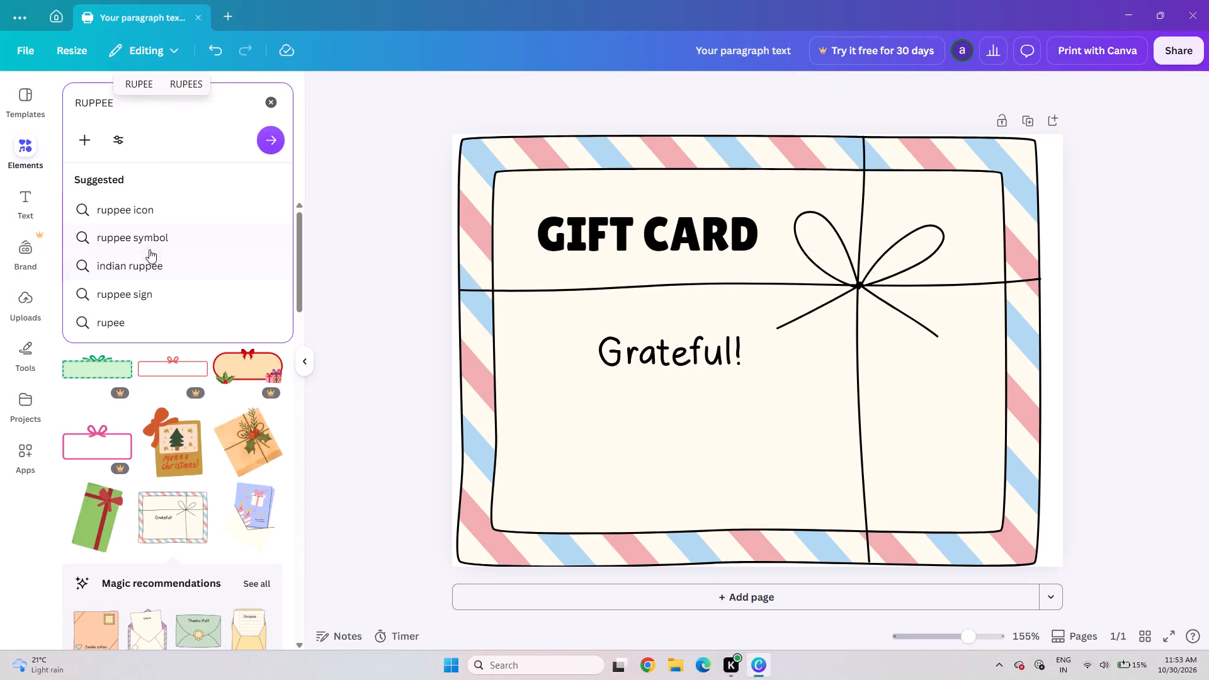
{"action": "left_click", "coordinate": [157, 234]}
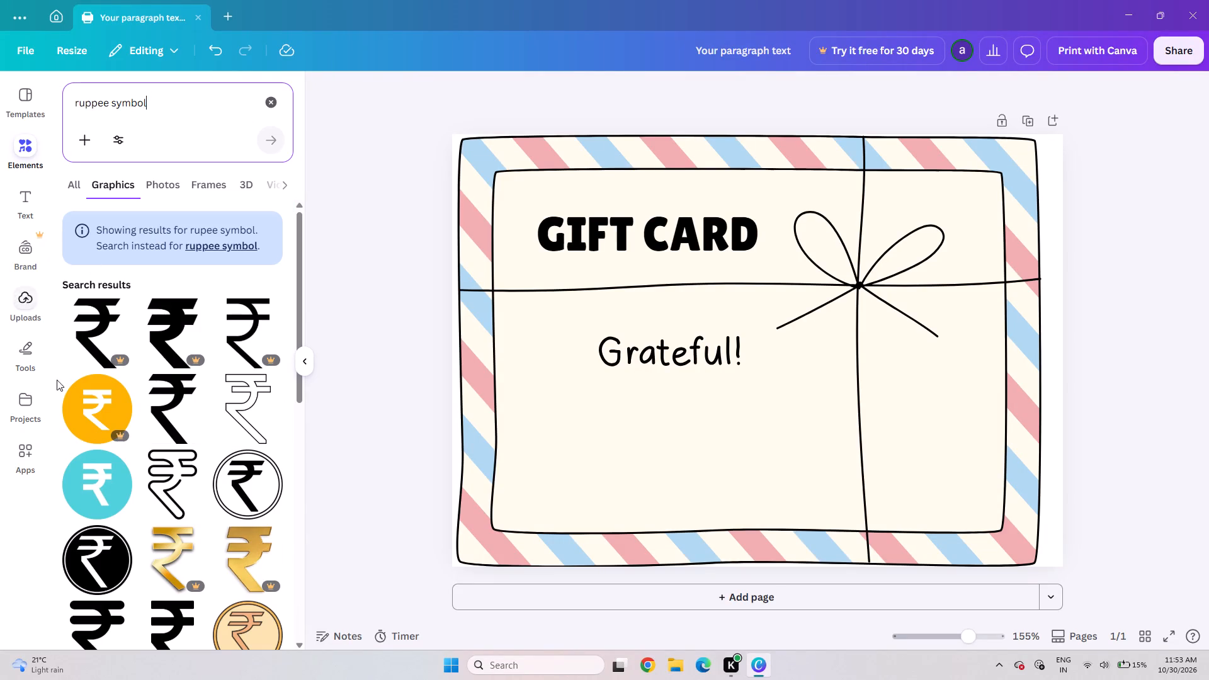
Add the circled and the outlined rupee graphics to the card, keeping only the outlined one.
{"action": "left_click", "coordinate": [238, 495]}
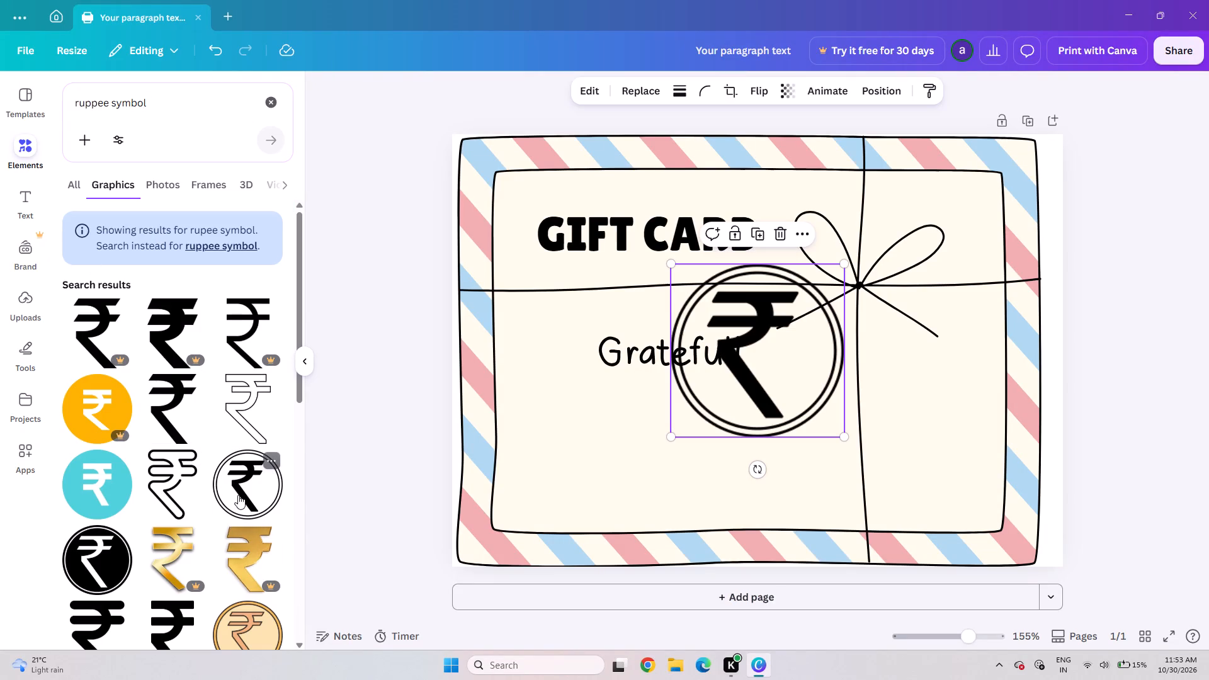
{"action": "left_click", "coordinate": [188, 493]}
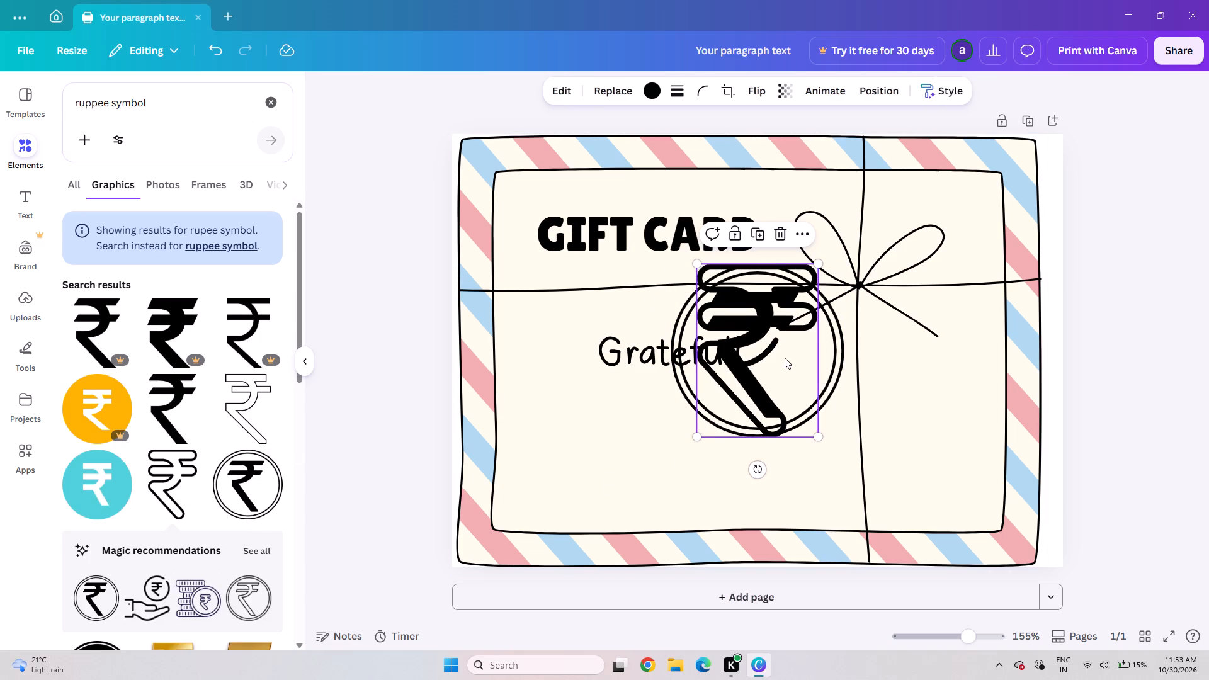
{"action": "left_click_drag", "start_coordinate": [785, 358], "coordinate": [674, 381]}
{"action": "left_click", "coordinate": [802, 353]}
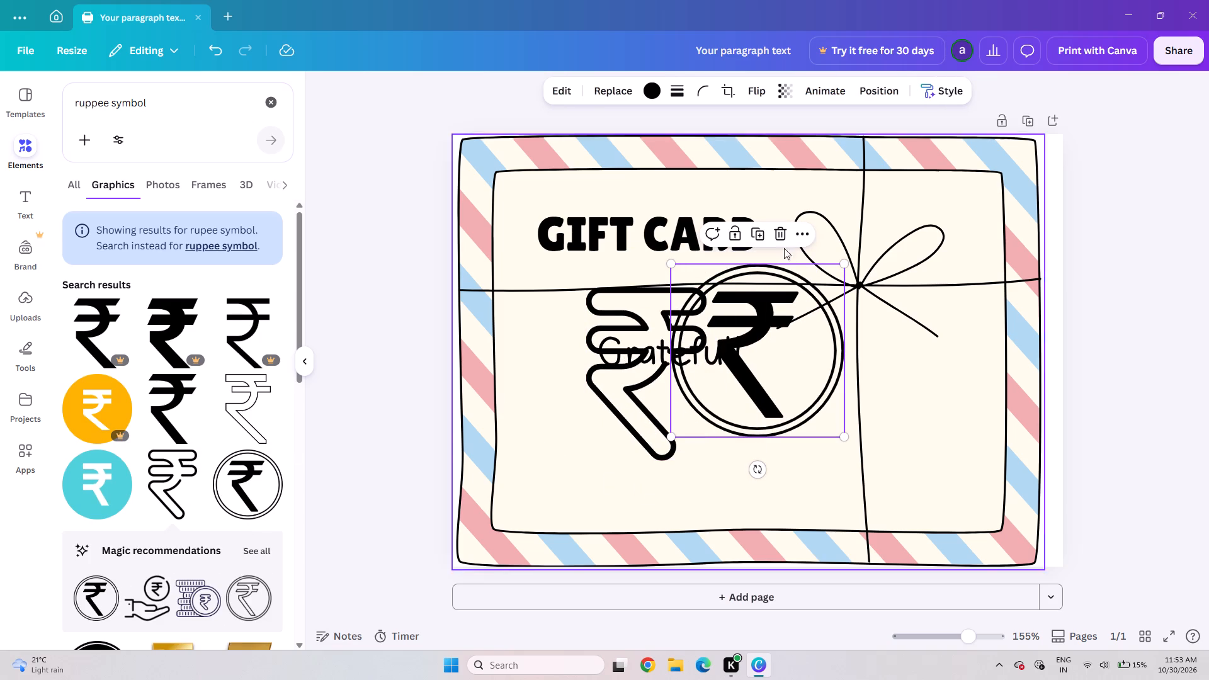
{"action": "left_click", "coordinate": [782, 231]}
{"action": "left_click", "coordinate": [624, 409]}
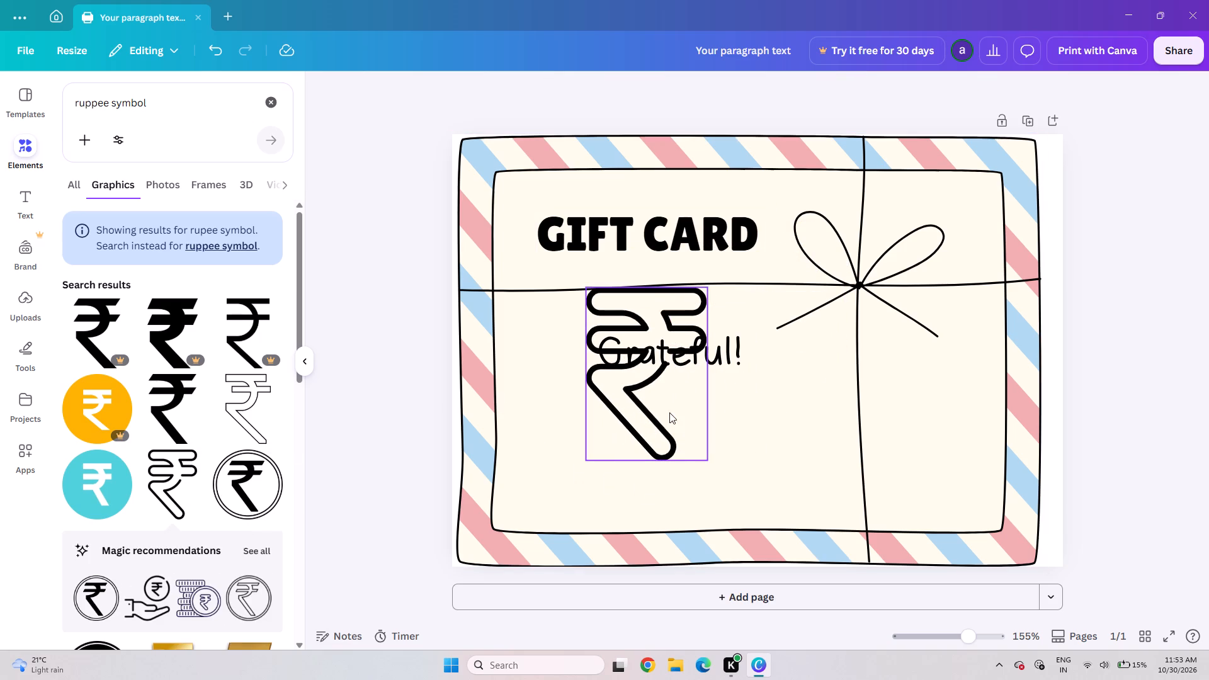
Shrink the outlined rupee symbol to about the heading's letter height and place it directly before "GIFT CARD".
{"action": "left_click_drag", "start_coordinate": [669, 405], "coordinate": [795, 298]}
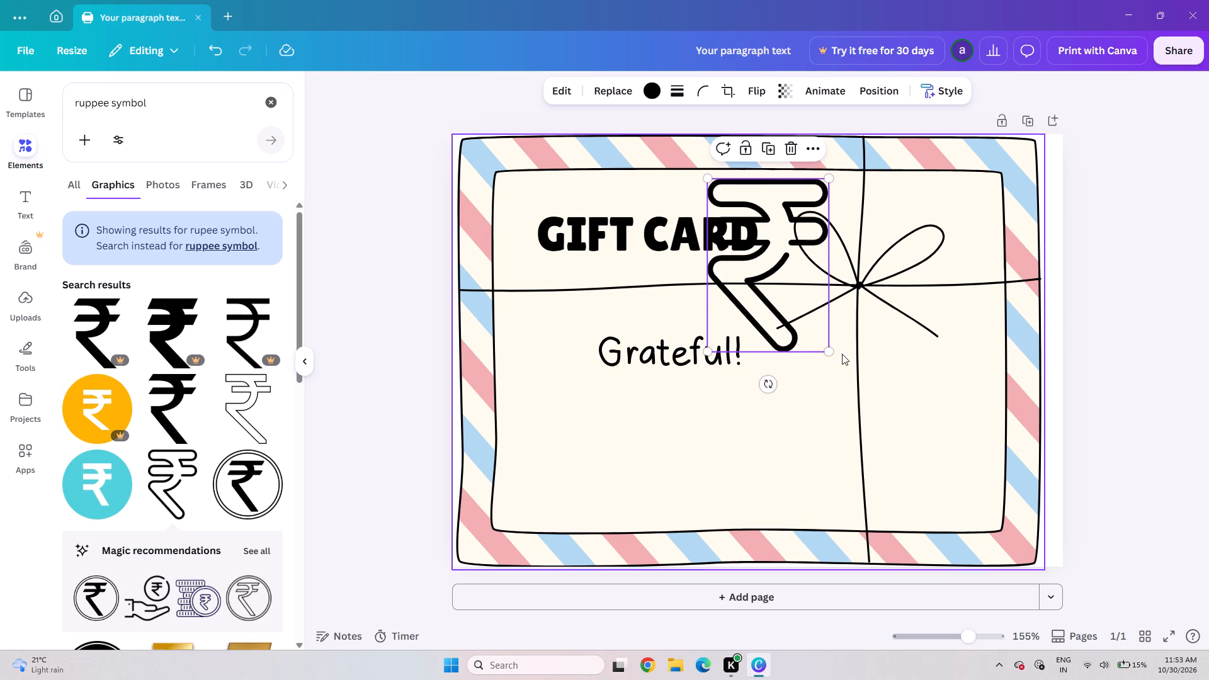
{"action": "left_click_drag", "start_coordinate": [832, 352], "coordinate": [747, 218]}
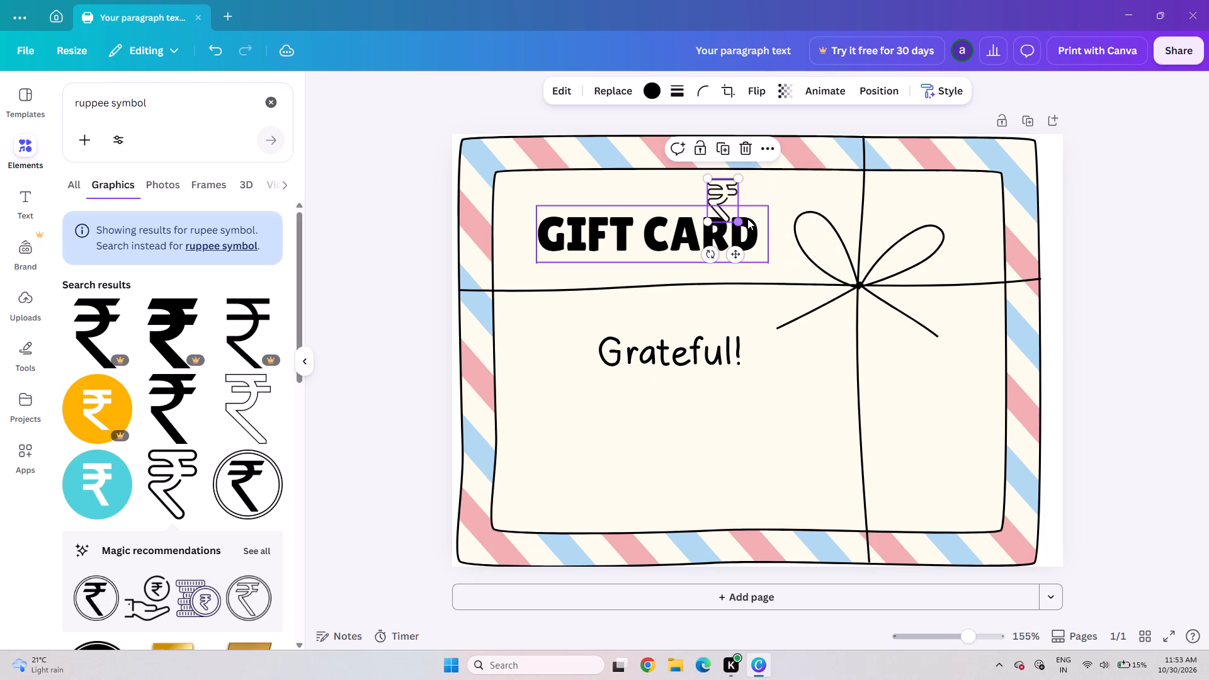
{"action": "left_click", "coordinate": [698, 183]}
{"action": "left_click_drag", "start_coordinate": [713, 184], "coordinate": [511, 219]}
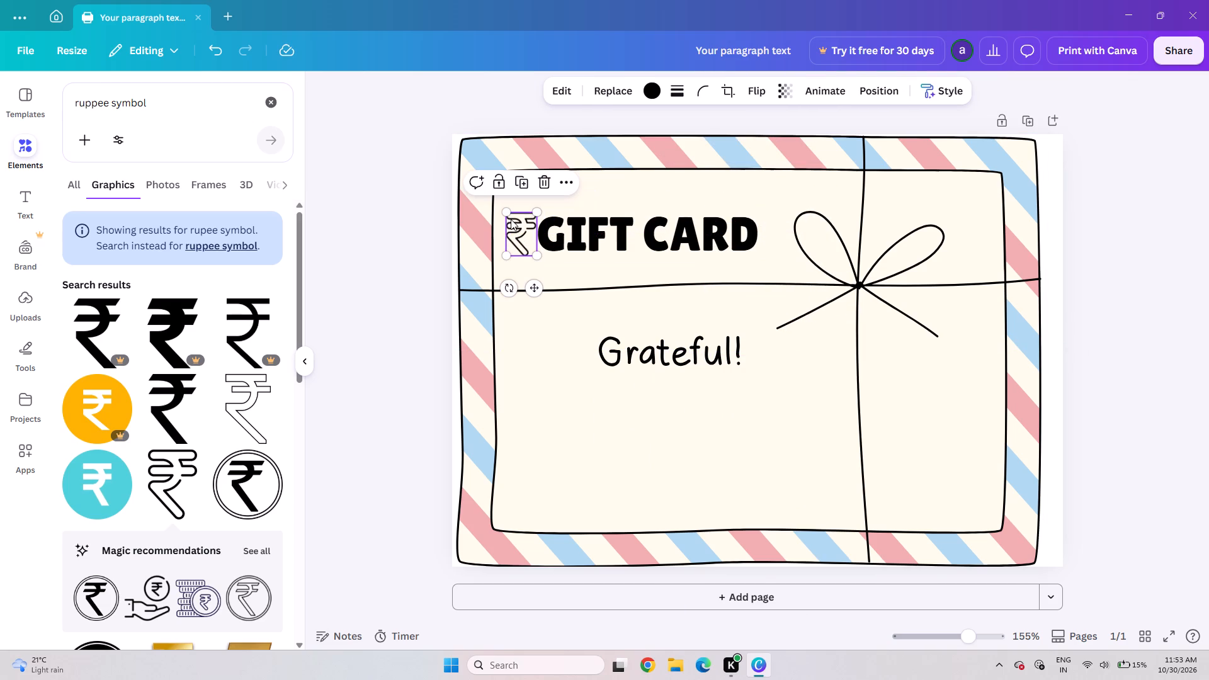
{"action": "left_click", "coordinate": [1187, 251]}
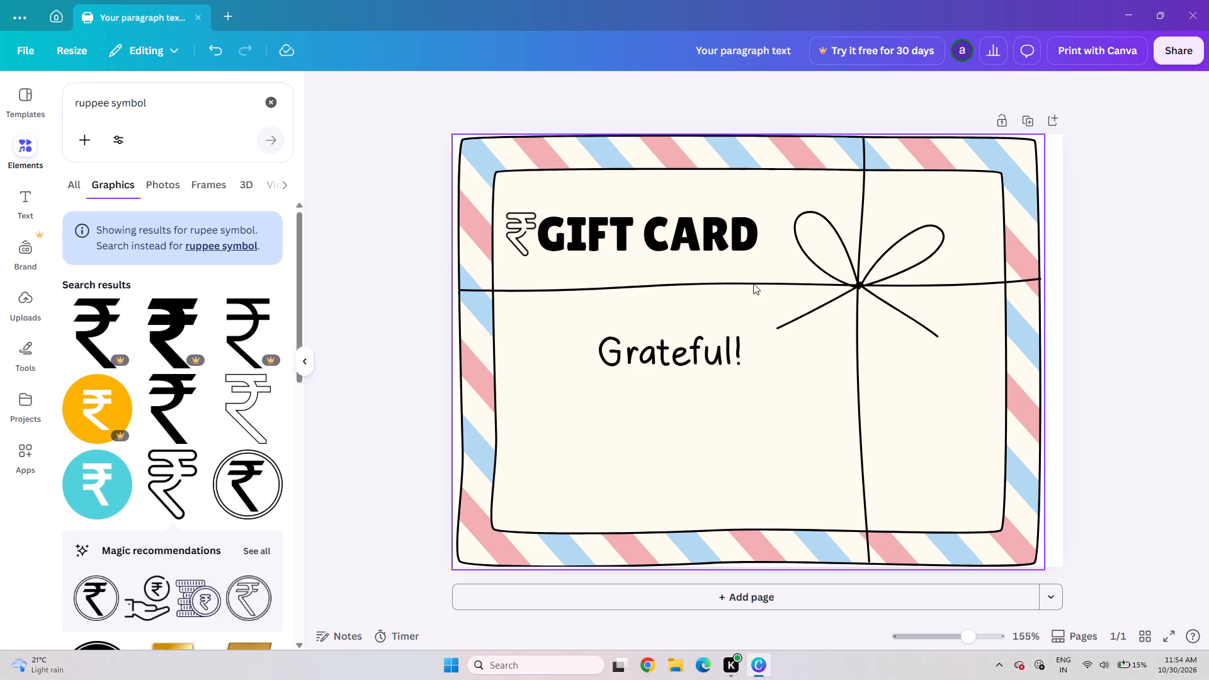
Nudge the "GIFT CARD" heading slightly to the right, away from the rupee symbol.
{"action": "left_click", "coordinate": [706, 248]}
{"action": "key", "text": "Right"}
{"action": "key", "text": "Right"}
{"action": "key", "text": "Right"}
{"action": "key", "text": "Right"}
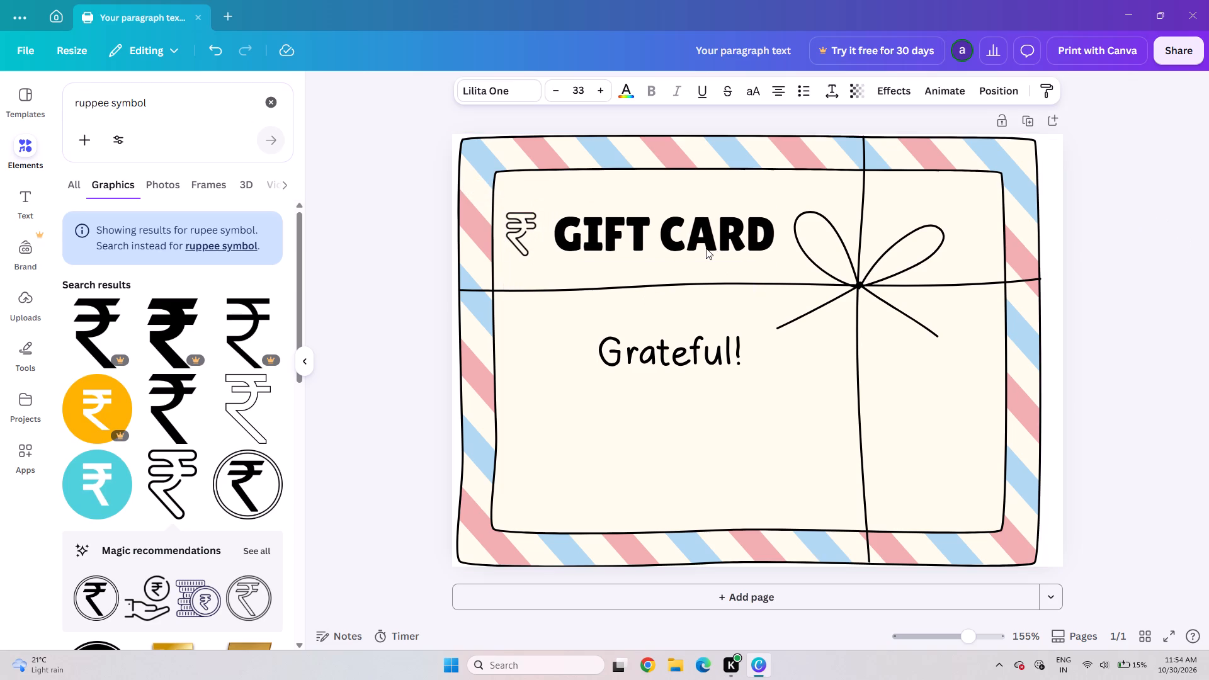
Nudge the rupee symbol right until it sits close to the heading and make it slightly smaller.
{"action": "left_click", "coordinate": [520, 232]}
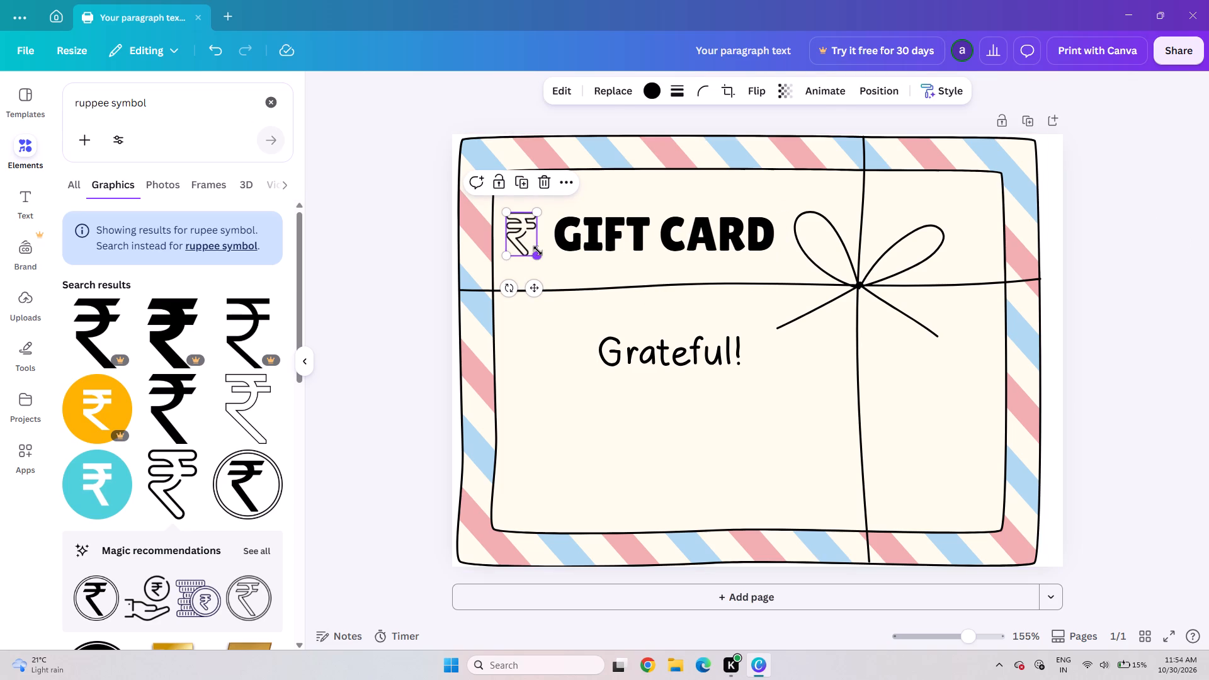
{"action": "key", "text": "Right"}
{"action": "key", "text": "Right"}
{"action": "key", "text": "Right"}
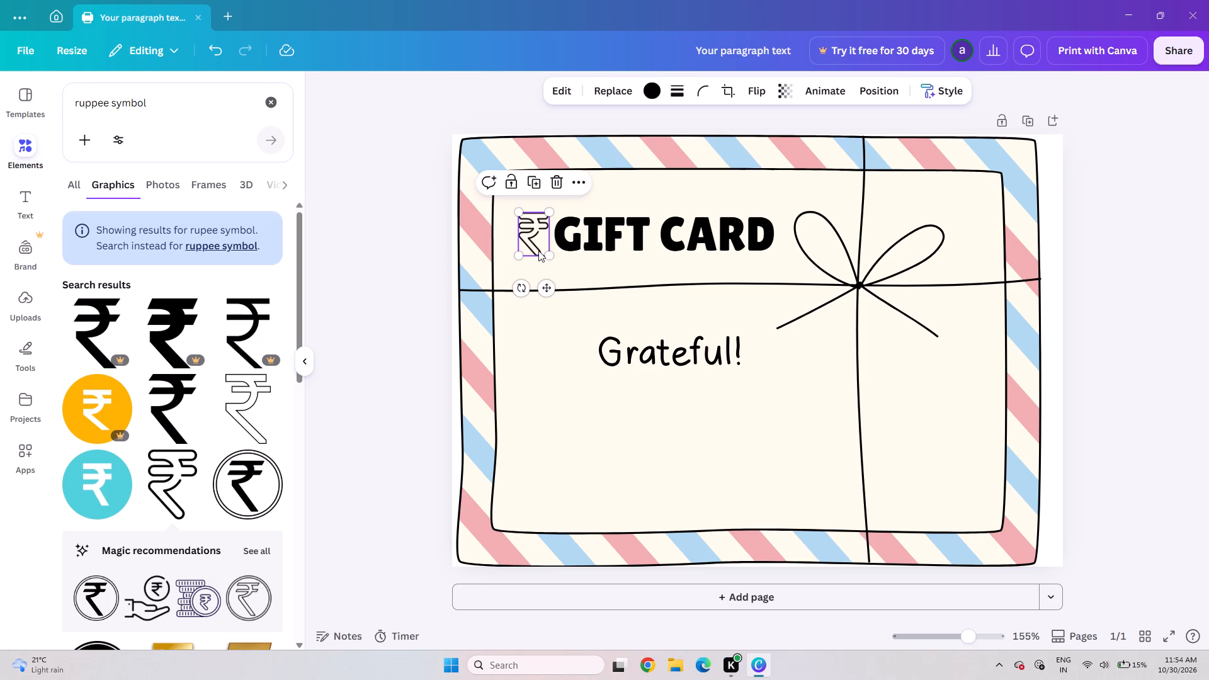
{"action": "left_click", "coordinate": [553, 249]}
{"action": "left_click", "coordinate": [551, 245]}
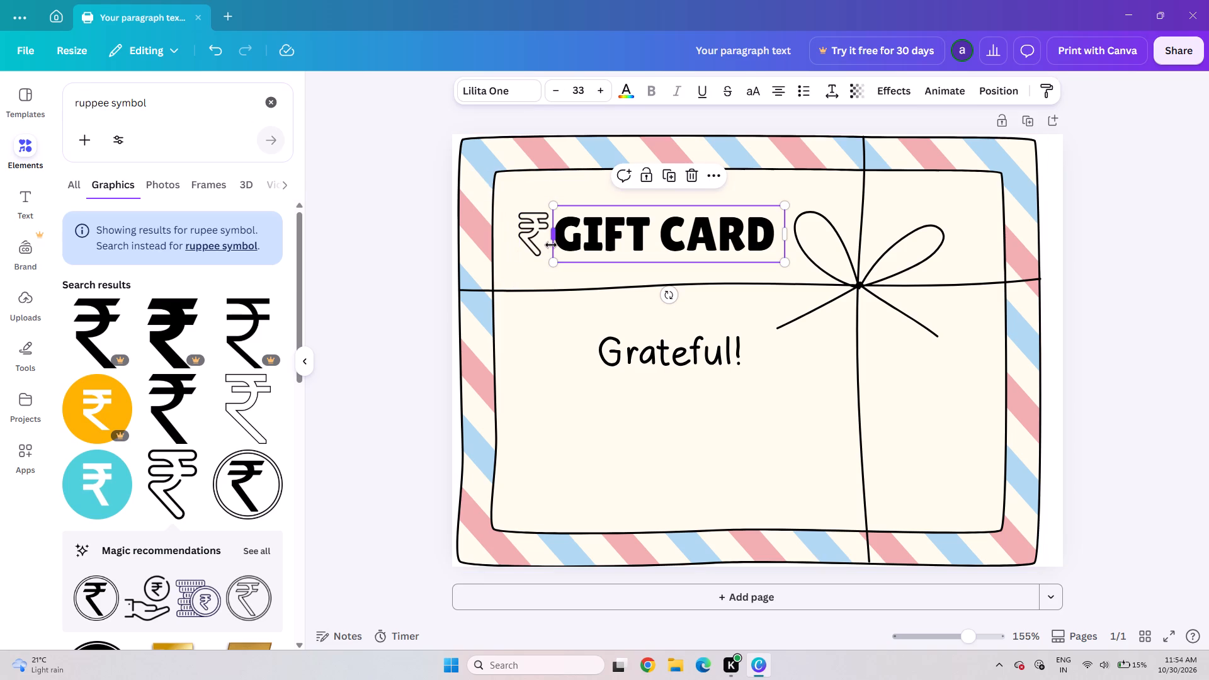
{"action": "left_click", "coordinate": [531, 236]}
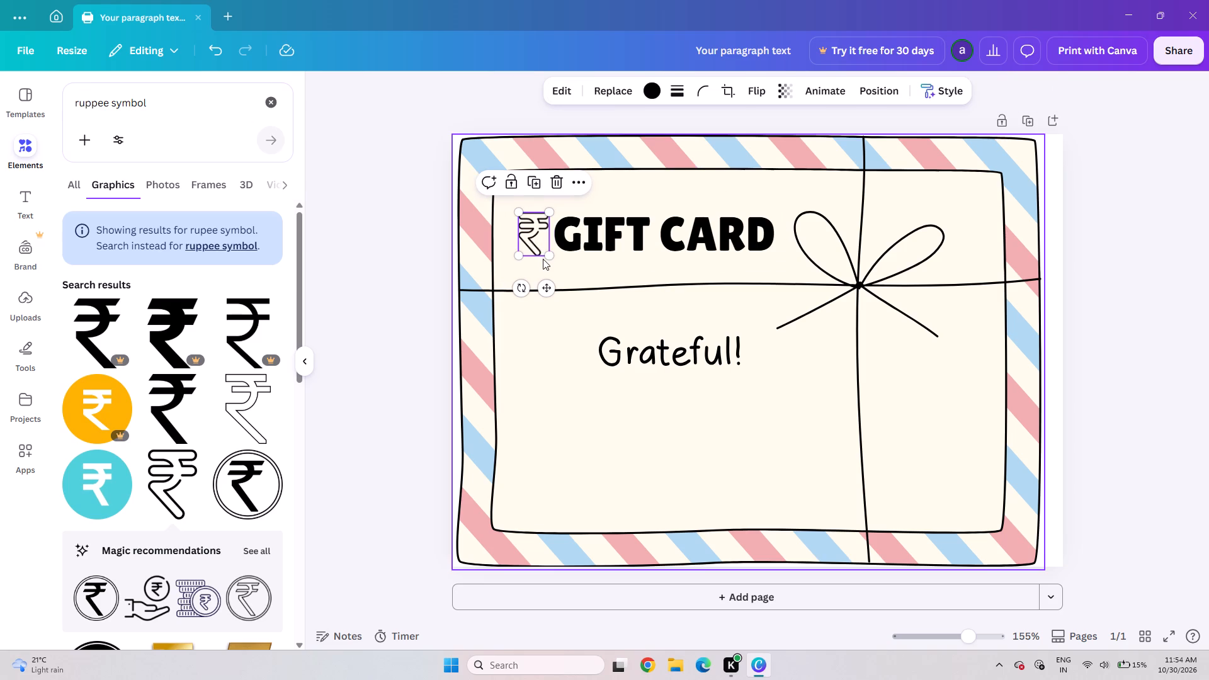
{"action": "left_click", "coordinate": [545, 252]}
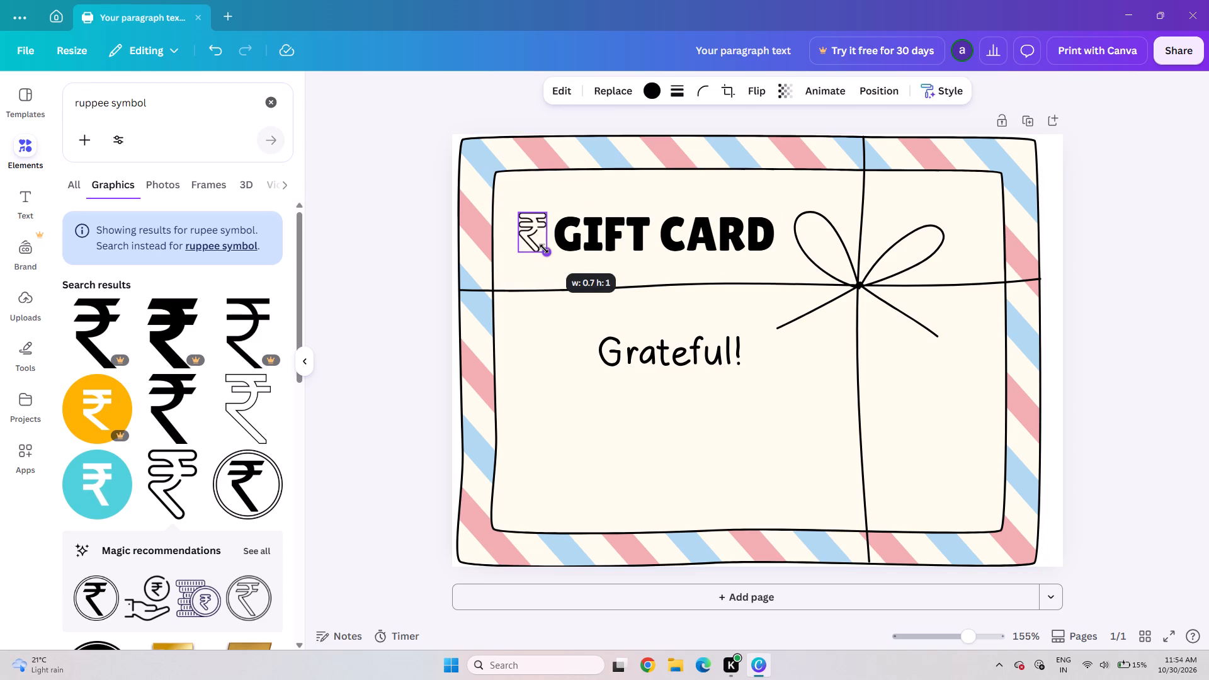
Set the "GIFT CARD" heading's font size to 34.
{"action": "left_click", "coordinate": [742, 247]}
{"action": "left_click", "coordinate": [599, 89]}
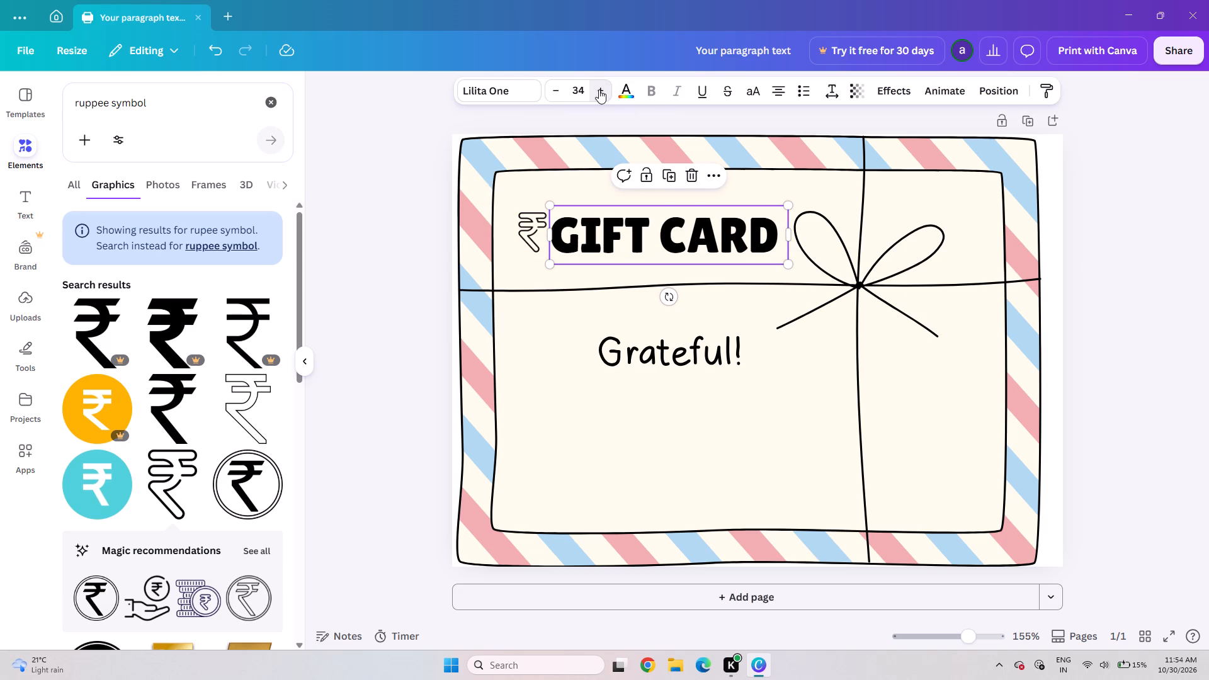
{"action": "left_click", "coordinate": [540, 212]}
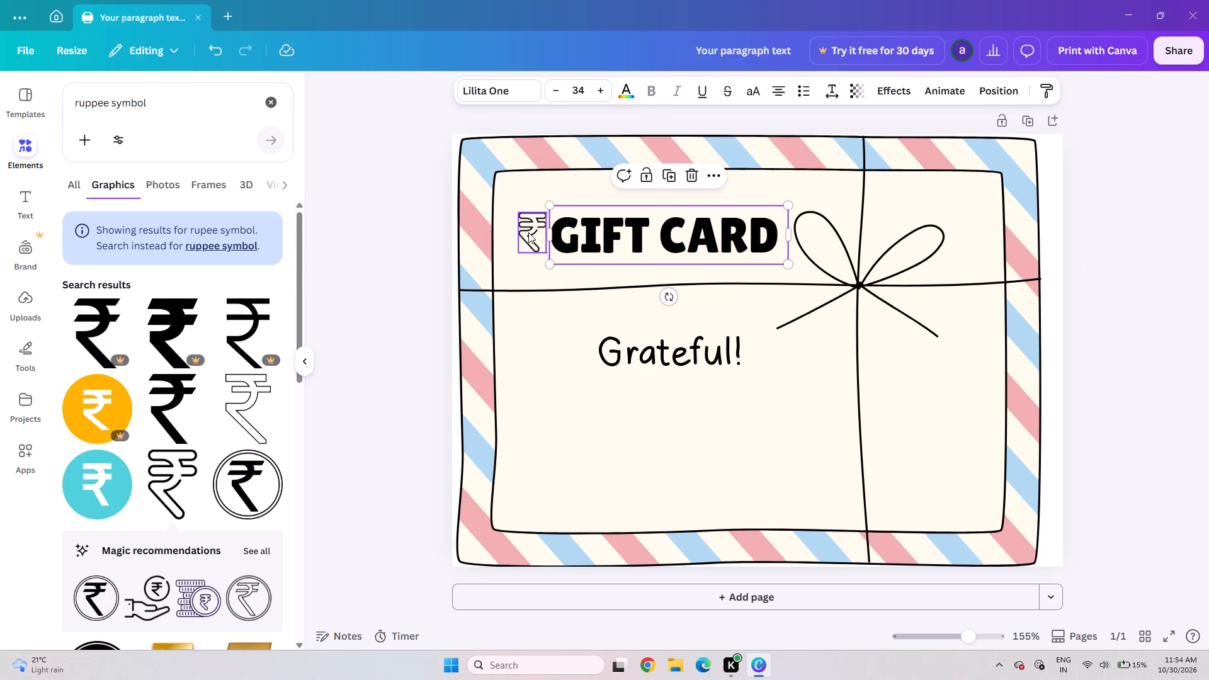
{"action": "left_click", "coordinate": [528, 232]}
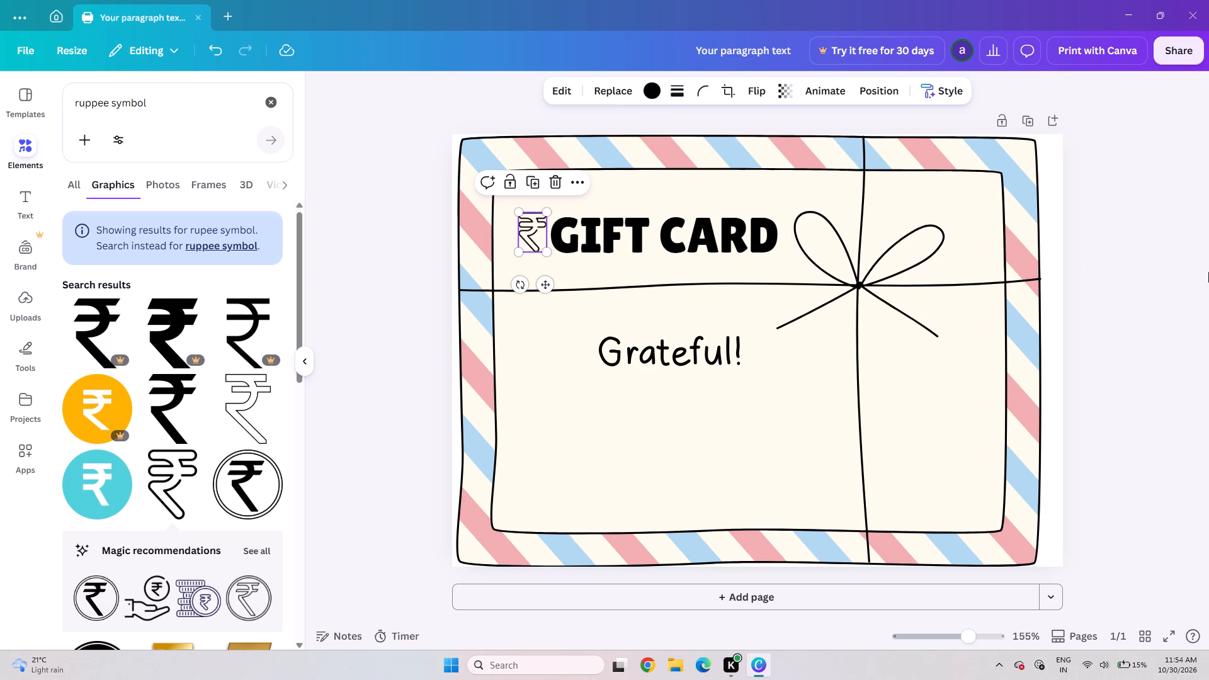
{"action": "left_click", "coordinate": [1079, 302]}
Apply the default grey-to-white gradient as the "GIFT CARD" heading's text colour.
{"action": "left_click", "coordinate": [607, 259]}
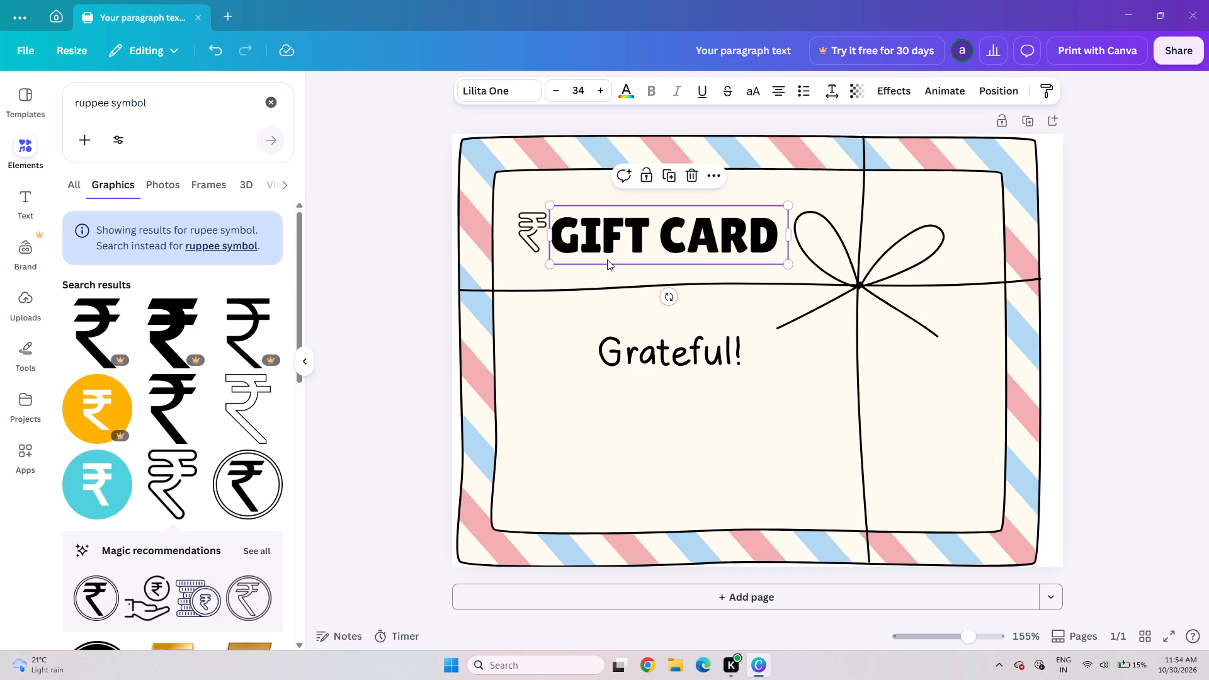
{"action": "left_click_drag", "start_coordinate": [625, 106], "coordinate": [625, 98]}
{"action": "left_click", "coordinate": [625, 98]}
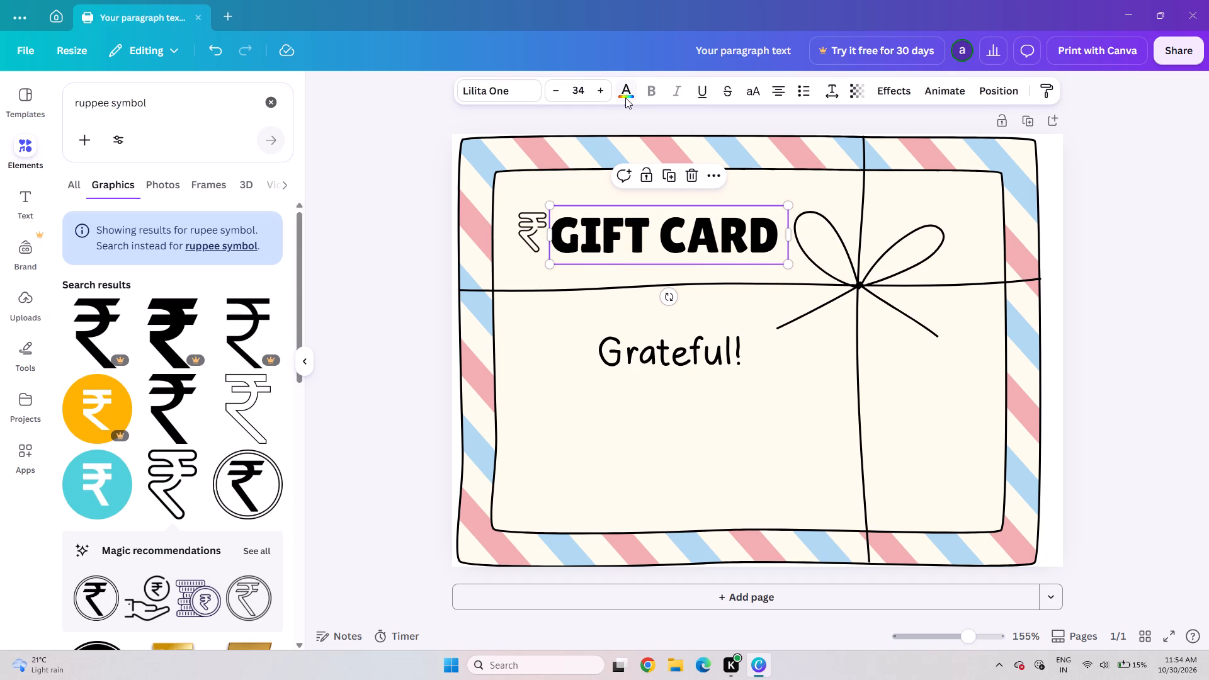
{"action": "left_click", "coordinate": [619, 229]}
{"action": "left_click", "coordinate": [630, 89]}
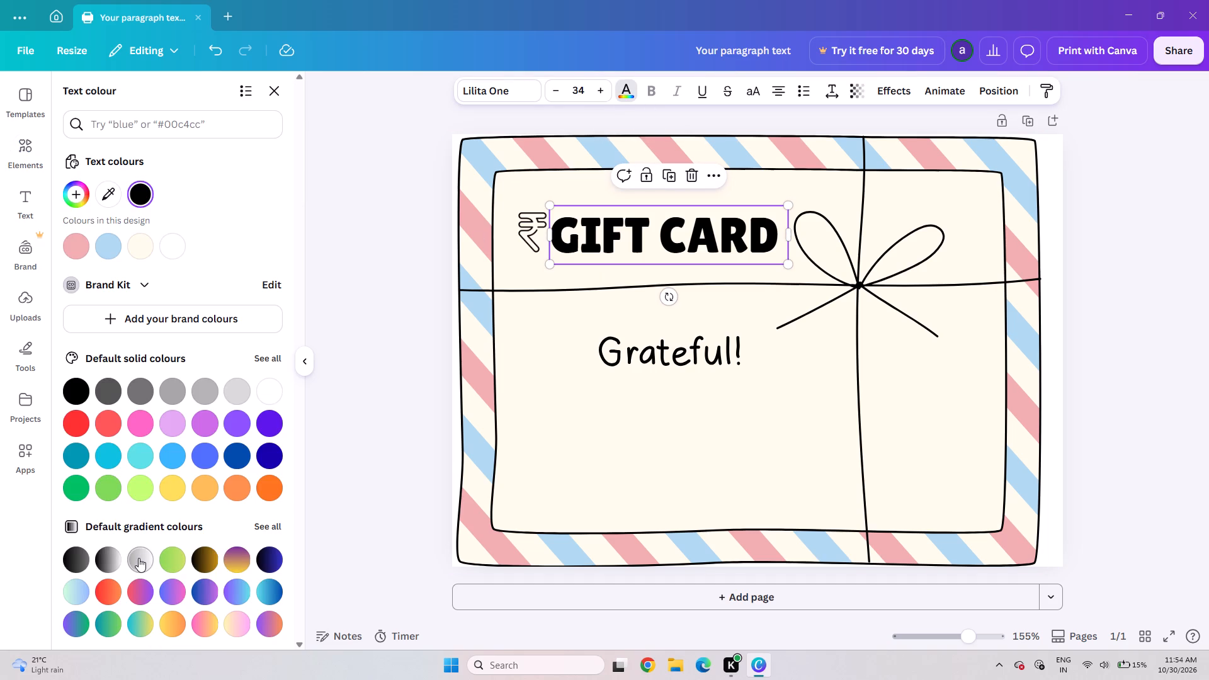
{"action": "left_click", "coordinate": [139, 558]}
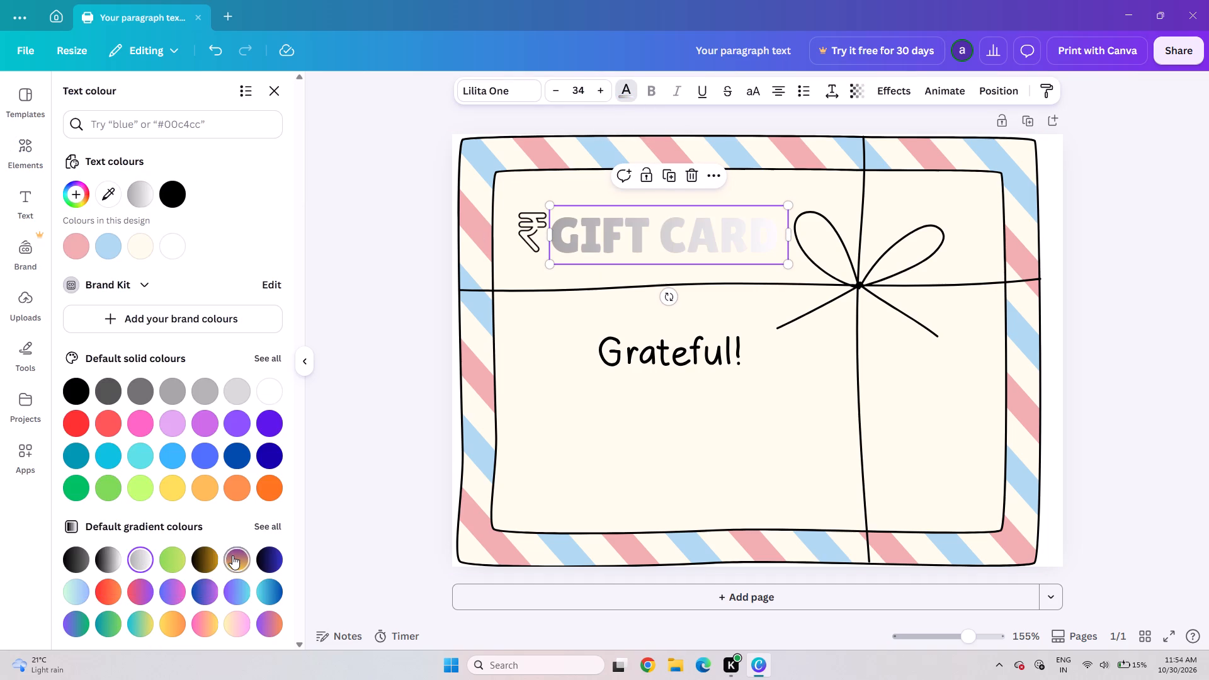
Change the "GIFT CARD" heading's text colour to the default purple-to-gold gradient.
{"action": "left_click", "coordinate": [232, 555]}
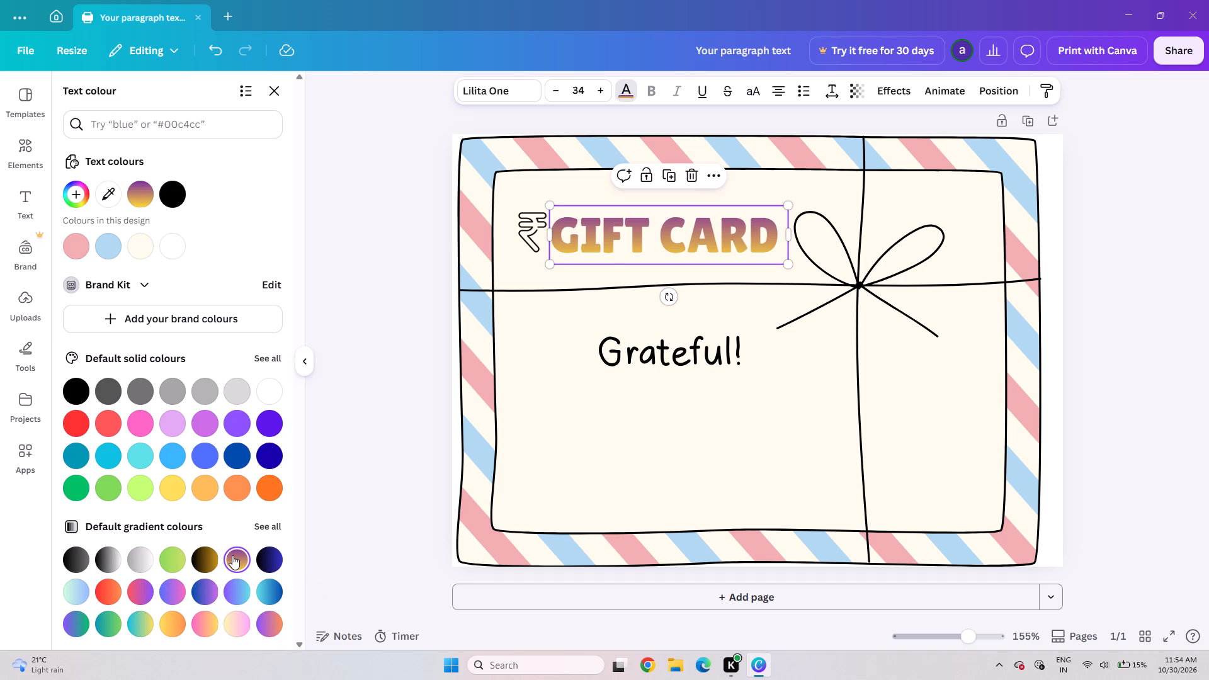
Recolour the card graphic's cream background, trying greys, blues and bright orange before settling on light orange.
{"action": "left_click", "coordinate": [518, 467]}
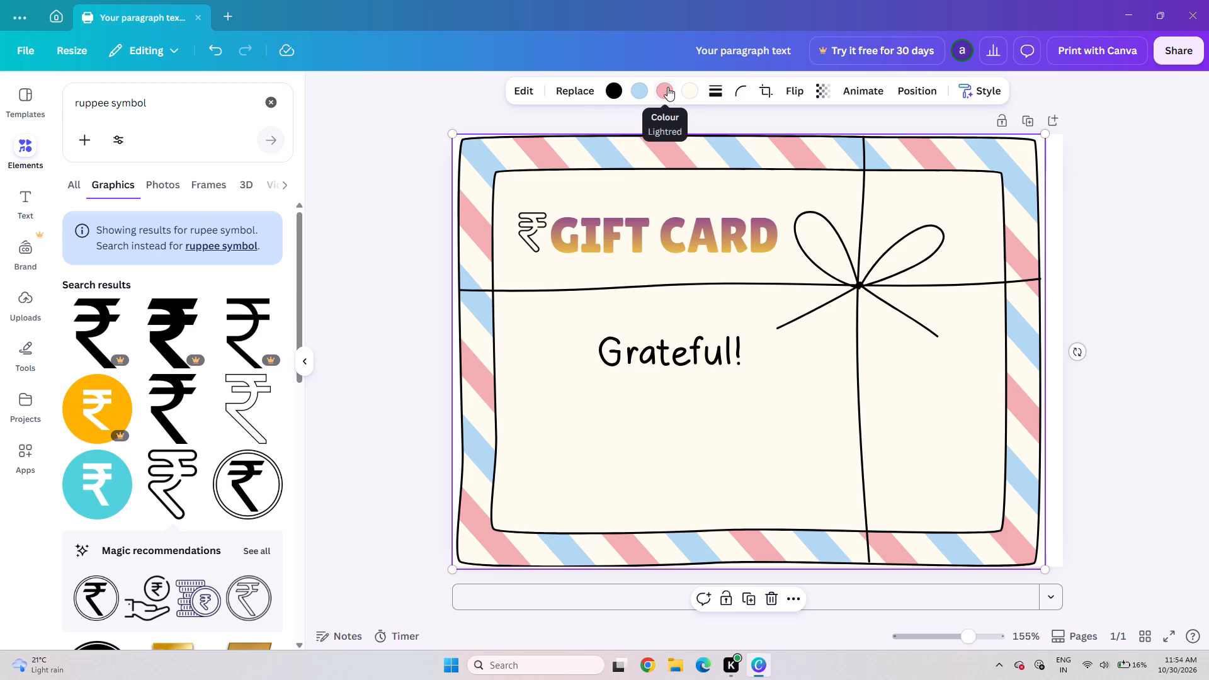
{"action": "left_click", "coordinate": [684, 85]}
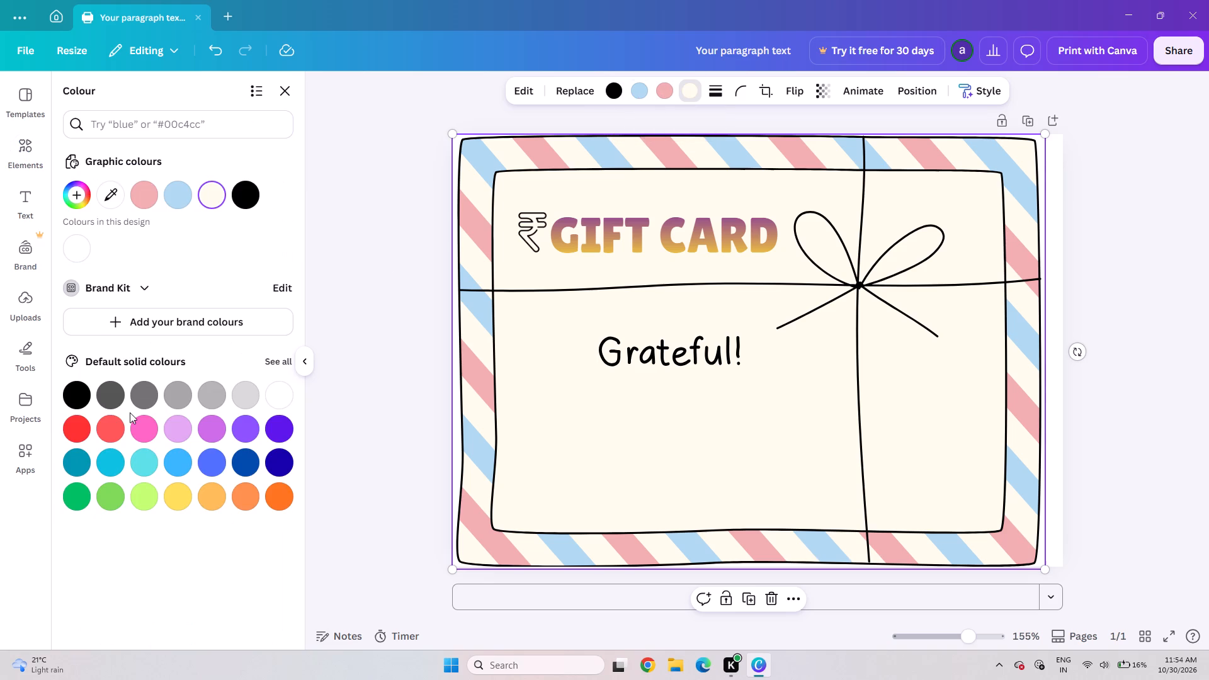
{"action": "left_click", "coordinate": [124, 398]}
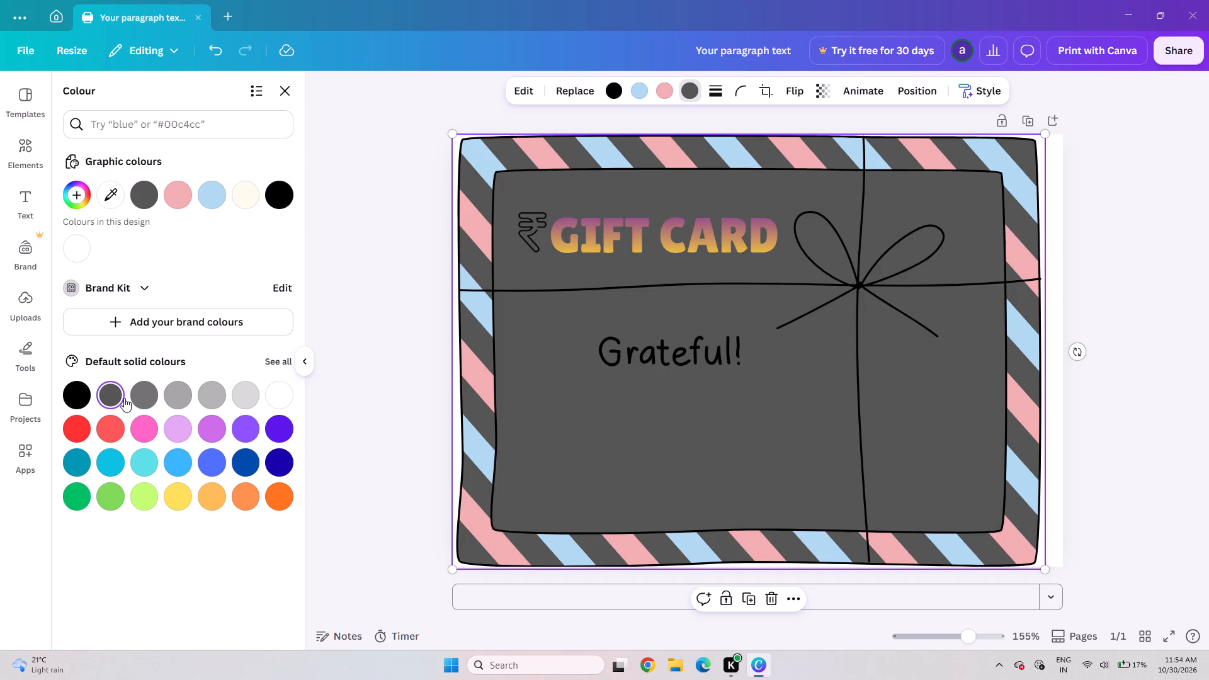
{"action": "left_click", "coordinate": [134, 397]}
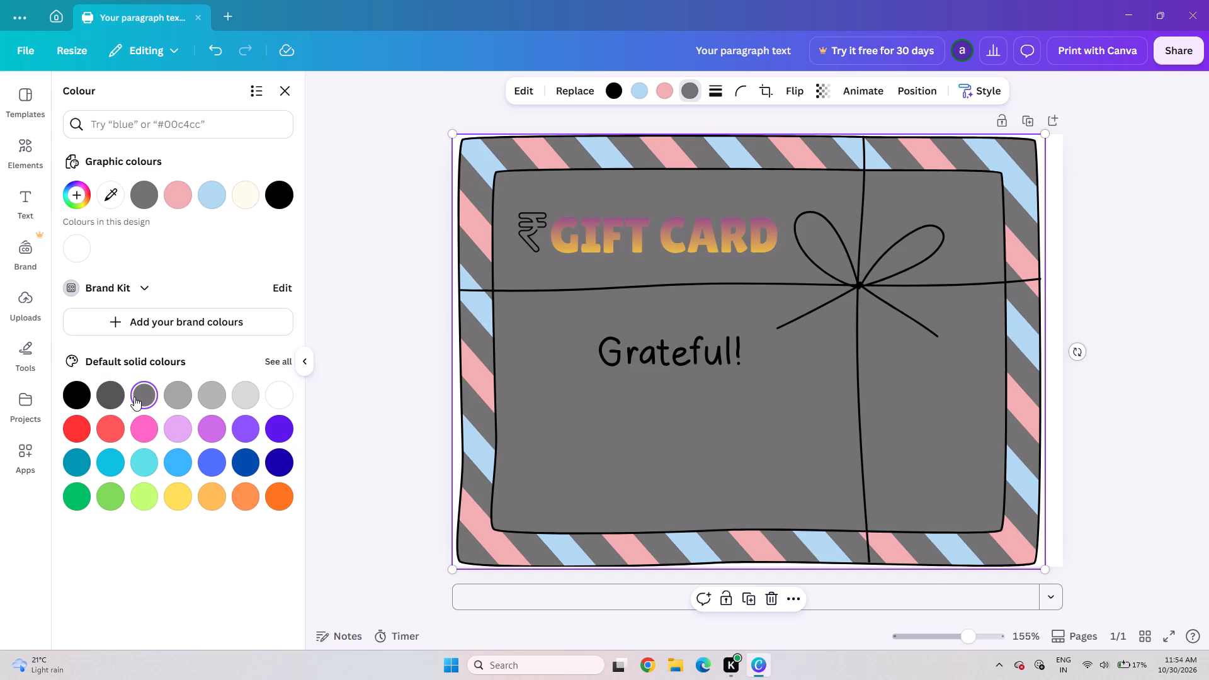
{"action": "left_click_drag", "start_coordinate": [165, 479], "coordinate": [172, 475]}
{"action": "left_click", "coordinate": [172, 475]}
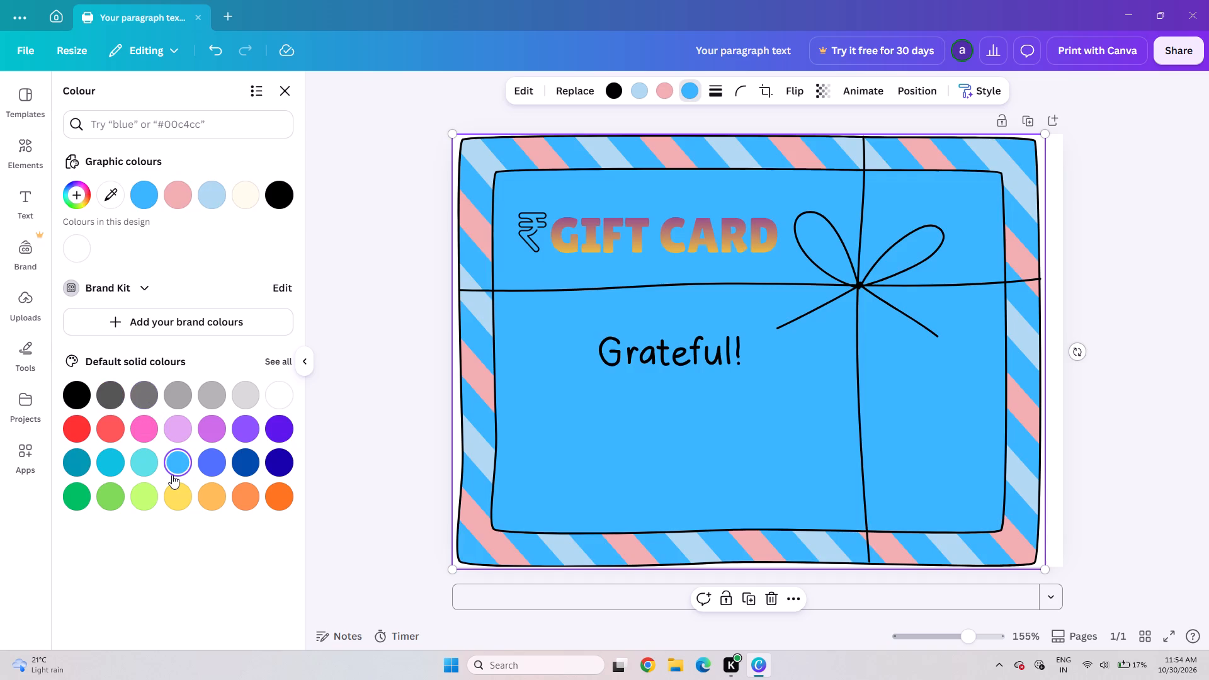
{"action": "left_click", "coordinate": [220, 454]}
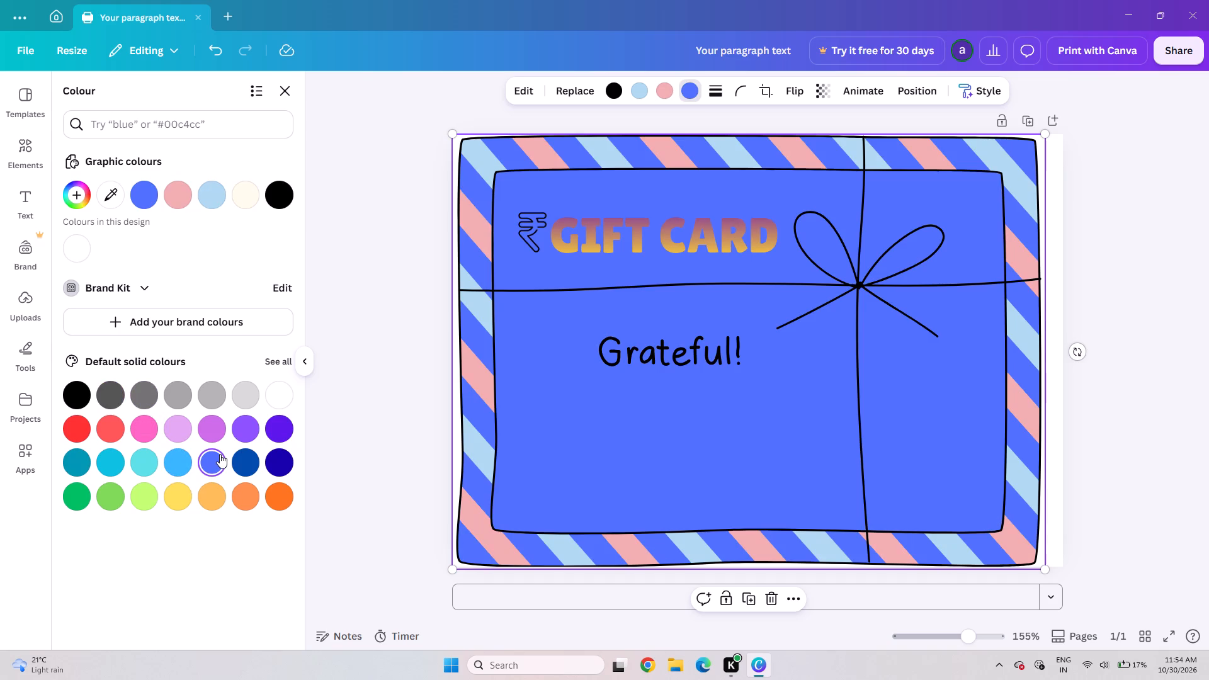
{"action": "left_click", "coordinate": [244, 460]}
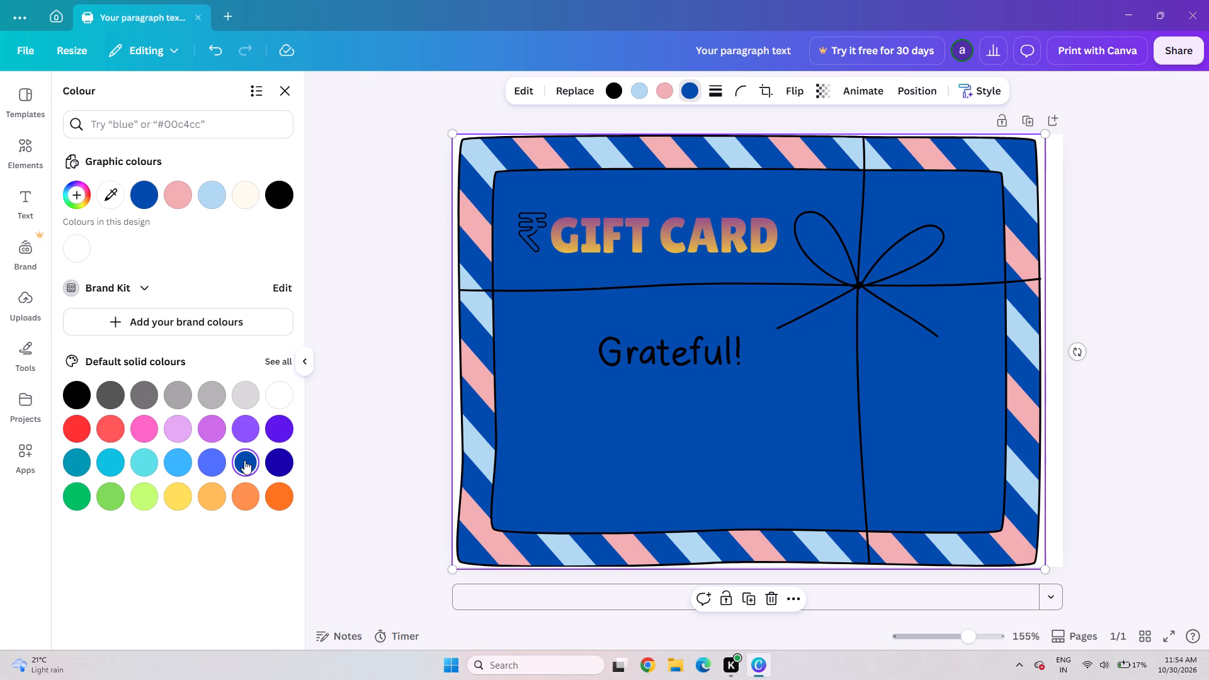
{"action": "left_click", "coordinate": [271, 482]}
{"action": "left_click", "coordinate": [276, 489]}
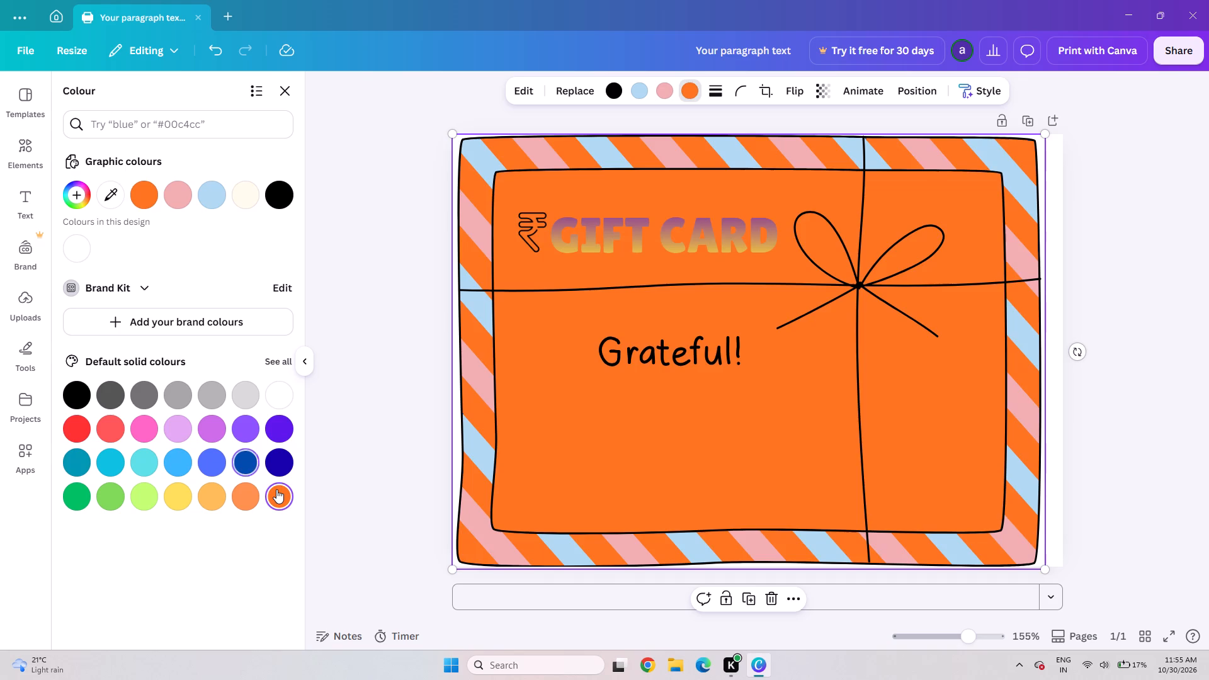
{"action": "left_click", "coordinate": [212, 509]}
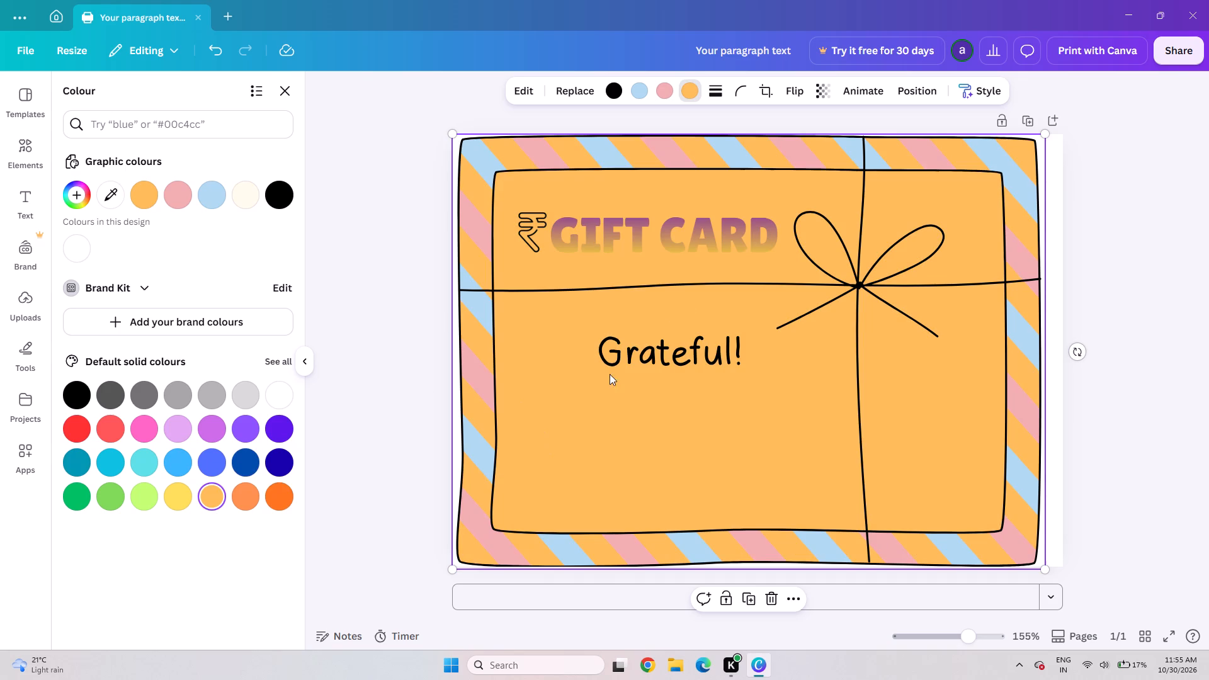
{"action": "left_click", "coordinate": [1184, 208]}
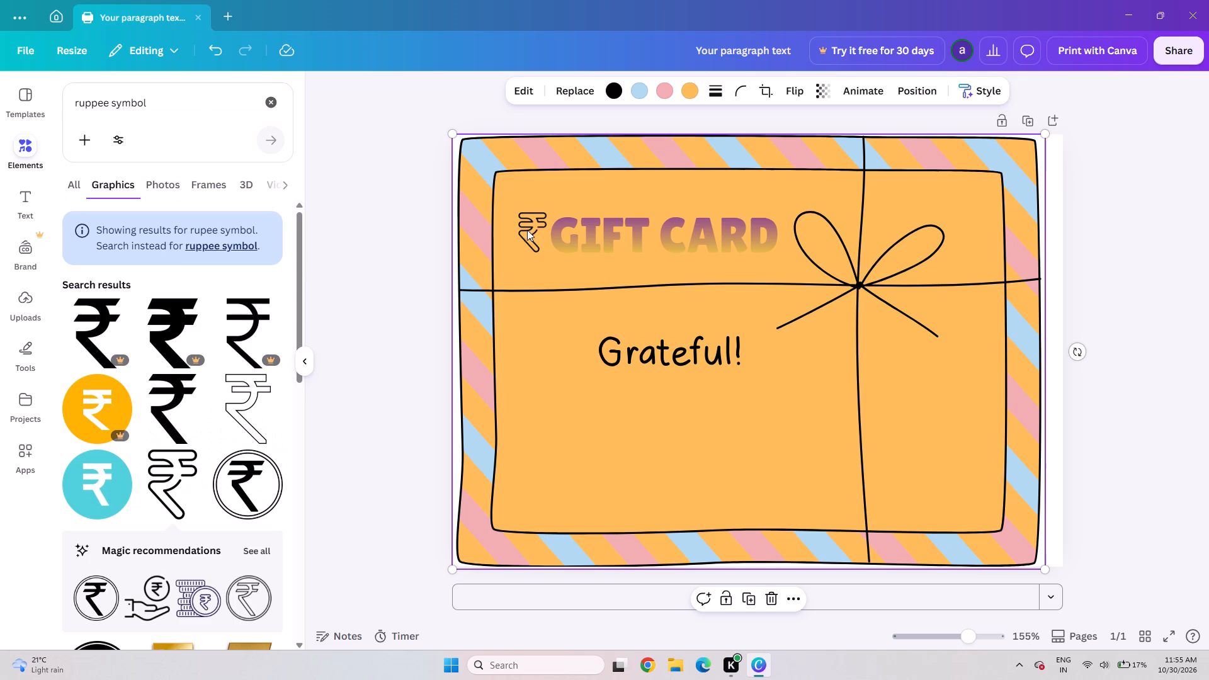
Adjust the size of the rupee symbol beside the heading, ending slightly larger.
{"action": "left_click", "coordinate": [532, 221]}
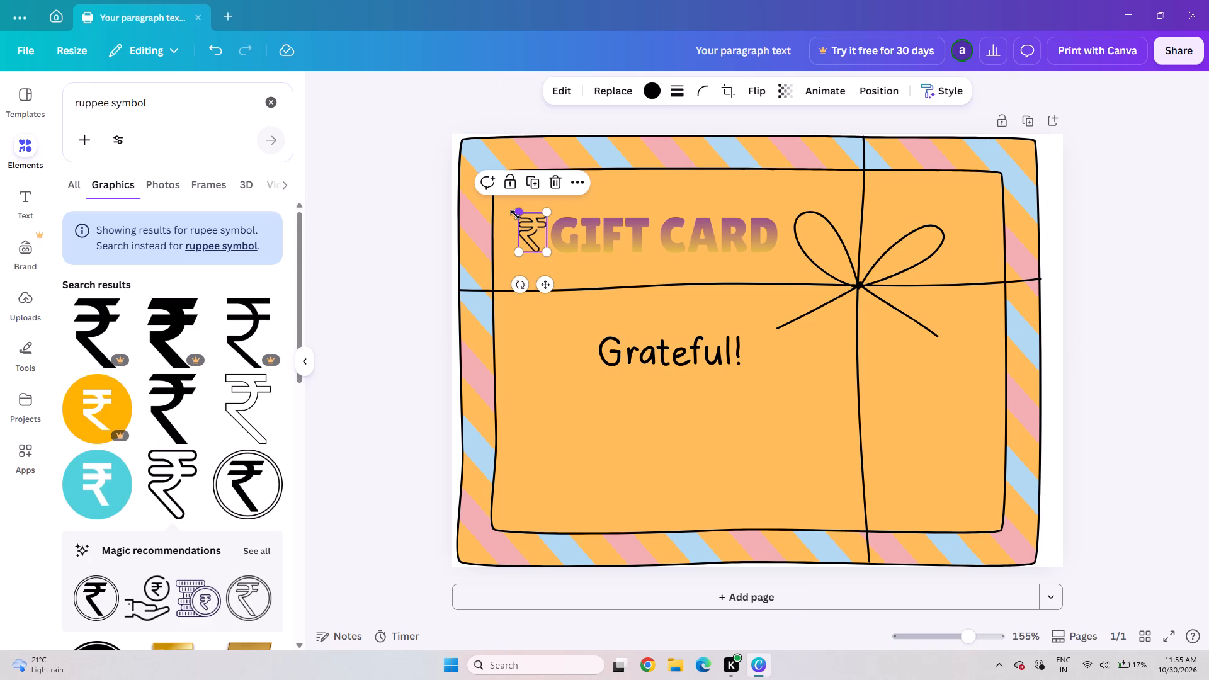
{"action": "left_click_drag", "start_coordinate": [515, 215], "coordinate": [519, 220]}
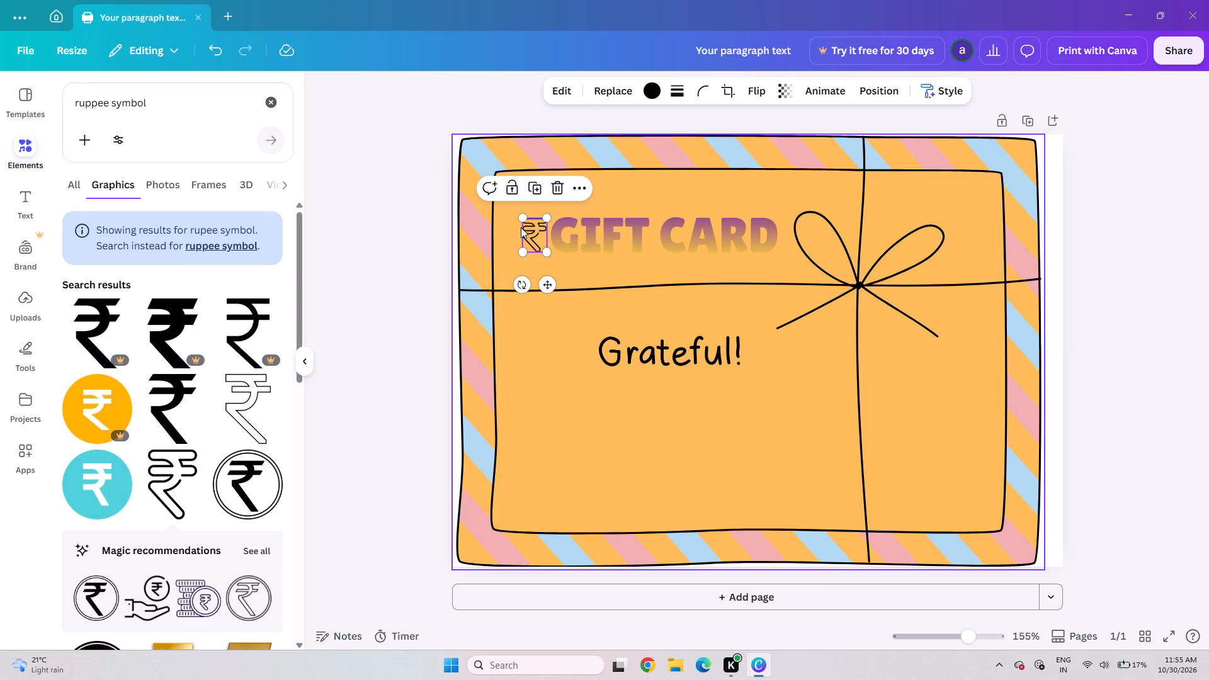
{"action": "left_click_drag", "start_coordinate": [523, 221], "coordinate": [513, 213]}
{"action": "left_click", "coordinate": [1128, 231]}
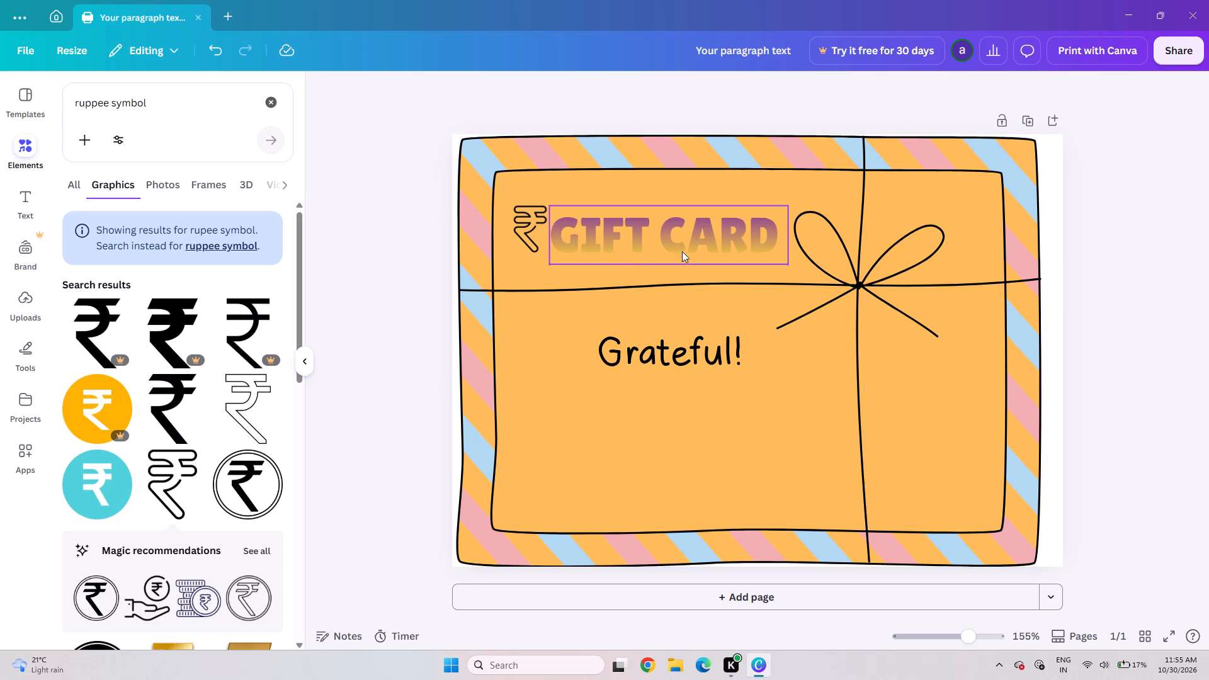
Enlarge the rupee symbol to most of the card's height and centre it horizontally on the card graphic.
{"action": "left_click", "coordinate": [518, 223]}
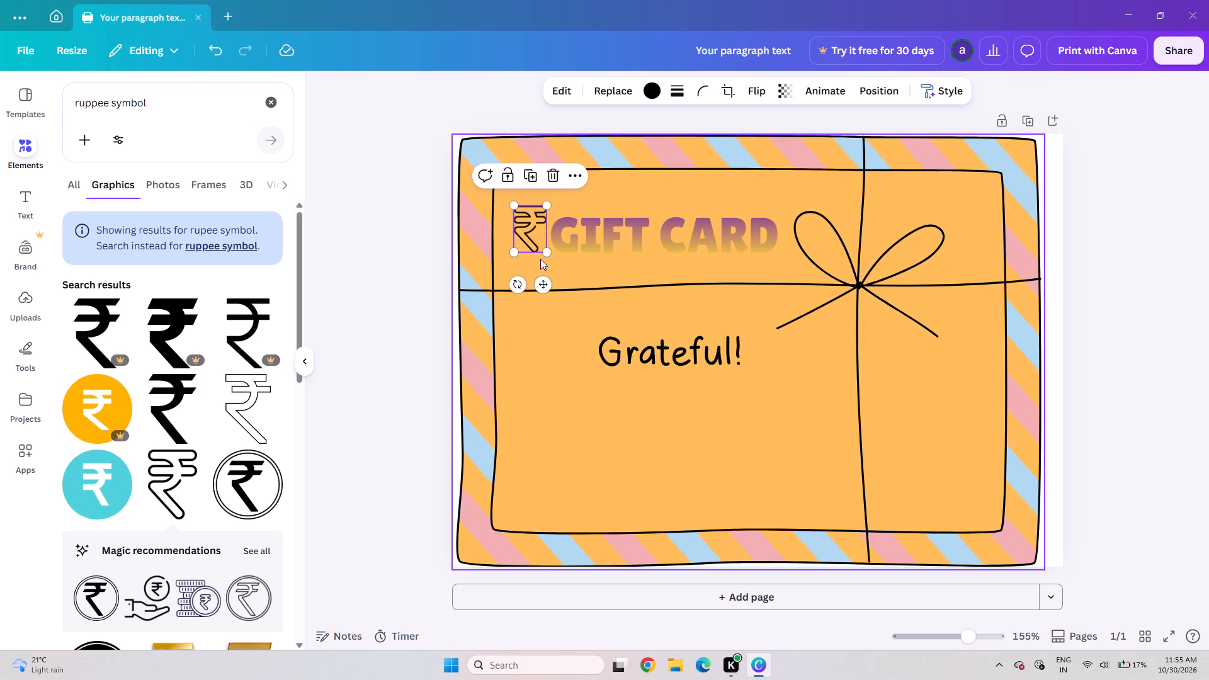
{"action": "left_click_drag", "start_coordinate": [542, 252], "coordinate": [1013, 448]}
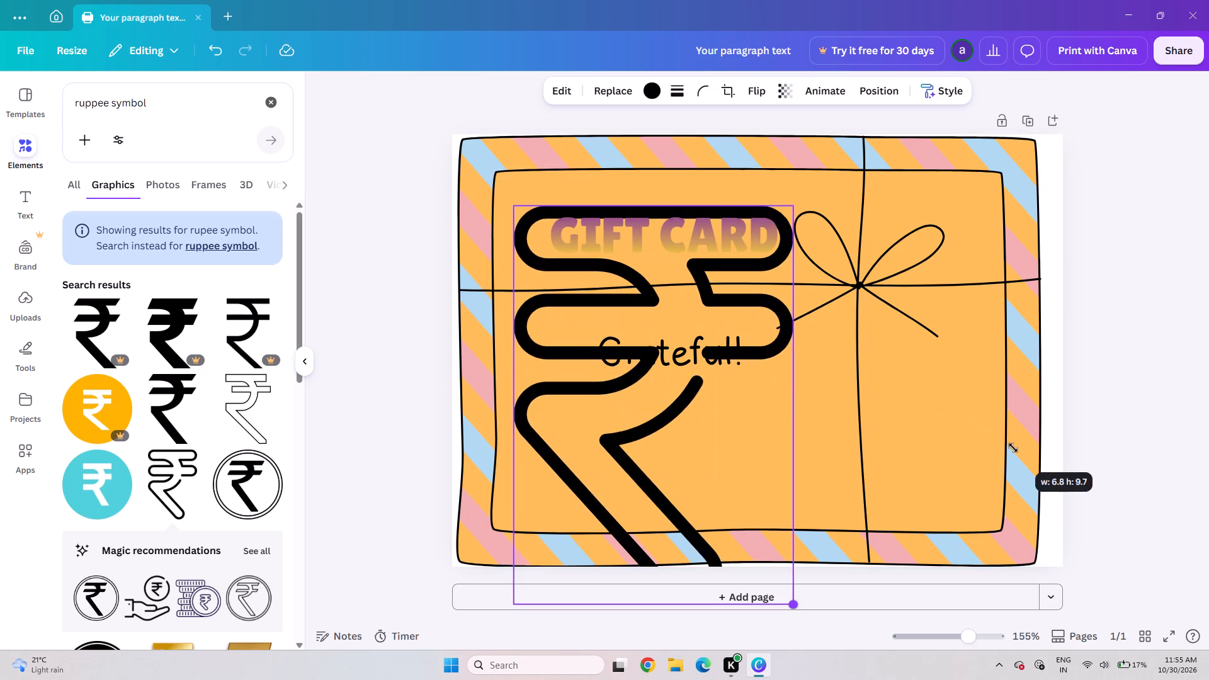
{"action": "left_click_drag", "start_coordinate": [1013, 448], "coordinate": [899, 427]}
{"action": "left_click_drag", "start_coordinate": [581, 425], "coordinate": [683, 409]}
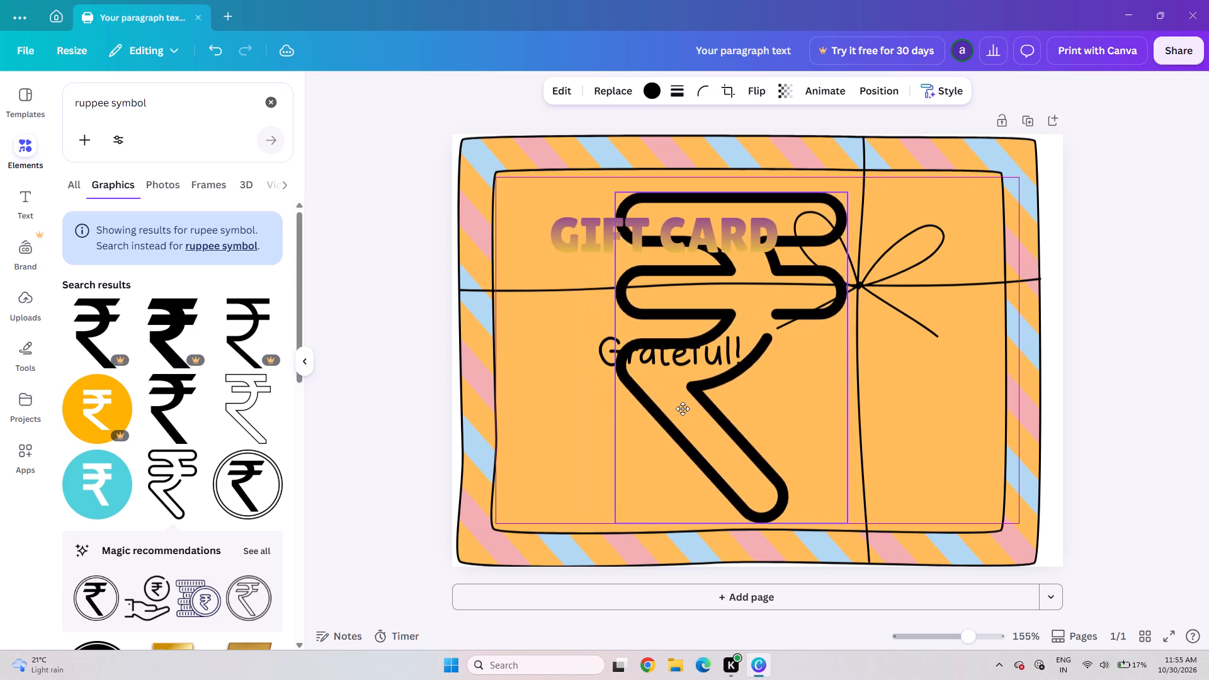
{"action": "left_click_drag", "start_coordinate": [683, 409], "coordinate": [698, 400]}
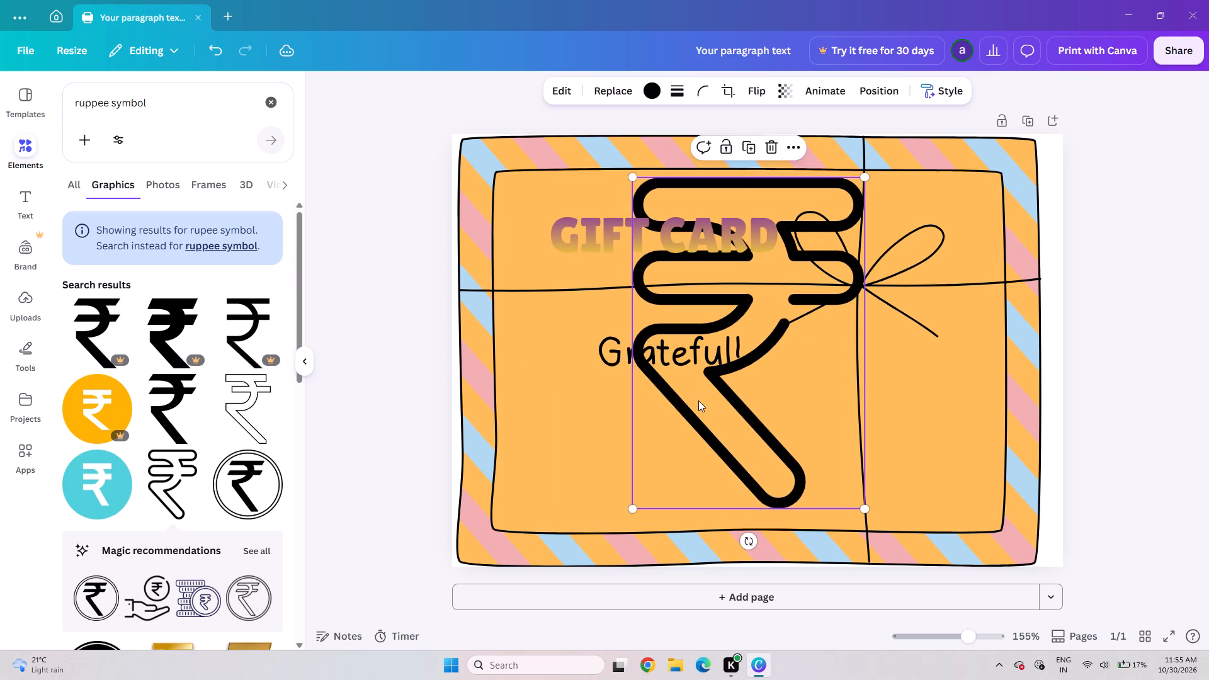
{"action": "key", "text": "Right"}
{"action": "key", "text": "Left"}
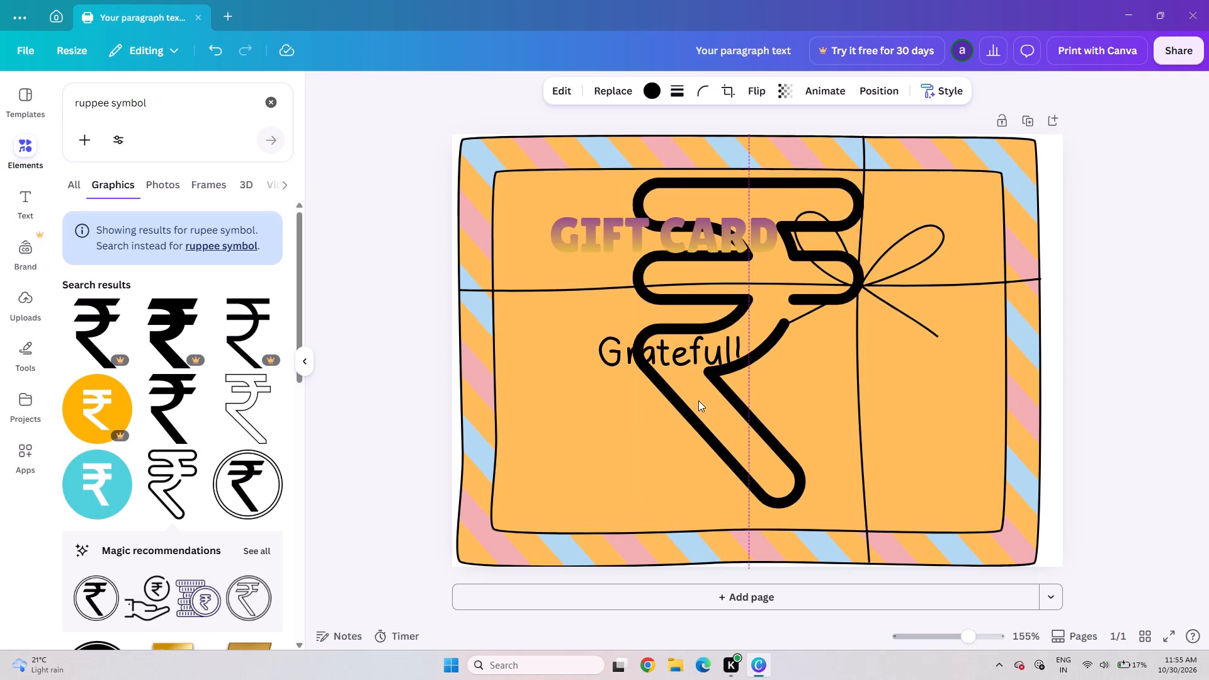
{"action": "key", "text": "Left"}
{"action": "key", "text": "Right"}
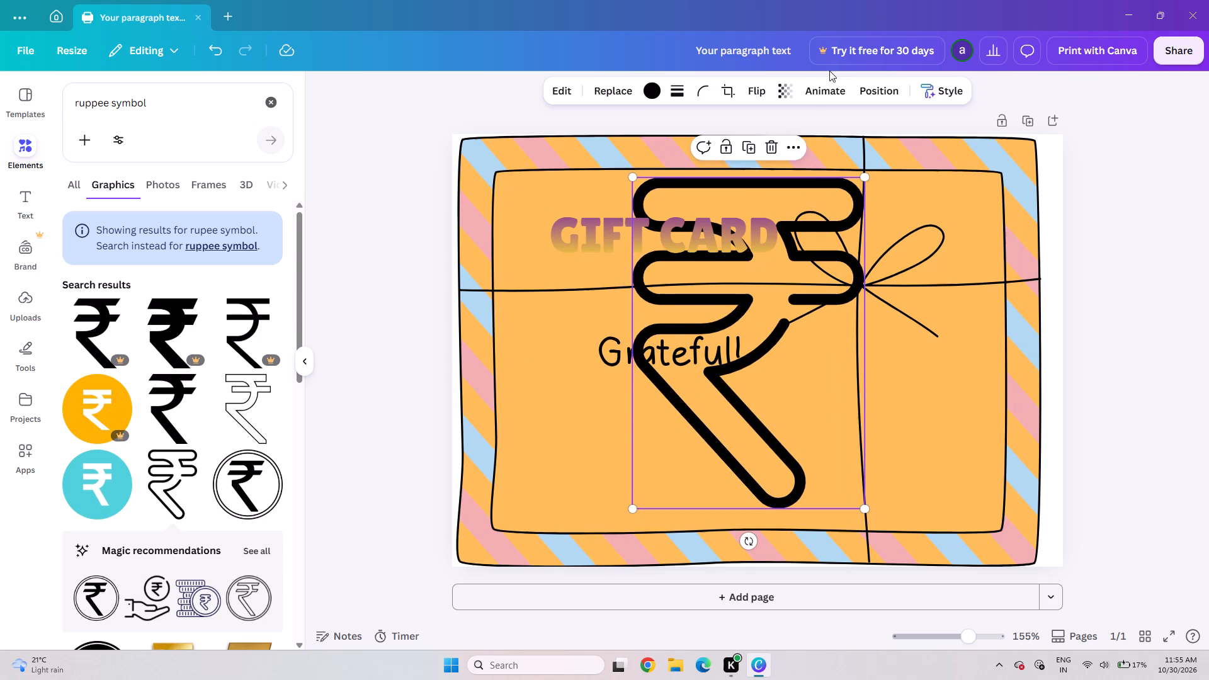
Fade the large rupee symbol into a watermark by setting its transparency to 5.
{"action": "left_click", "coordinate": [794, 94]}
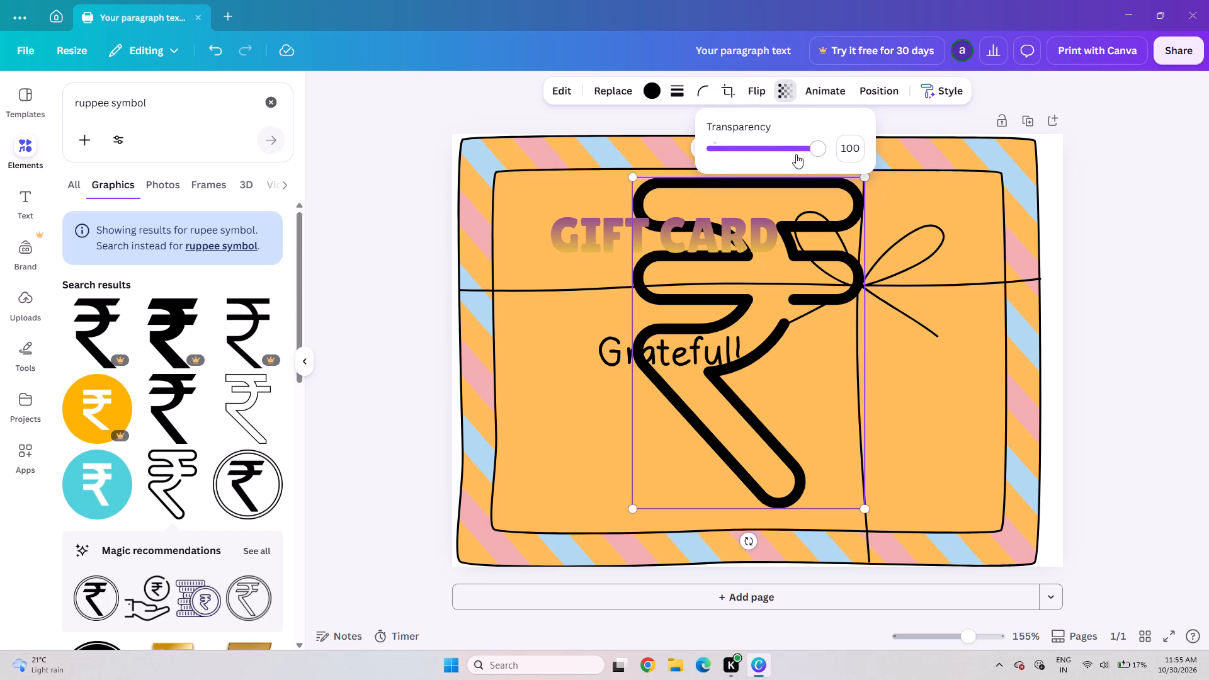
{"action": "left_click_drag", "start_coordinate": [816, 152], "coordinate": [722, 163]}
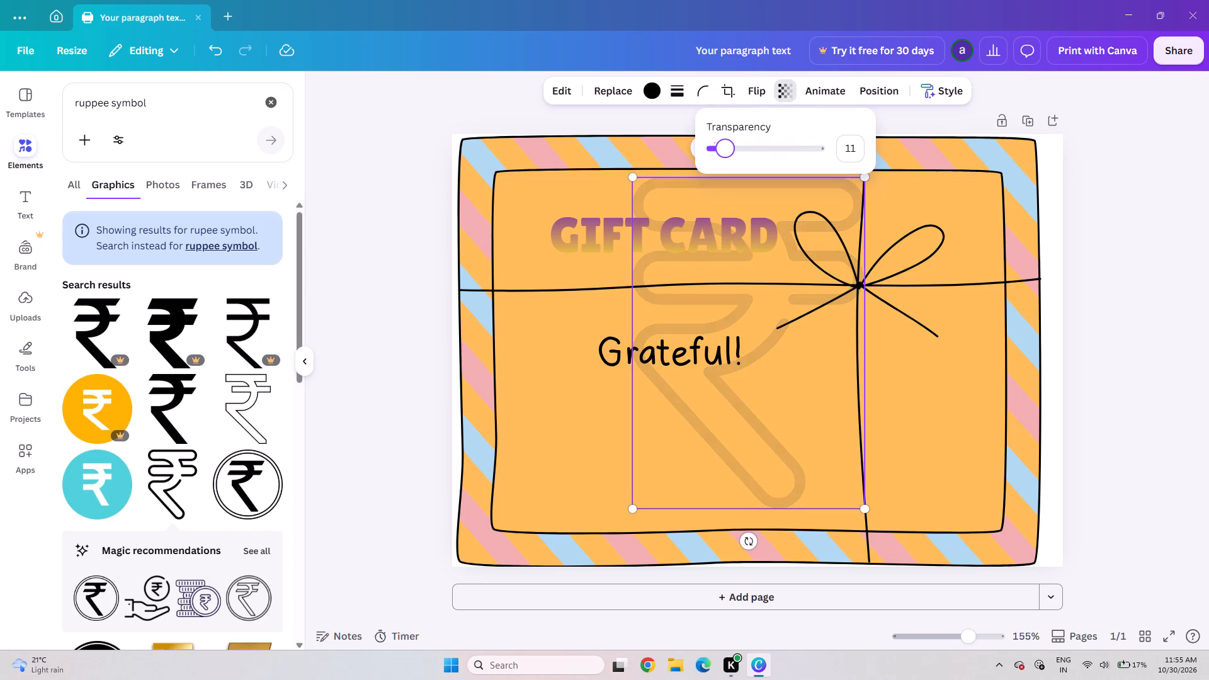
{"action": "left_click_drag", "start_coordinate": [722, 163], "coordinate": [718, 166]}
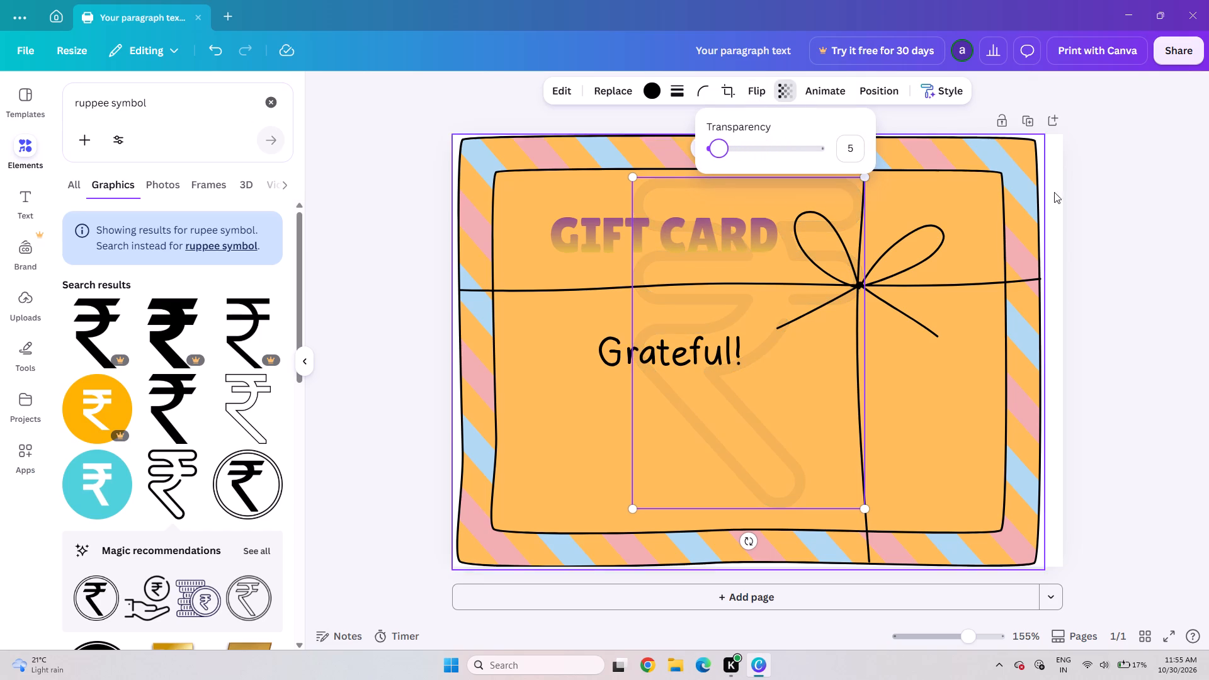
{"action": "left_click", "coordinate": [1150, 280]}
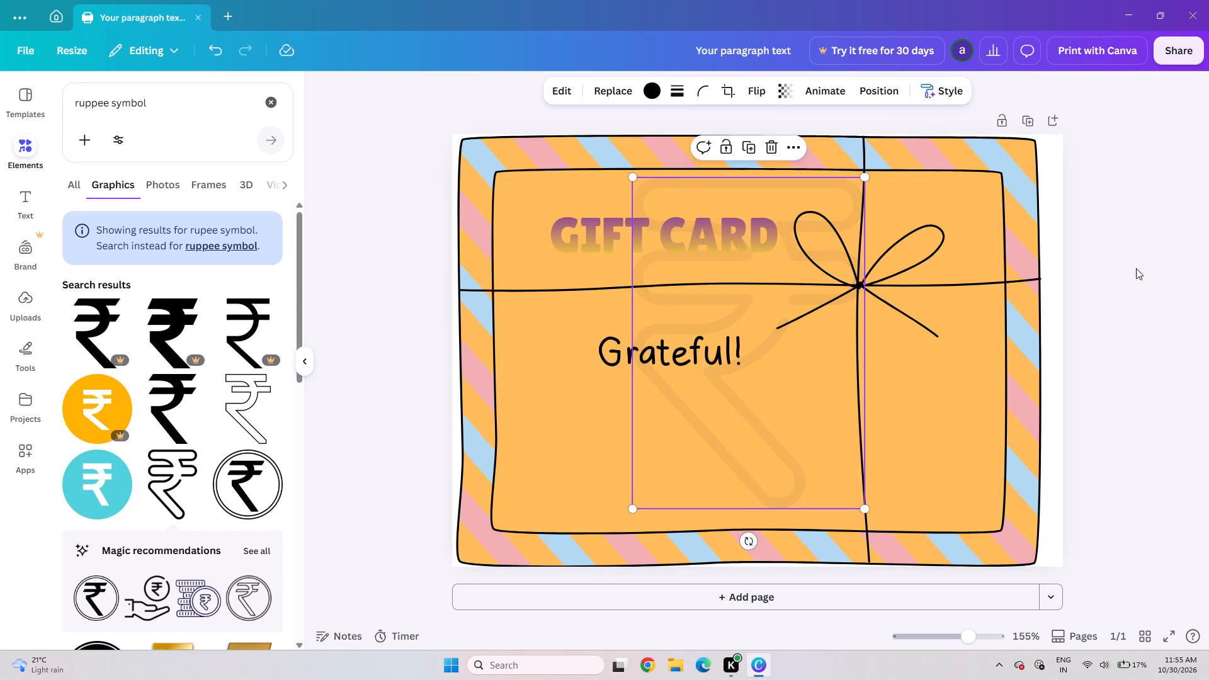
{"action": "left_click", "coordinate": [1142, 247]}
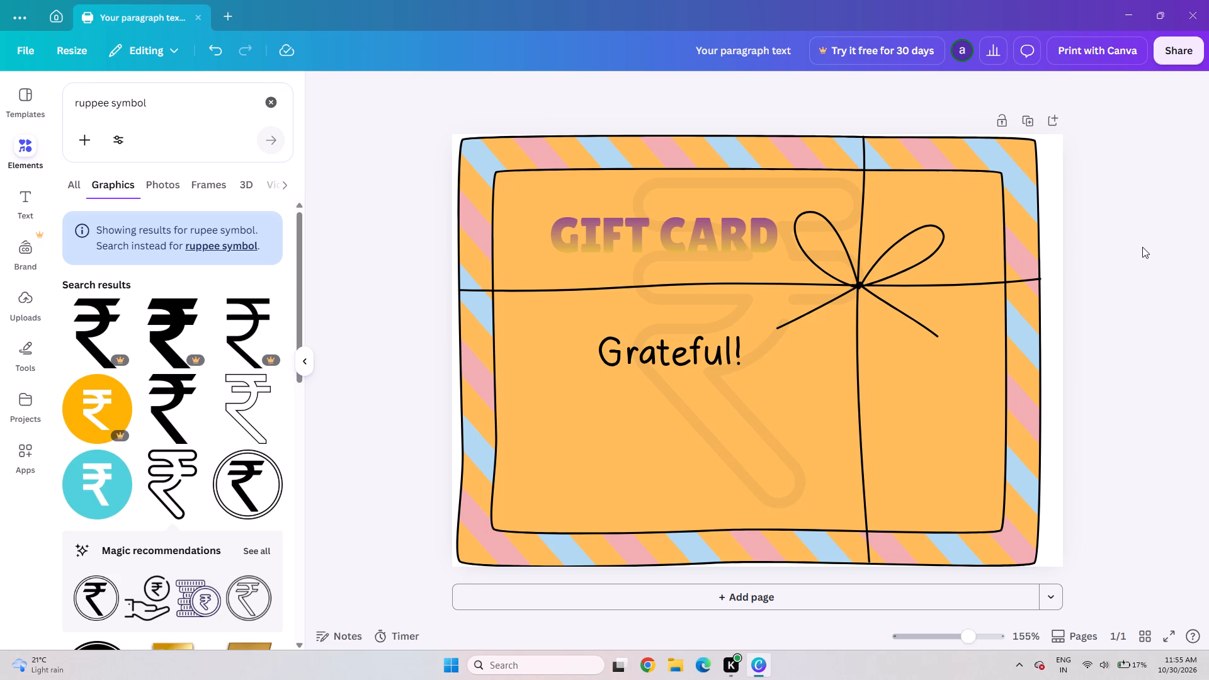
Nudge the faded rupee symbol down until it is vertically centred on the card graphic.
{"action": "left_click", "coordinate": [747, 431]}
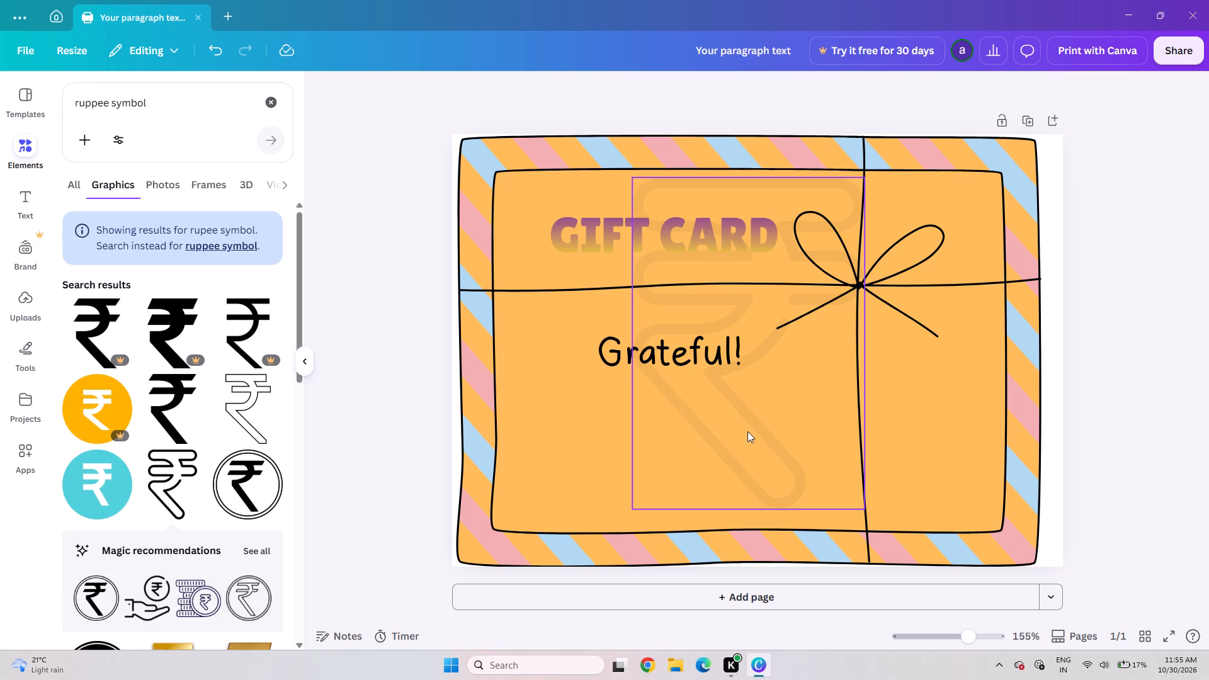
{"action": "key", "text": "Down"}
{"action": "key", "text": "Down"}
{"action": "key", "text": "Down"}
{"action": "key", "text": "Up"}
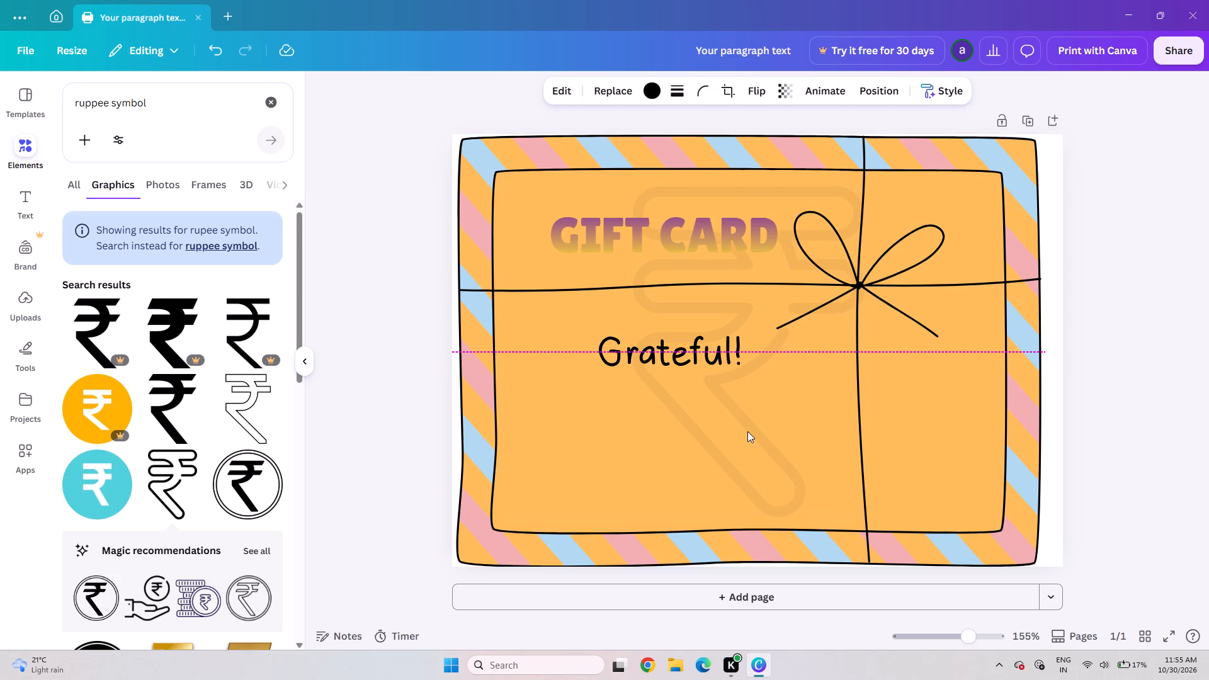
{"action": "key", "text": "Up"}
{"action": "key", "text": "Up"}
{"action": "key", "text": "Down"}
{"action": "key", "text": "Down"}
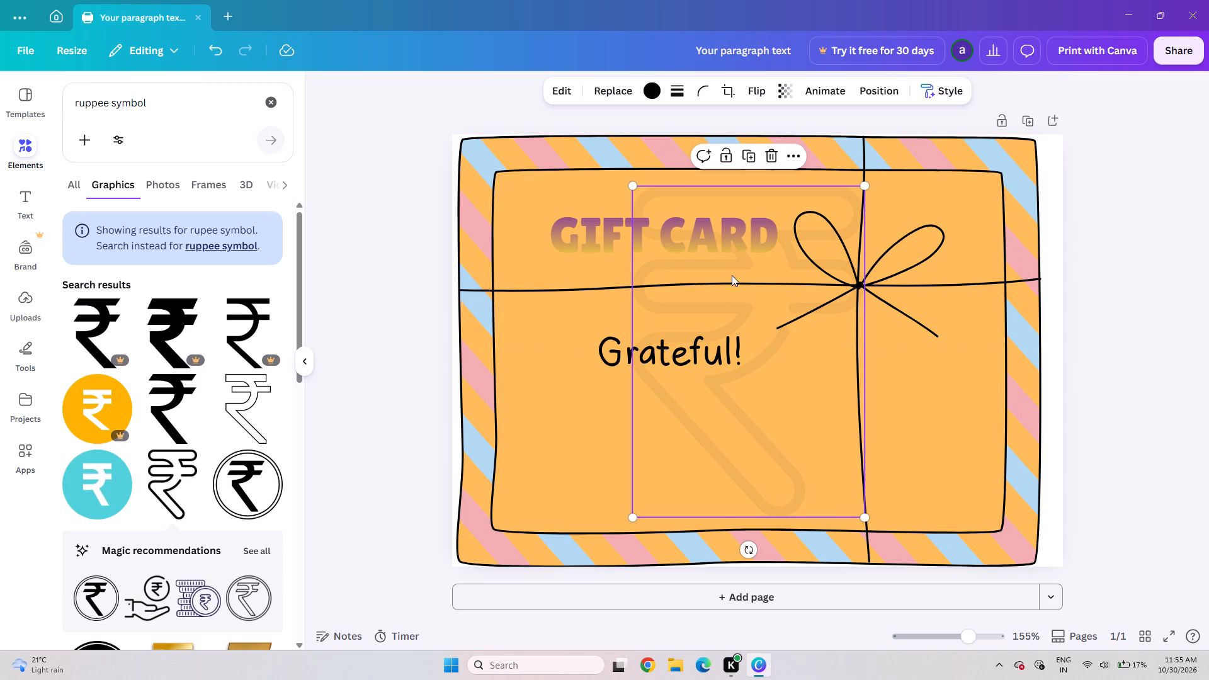
Delete the full-page "Grateful!" card graphic from the page.
{"action": "left_click", "coordinate": [521, 403]}
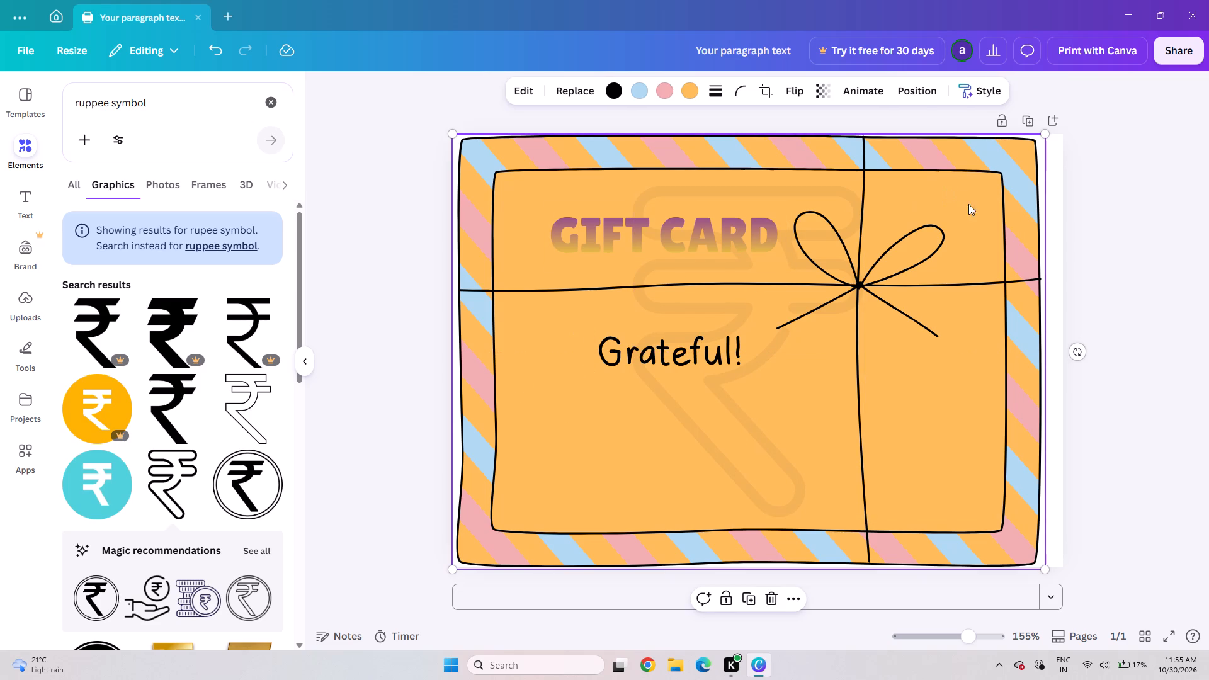
{"action": "left_click", "coordinate": [972, 258]}
{"action": "left_click", "coordinate": [972, 258]}
{"action": "left_click", "coordinate": [771, 608]}
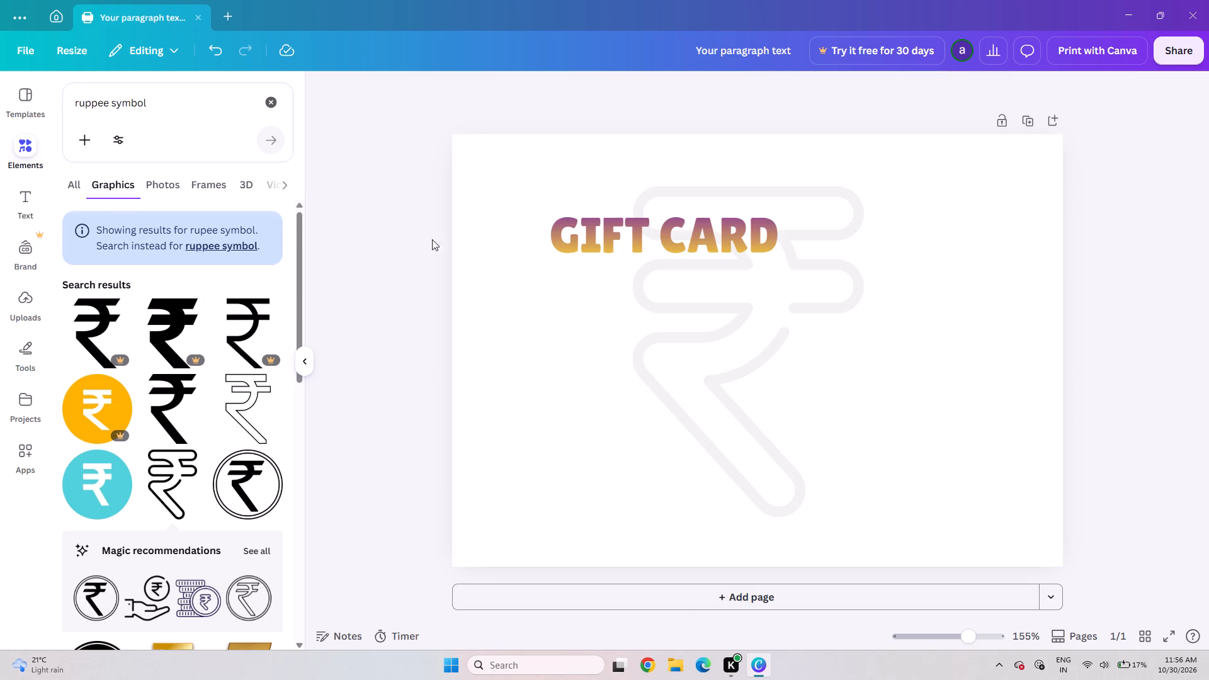
Delete the large faded rupee symbol from the page.
{"action": "left_click", "coordinate": [795, 332]}
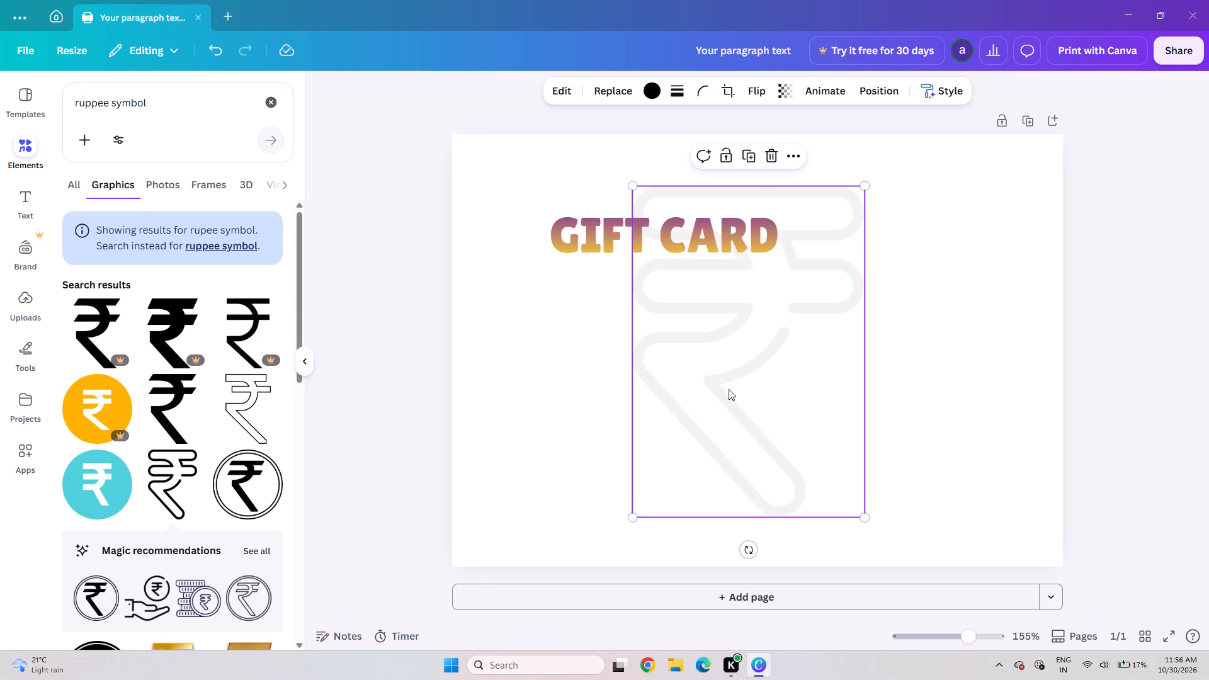
{"action": "left_click", "coordinate": [773, 156]}
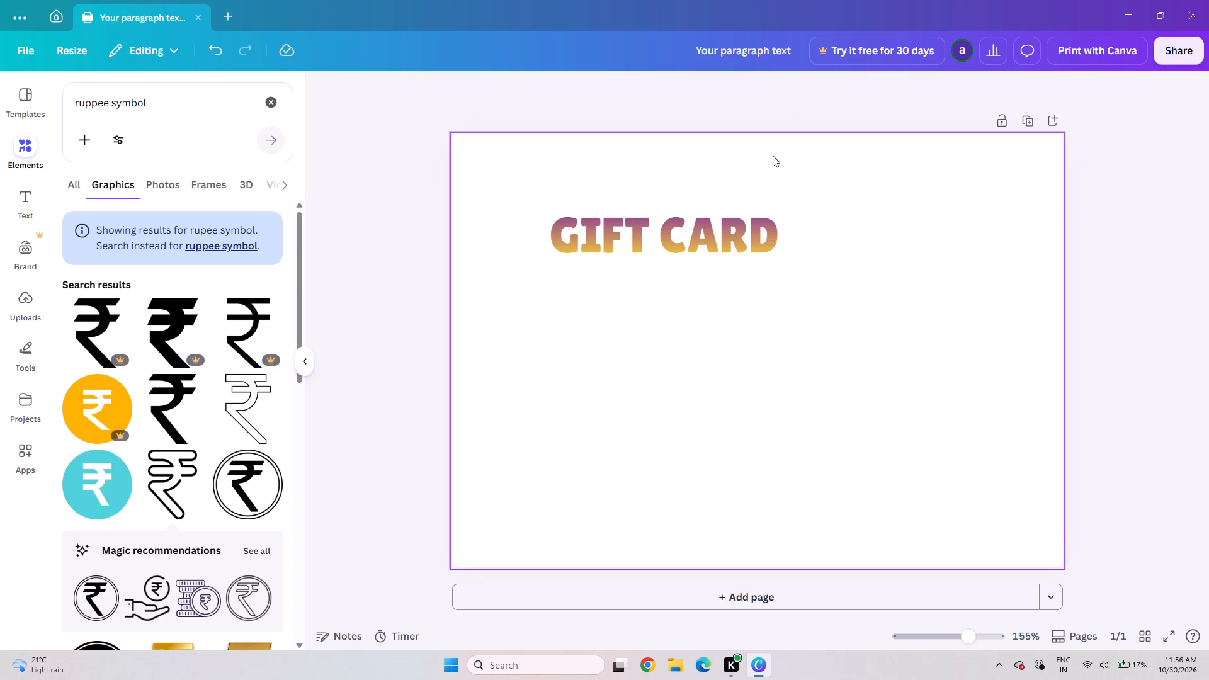
Add the black double-circled rupee graphic to the page and enlarge it to nearly the full page height.
{"action": "left_click", "coordinate": [286, 481]}
{"action": "left_click", "coordinate": [251, 488]}
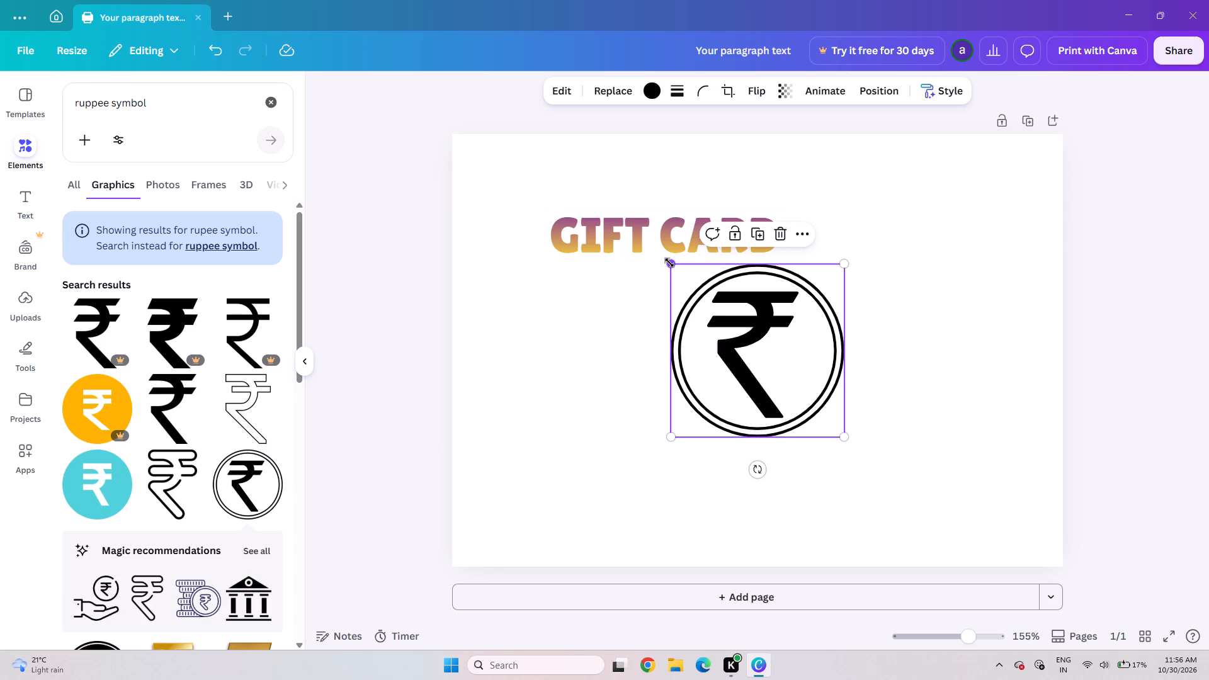
{"action": "left_click_drag", "start_coordinate": [669, 263], "coordinate": [528, 167]}
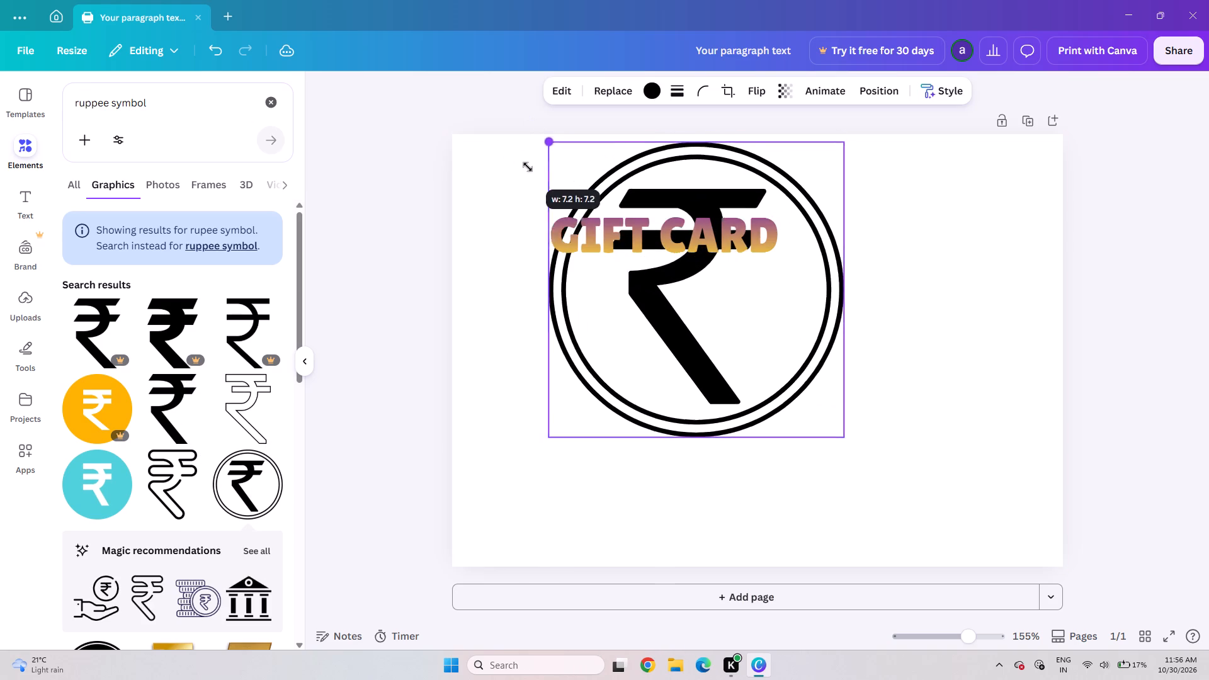
{"action": "left_click_drag", "start_coordinate": [528, 167], "coordinate": [540, 171]}
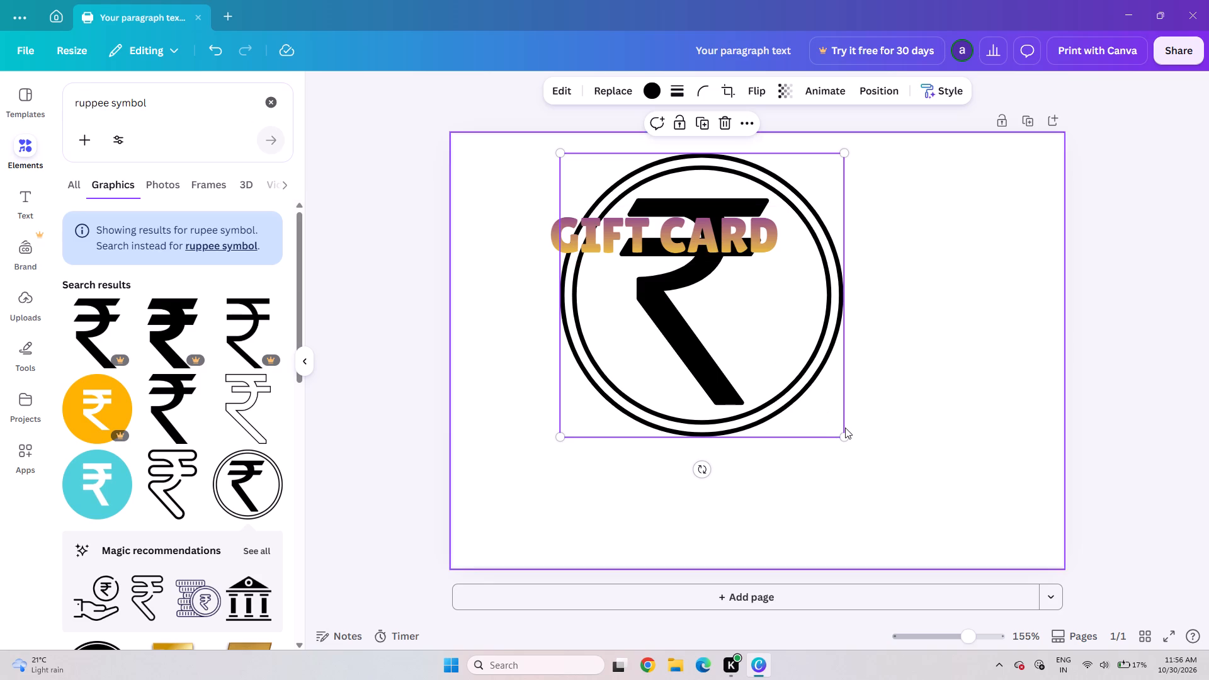
{"action": "left_click_drag", "start_coordinate": [838, 437], "coordinate": [936, 523]}
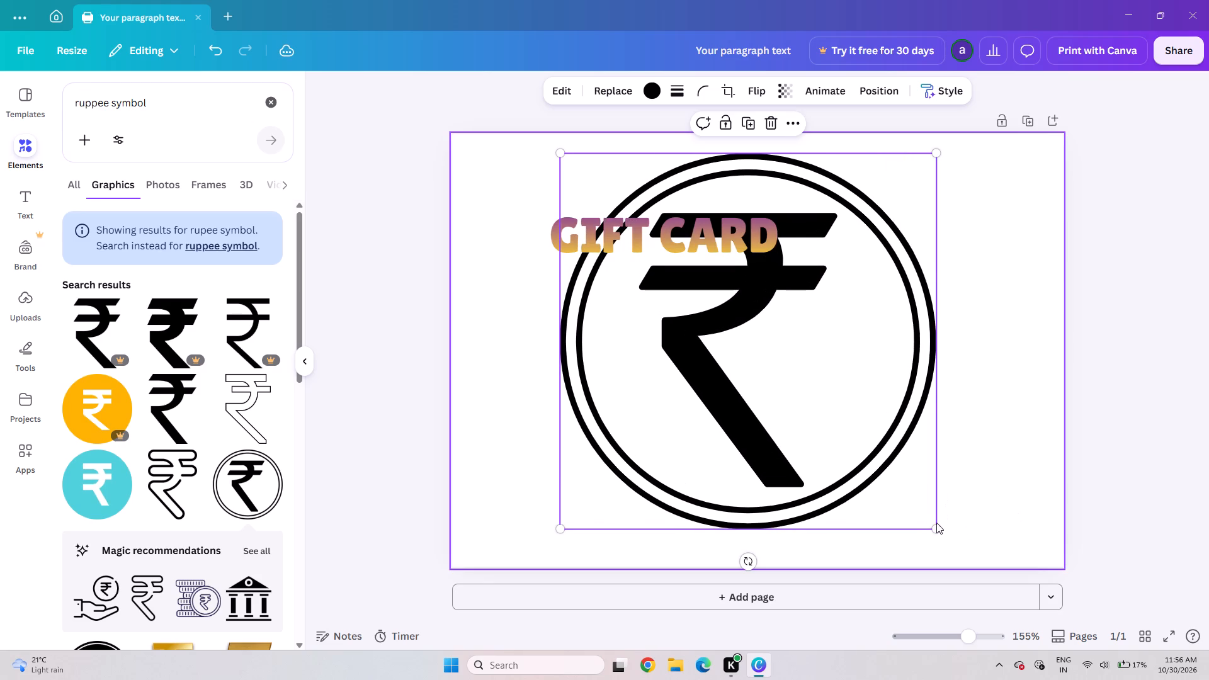
Nudge the enlarged circled rupee graphic sideways until it is horizontally centred on the page.
{"action": "key", "text": "Left"}
{"action": "key", "text": "Left"}
{"action": "key", "text": "Left"}
{"action": "key", "text": "Left"}
{"action": "key", "text": "Right"}
{"action": "key", "text": "Right"}
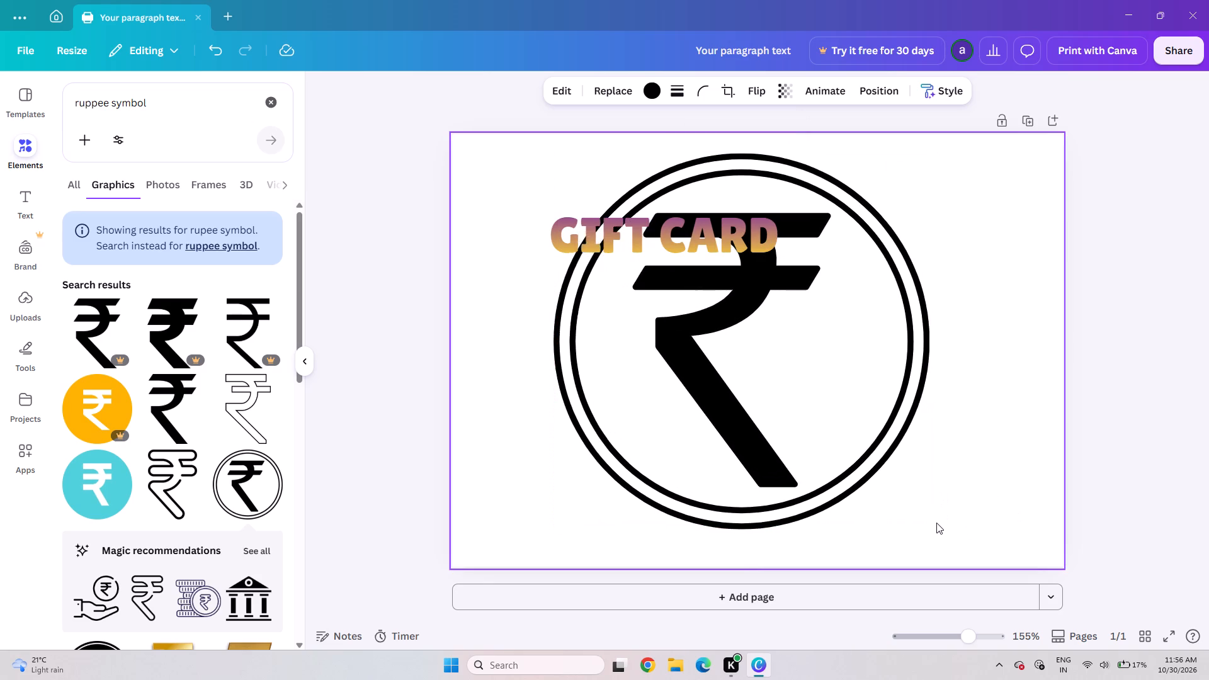
{"action": "key", "text": "Right"}
{"action": "key", "text": "Right"}
{"action": "key", "text": "Right"}
{"action": "key", "text": "Right"}
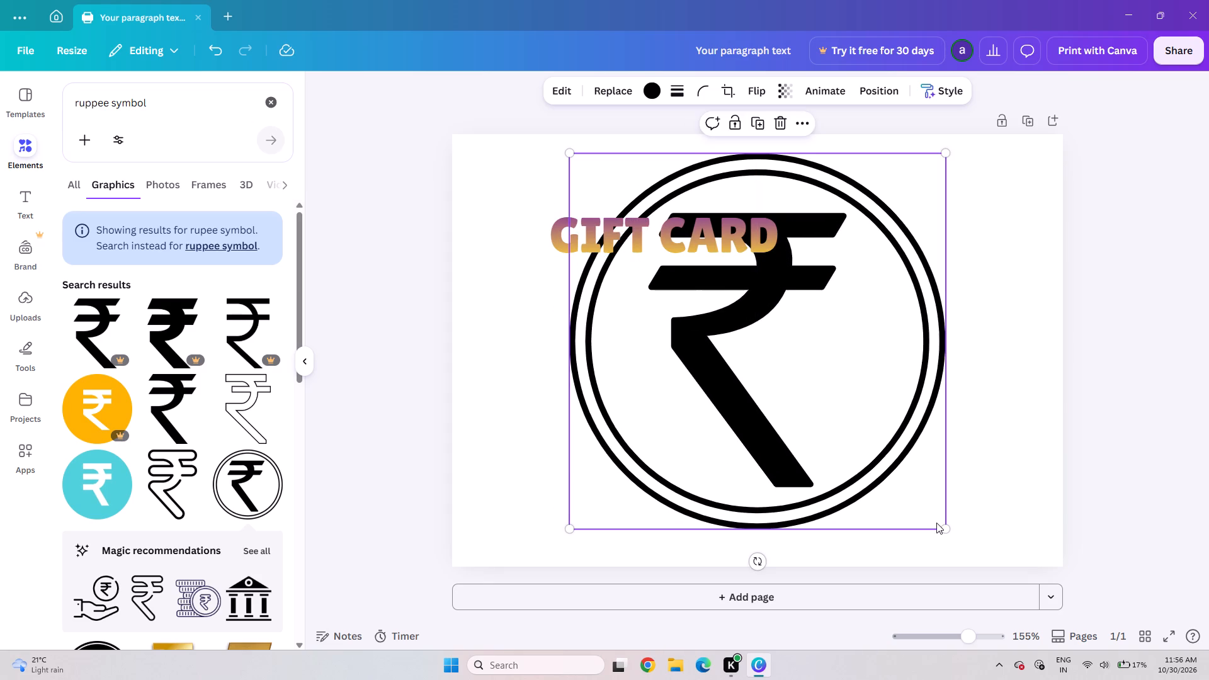
Fade the circled rupee graphic into a faint watermark by setting its transparency to 2.
{"action": "left_click", "coordinate": [788, 82]}
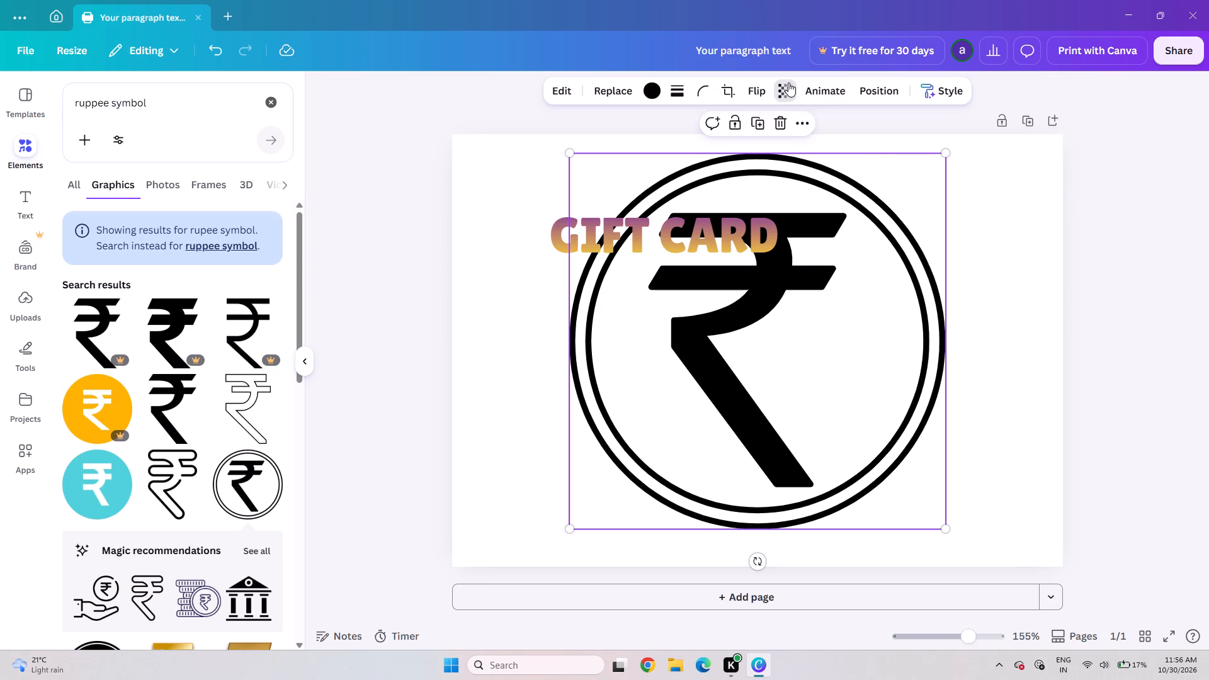
{"action": "left_click_drag", "start_coordinate": [820, 154], "coordinate": [789, 159]}
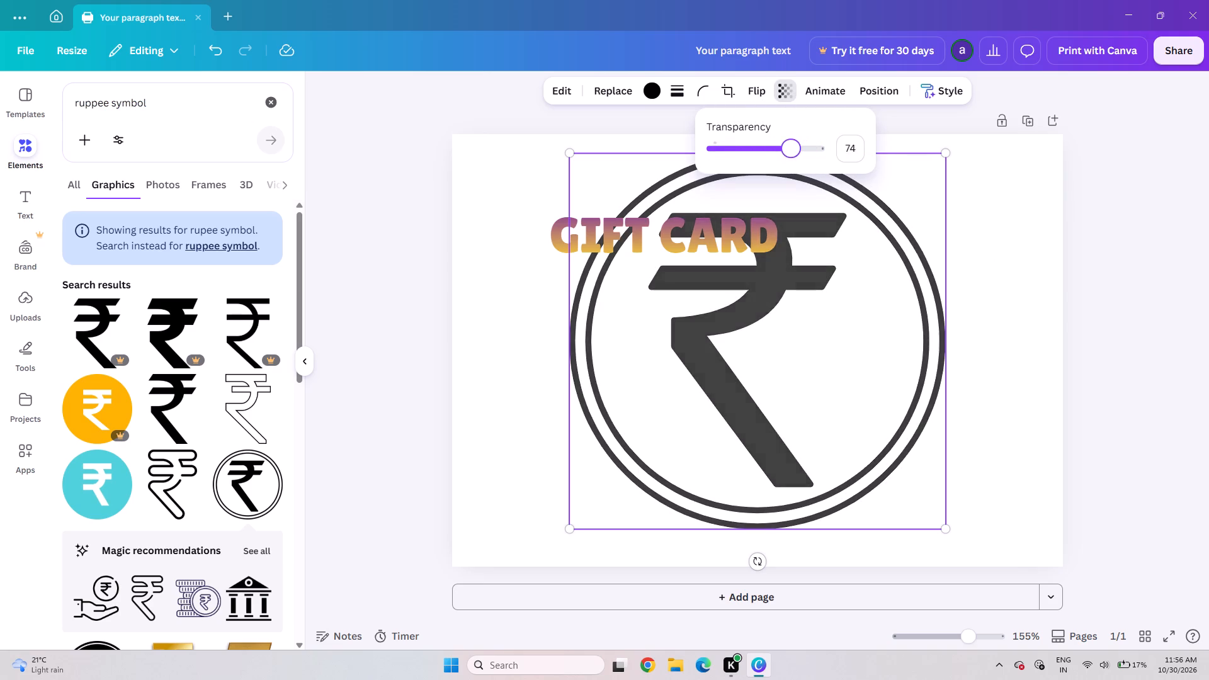
{"action": "left_click_drag", "start_coordinate": [789, 159], "coordinate": [721, 175]}
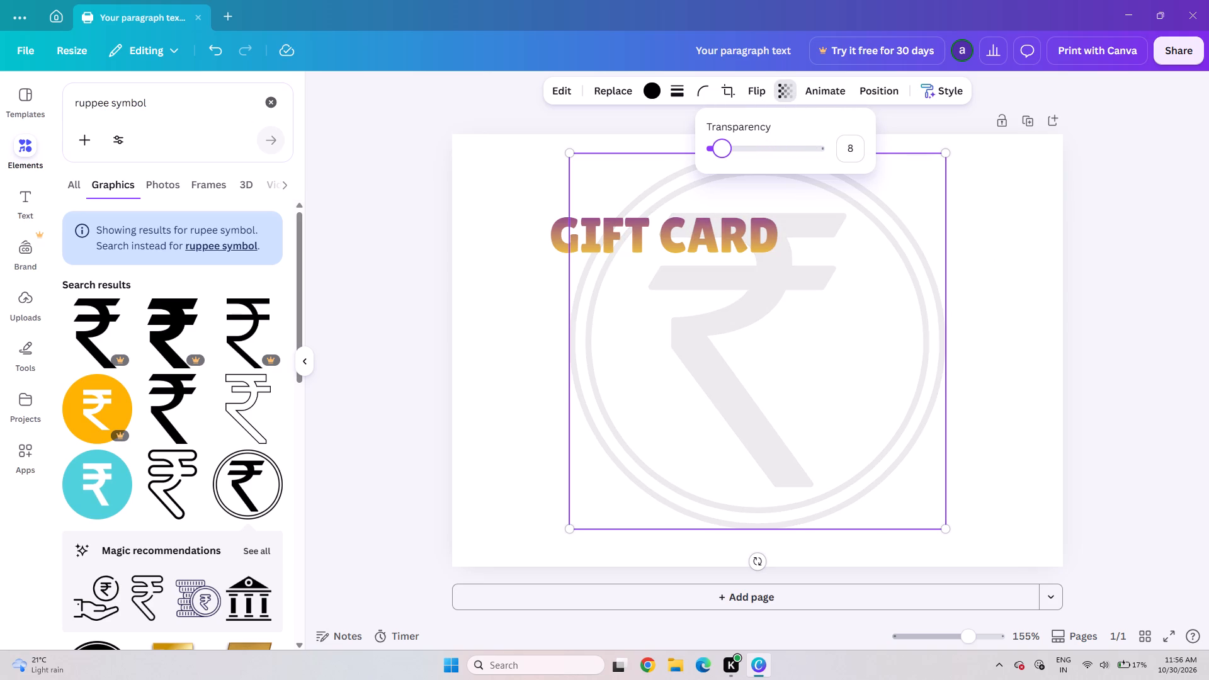
{"action": "left_click_drag", "start_coordinate": [721, 175], "coordinate": [717, 176]}
{"action": "left_click", "coordinate": [1143, 319]}
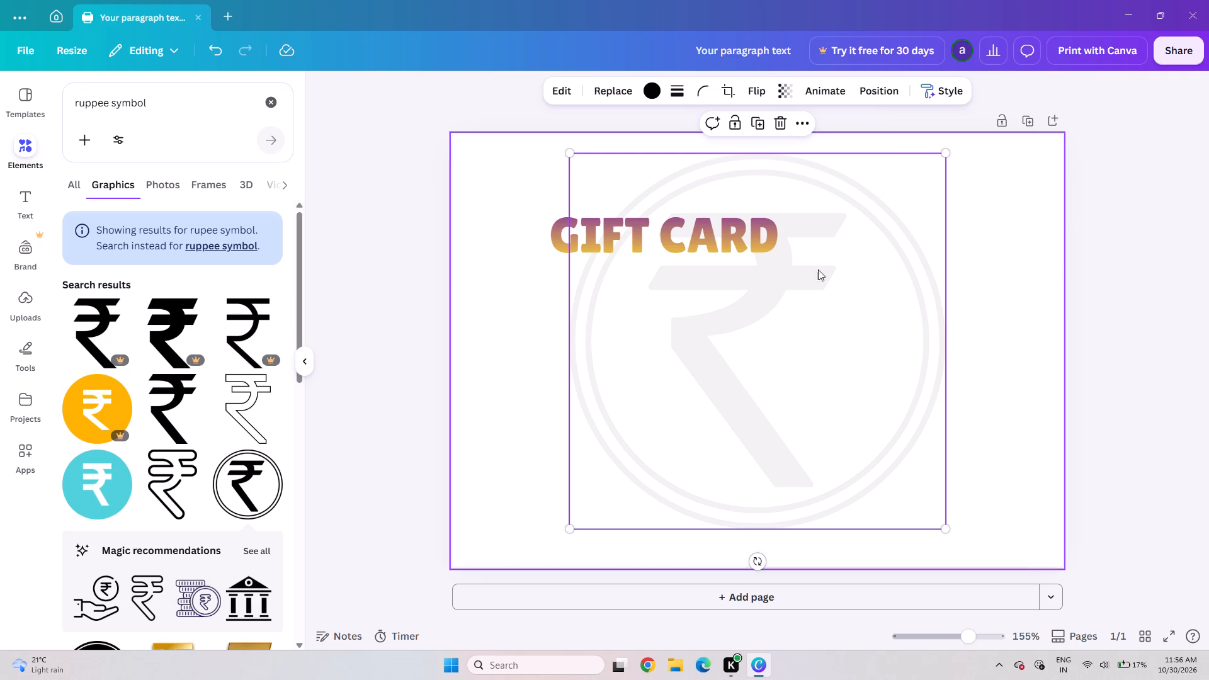
{"action": "left_click", "coordinate": [1204, 356]}
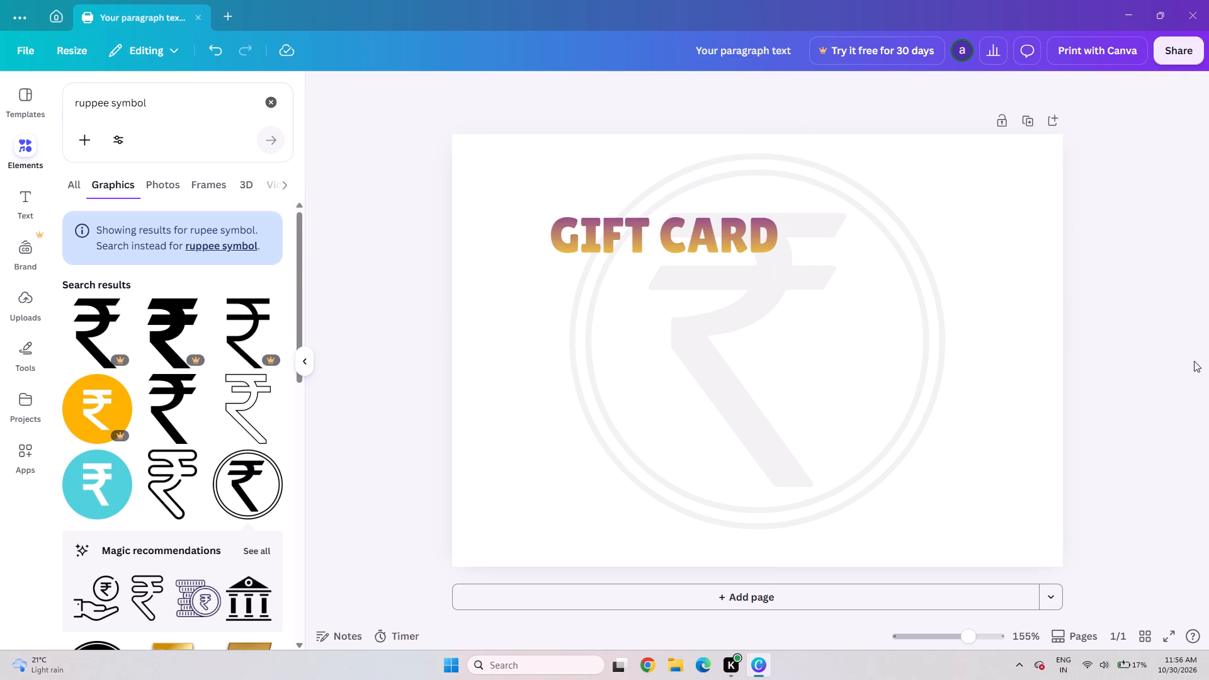
{"action": "left_click", "coordinate": [822, 408]}
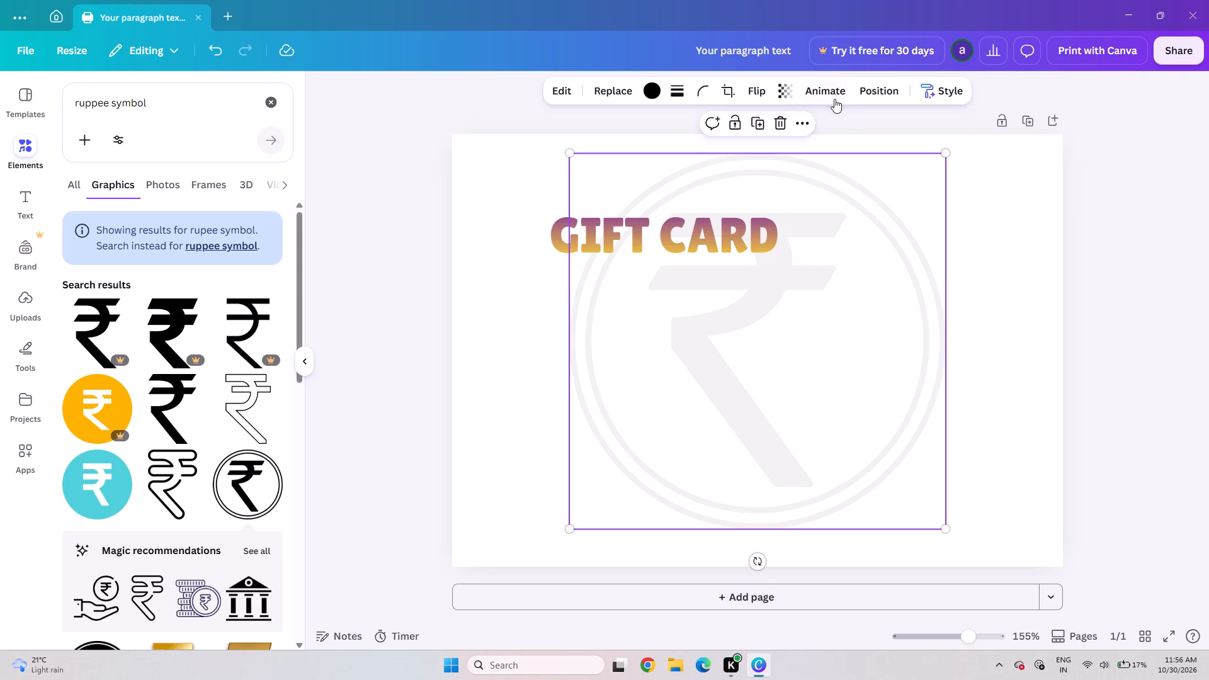
{"action": "left_click", "coordinate": [785, 94]}
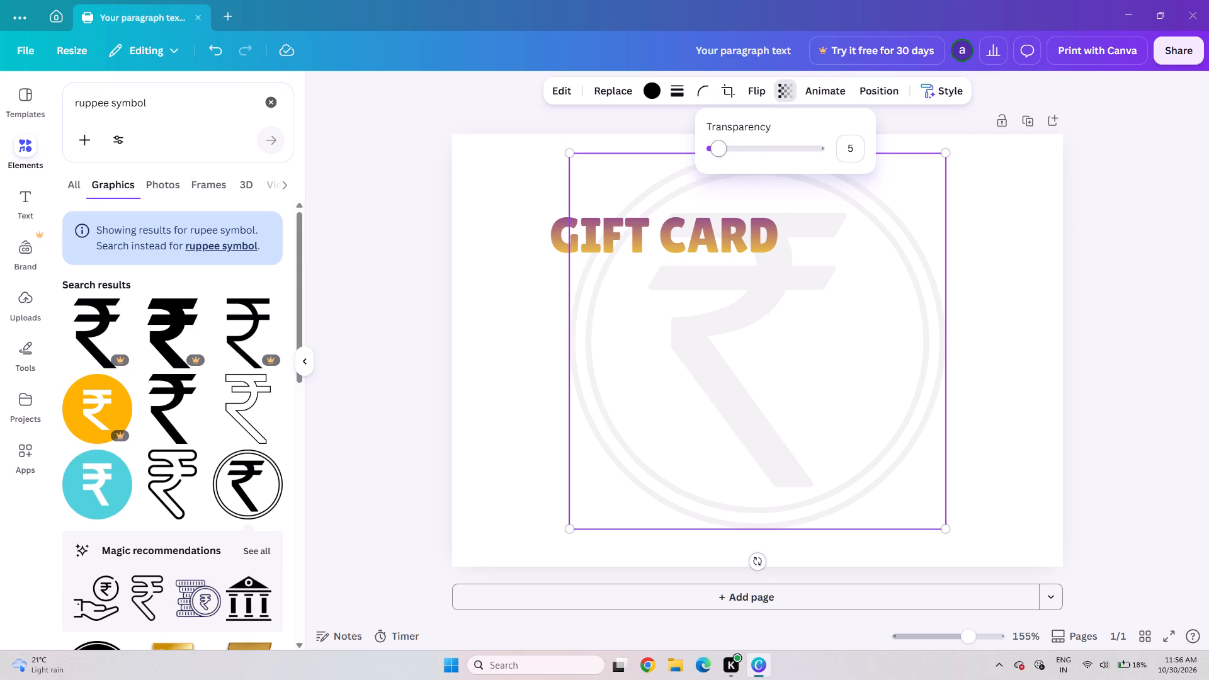
{"action": "left_click", "coordinate": [715, 156]}
{"action": "key", "text": "Left"}
{"action": "key", "text": "Left"}
{"action": "key", "text": "Right"}
{"action": "left_click", "coordinate": [1143, 285]}
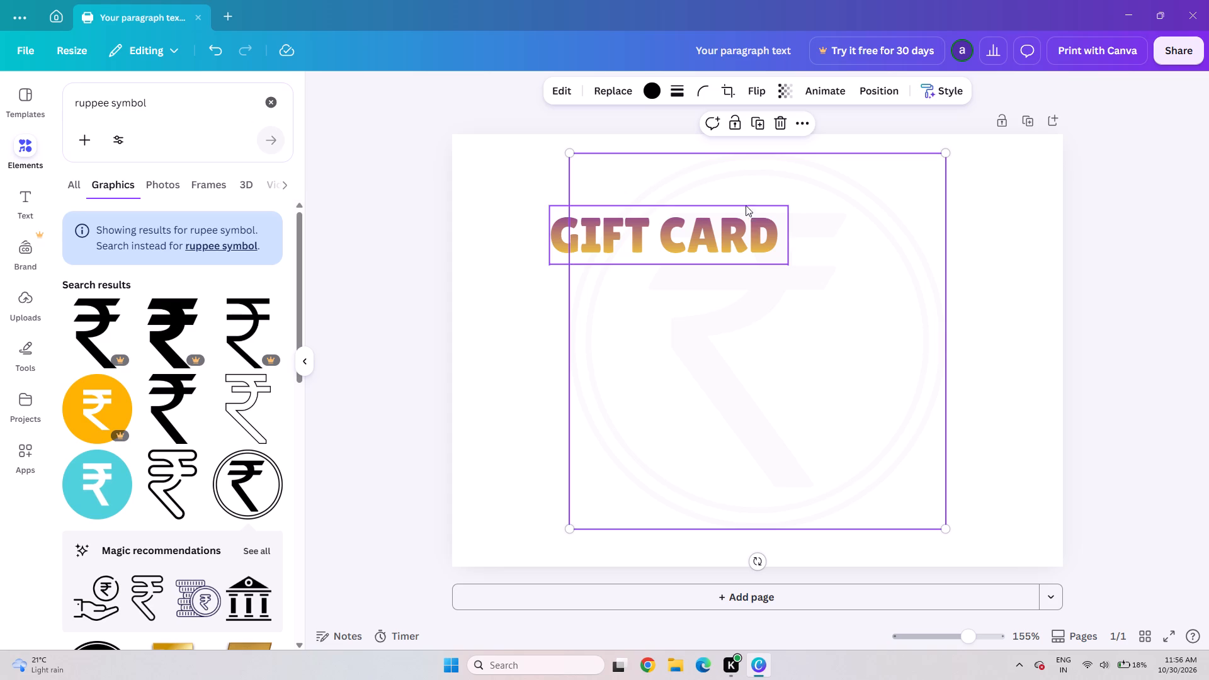
{"action": "left_click", "coordinate": [1207, 331]}
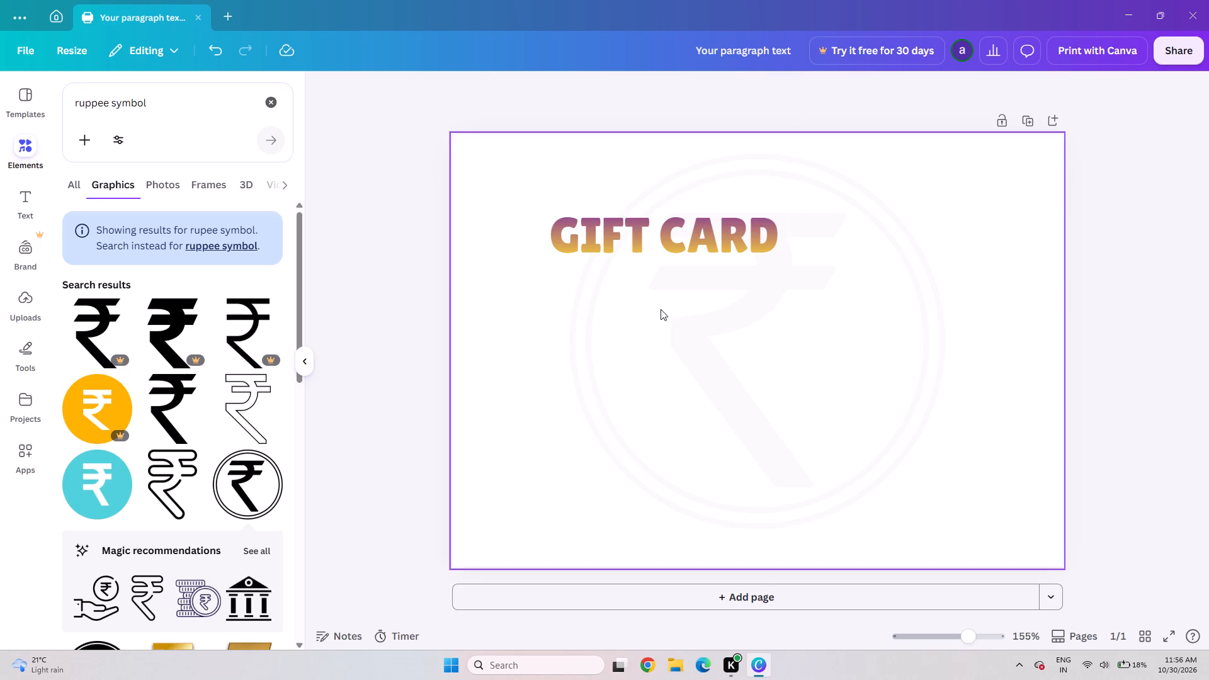
Lock the faded circled rupee watermark in place on the page.
{"action": "left_click", "coordinate": [661, 309]}
{"action": "right_click", "coordinate": [661, 309]}
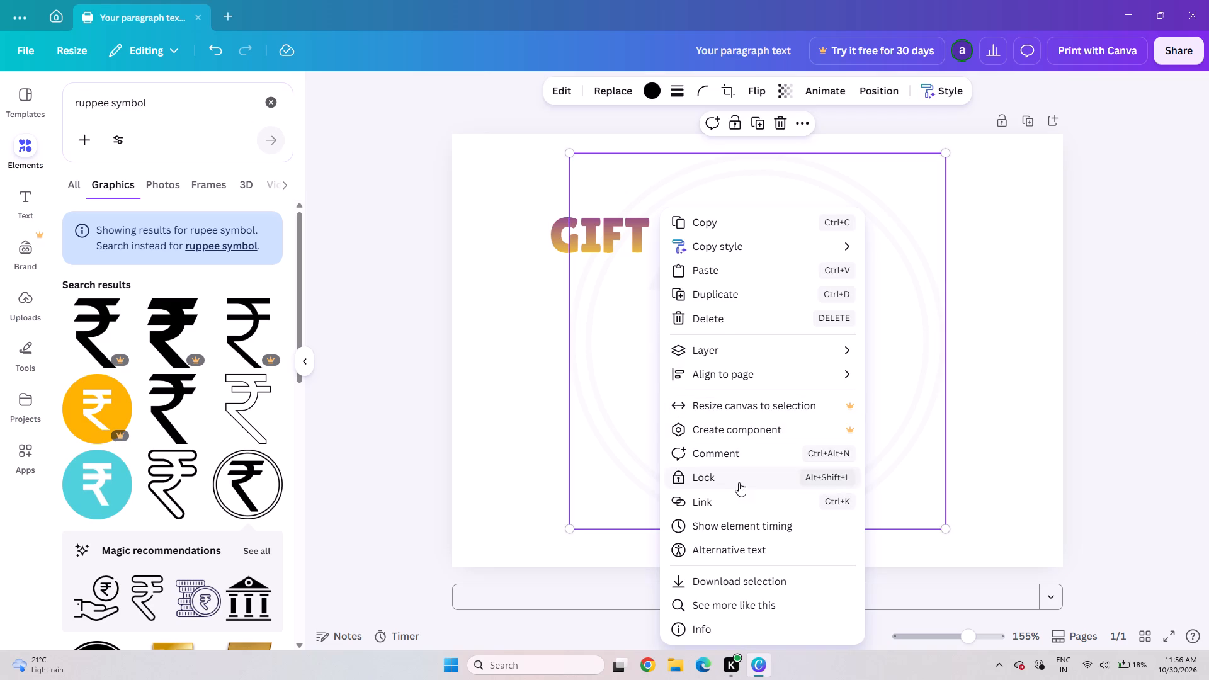
{"action": "left_click", "coordinate": [734, 479]}
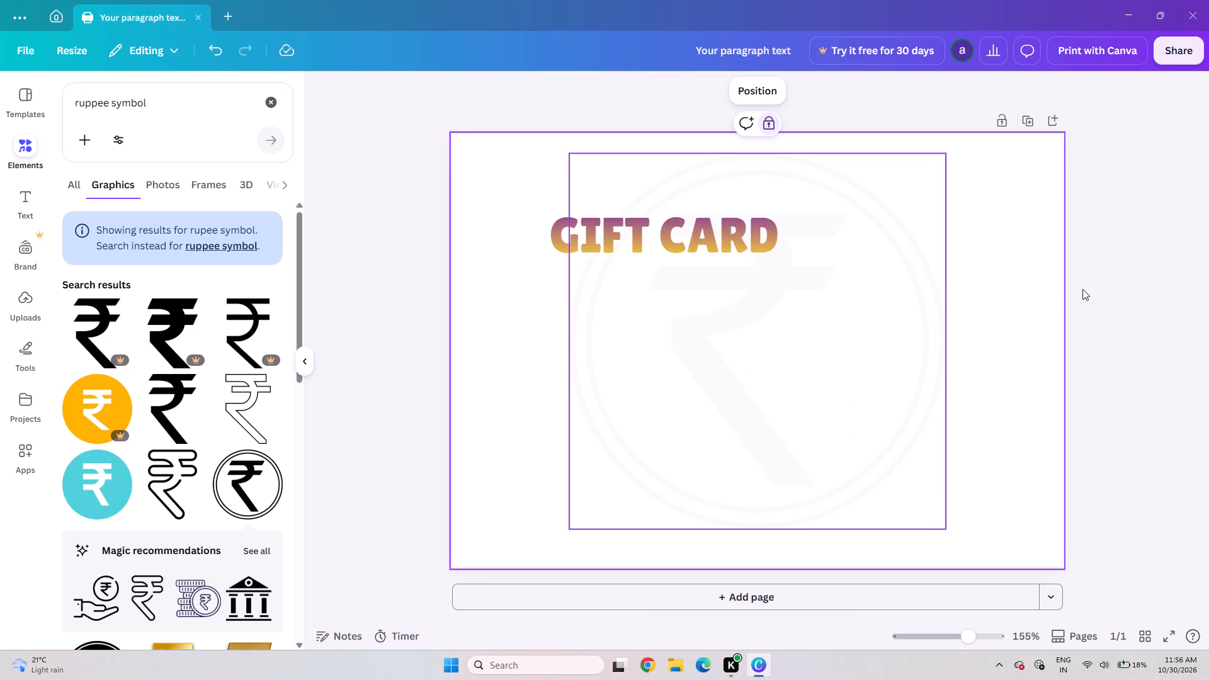
{"action": "left_click", "coordinate": [1141, 281]}
Try to move the locked rupee watermark and check its available options to test the lock.
{"action": "left_click", "coordinate": [775, 336]}
{"action": "left_click_drag", "start_coordinate": [775, 336], "coordinate": [885, 322]}
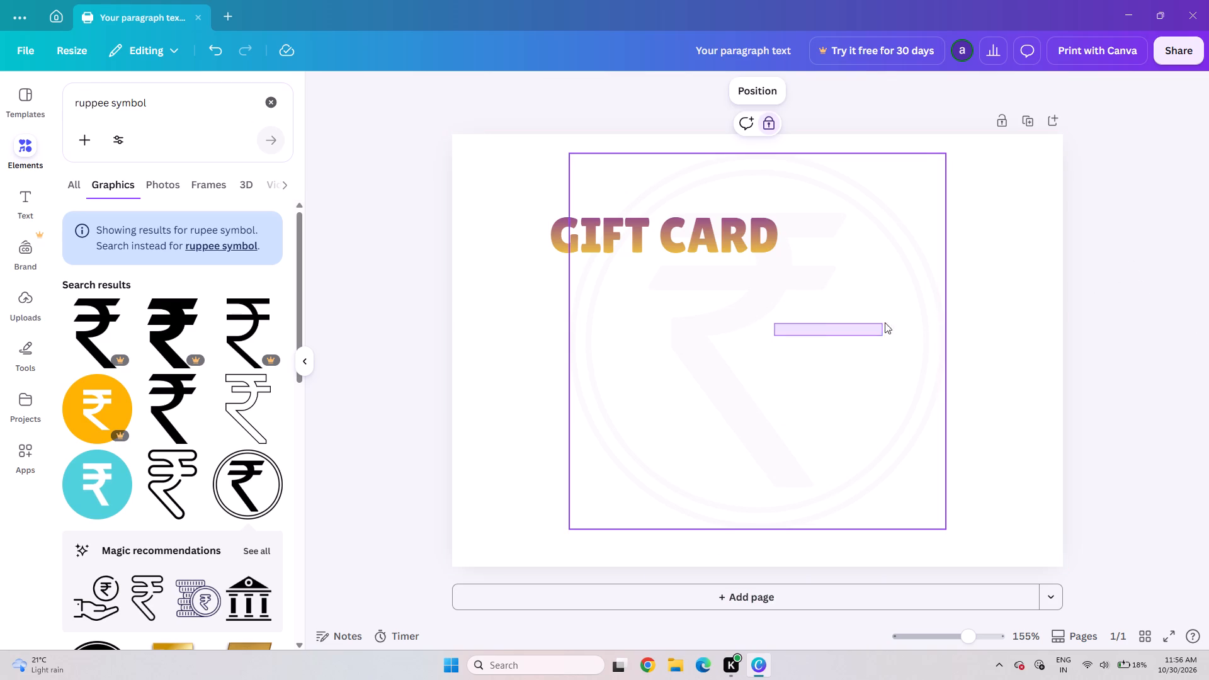
{"action": "left_click_drag", "start_coordinate": [885, 322], "coordinate": [782, 336]}
{"action": "left_click_drag", "start_coordinate": [821, 343], "coordinate": [958, 310]}
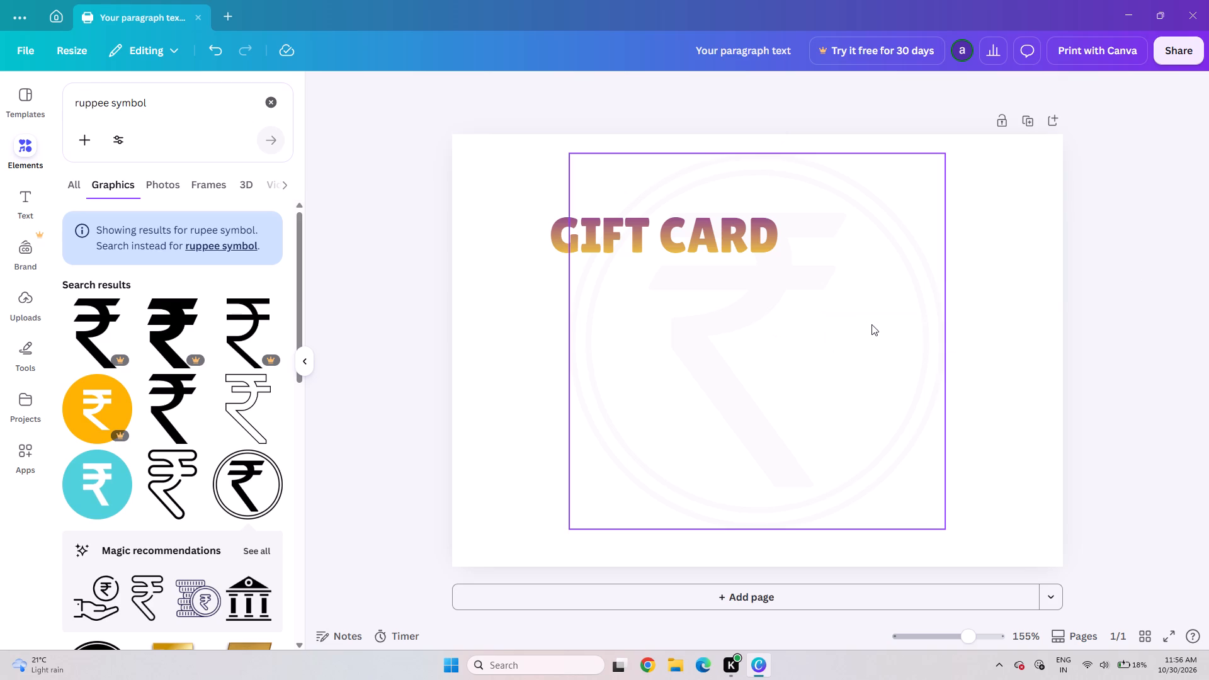
{"action": "left_click_drag", "start_coordinate": [871, 324], "coordinate": [945, 320]}
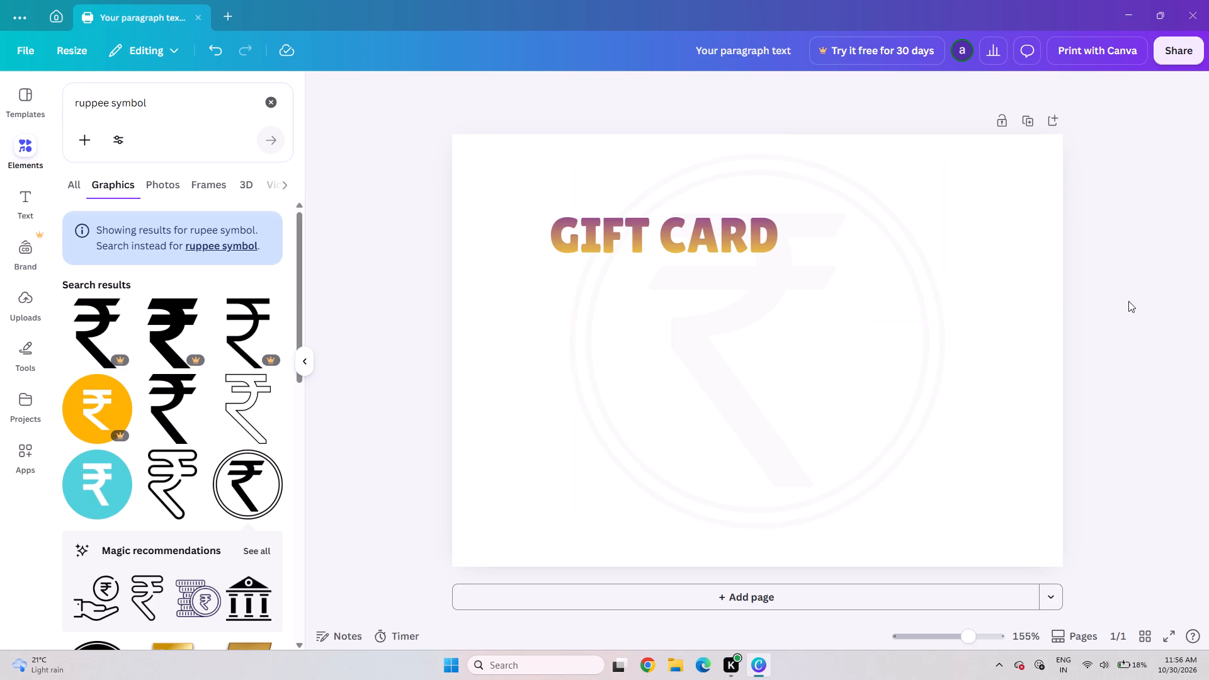
{"action": "left_click", "coordinate": [1128, 301]}
{"action": "right_click", "coordinate": [823, 369]}
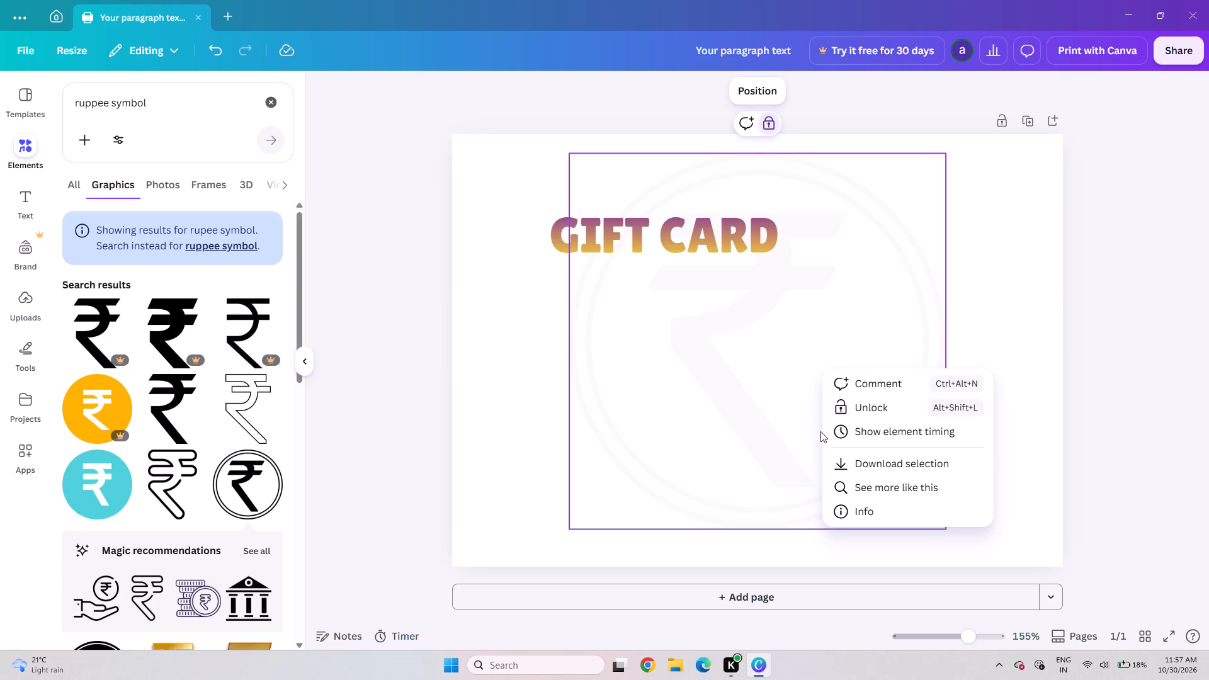
{"action": "left_click", "coordinate": [1132, 256]}
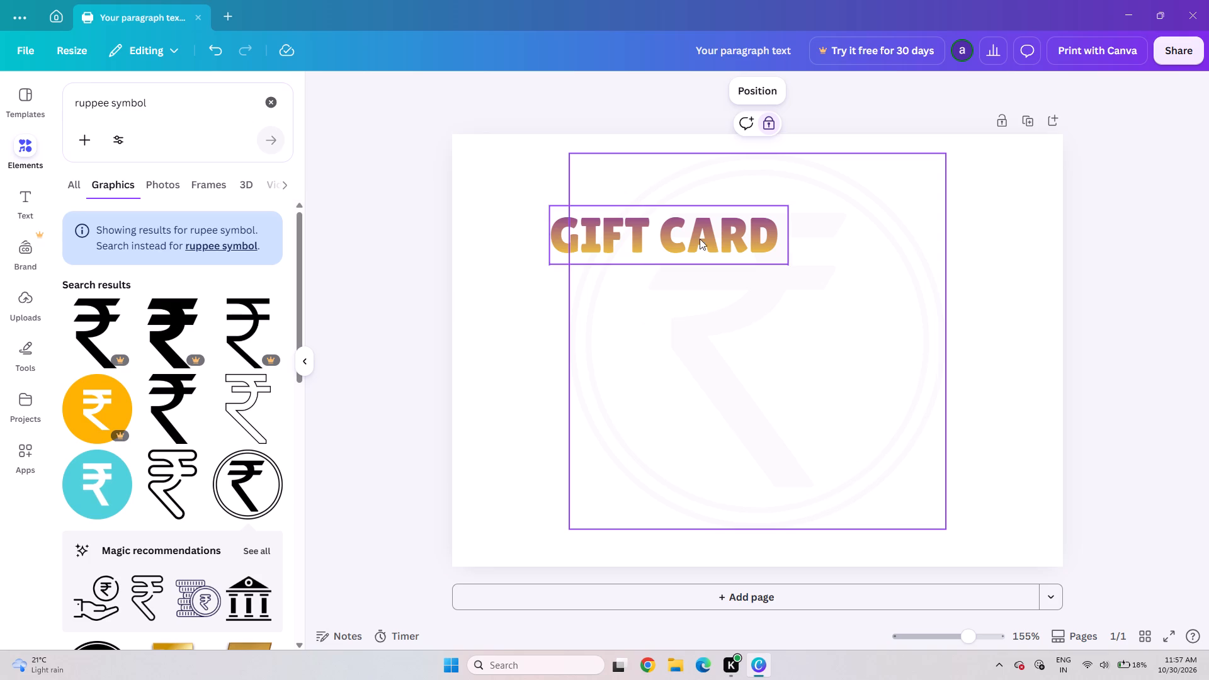
Clear the "ruppee symbol" term from the elements search.
{"action": "left_click", "coordinate": [161, 97]}
{"action": "key", "text": "BackSpace"}
{"action": "key", "text": "BackSpace"}
{"action": "key", "text": "BackSpace"}
{"action": "key", "text": "BackSpace"}
{"action": "key", "text": "BackSpace"}
{"action": "key", "text": "BackSpace"}
{"action": "key", "text": "BackSpace"}
{"action": "key", "text": "BackSpace"}
{"action": "key", "text": "BackSpace"}
{"action": "key", "text": "BackSpace"}
{"action": "key", "text": "BackSpace"}
{"action": "key", "text": "BackSpace"}
{"action": "key", "text": "BackSpace"}
{"action": "key", "text": "BackSpace"}
{"action": "key", "text": "BackSpace"}
{"action": "key", "text": "BackSpace"}
{"action": "key", "text": "BackSpace"}
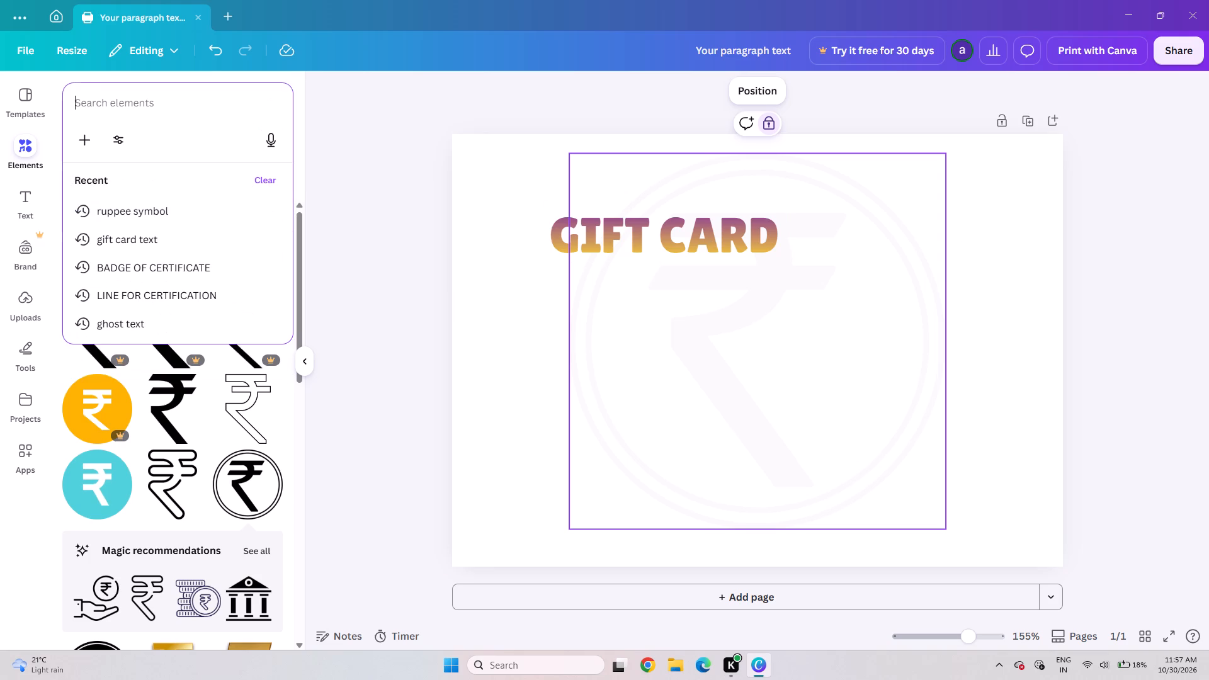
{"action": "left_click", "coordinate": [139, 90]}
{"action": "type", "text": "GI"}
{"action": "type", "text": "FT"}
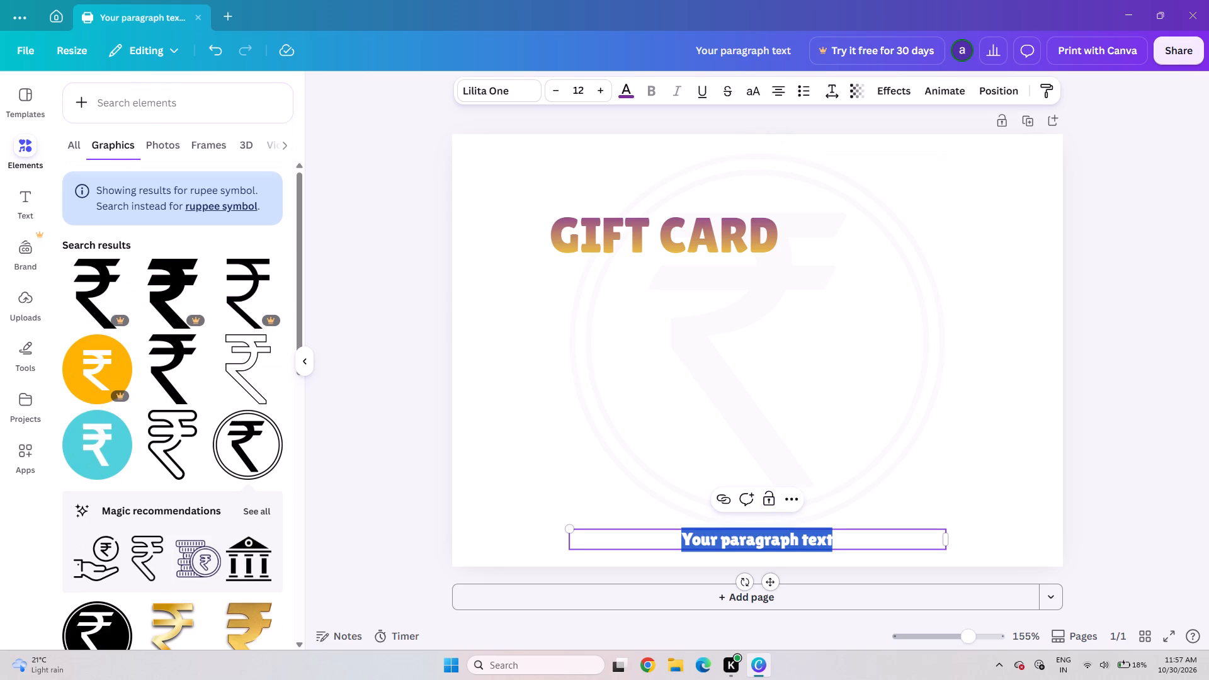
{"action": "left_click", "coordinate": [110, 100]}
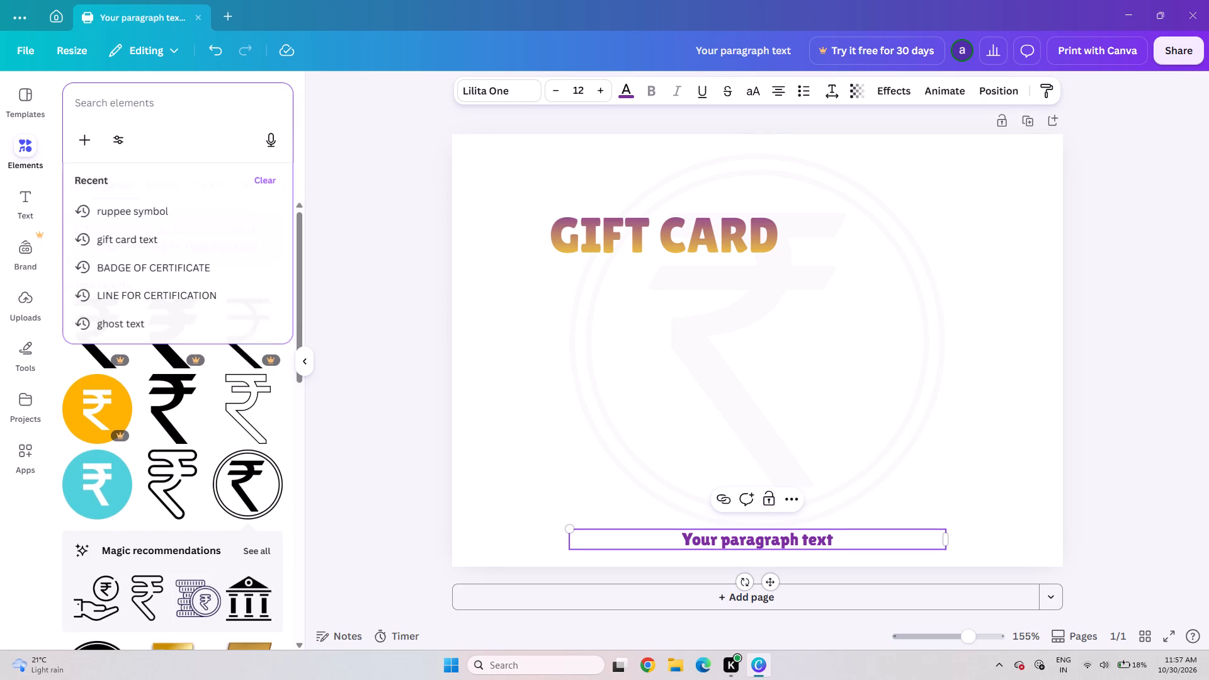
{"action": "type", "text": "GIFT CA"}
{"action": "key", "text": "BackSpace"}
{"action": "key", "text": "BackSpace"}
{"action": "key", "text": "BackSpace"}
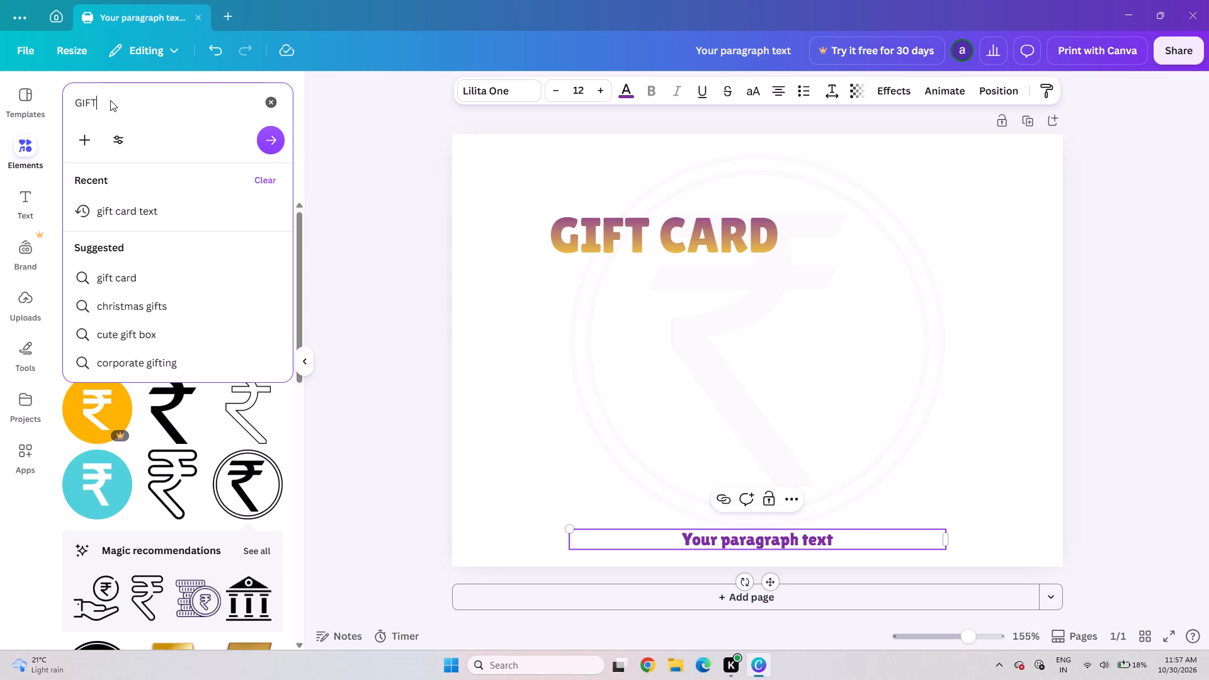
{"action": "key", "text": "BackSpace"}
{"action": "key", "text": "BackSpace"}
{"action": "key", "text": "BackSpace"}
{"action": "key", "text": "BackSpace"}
Search the graphics elements for "VOCHER ELEMENT".
{"action": "type", "text": "VOCHER ELEMNE"}
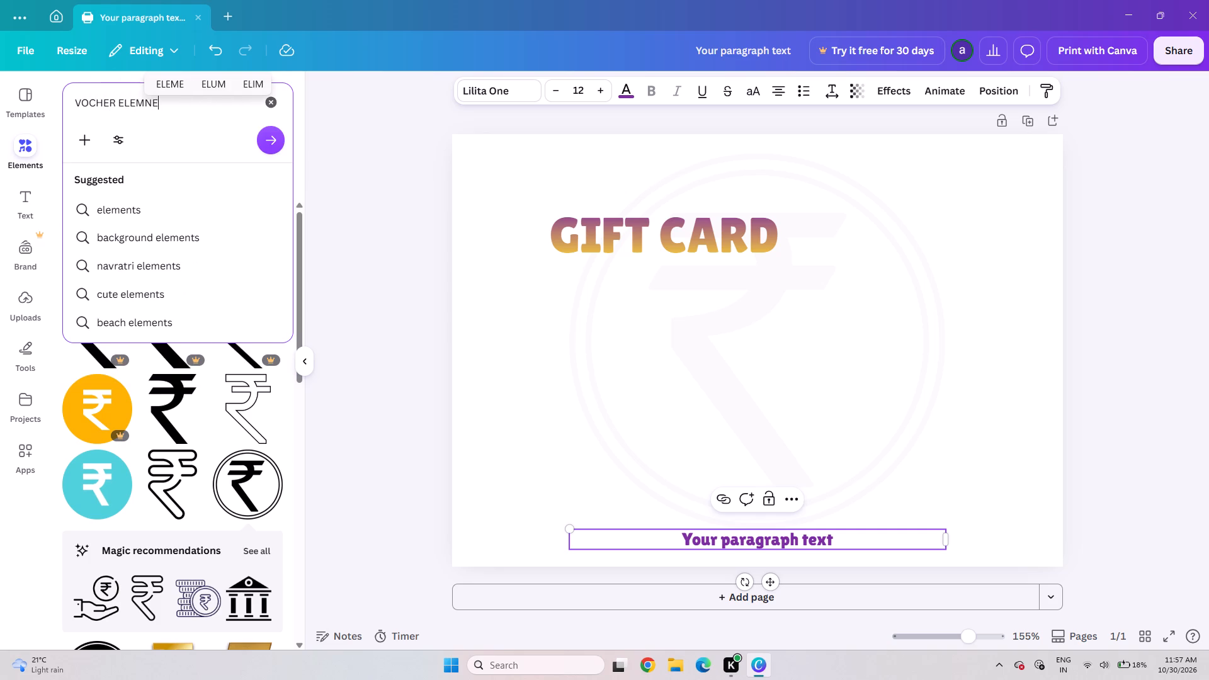
{"action": "key", "text": "BackSpace"}
{"action": "key", "text": "BackSpace"}
{"action": "type", "text": "ENT"}
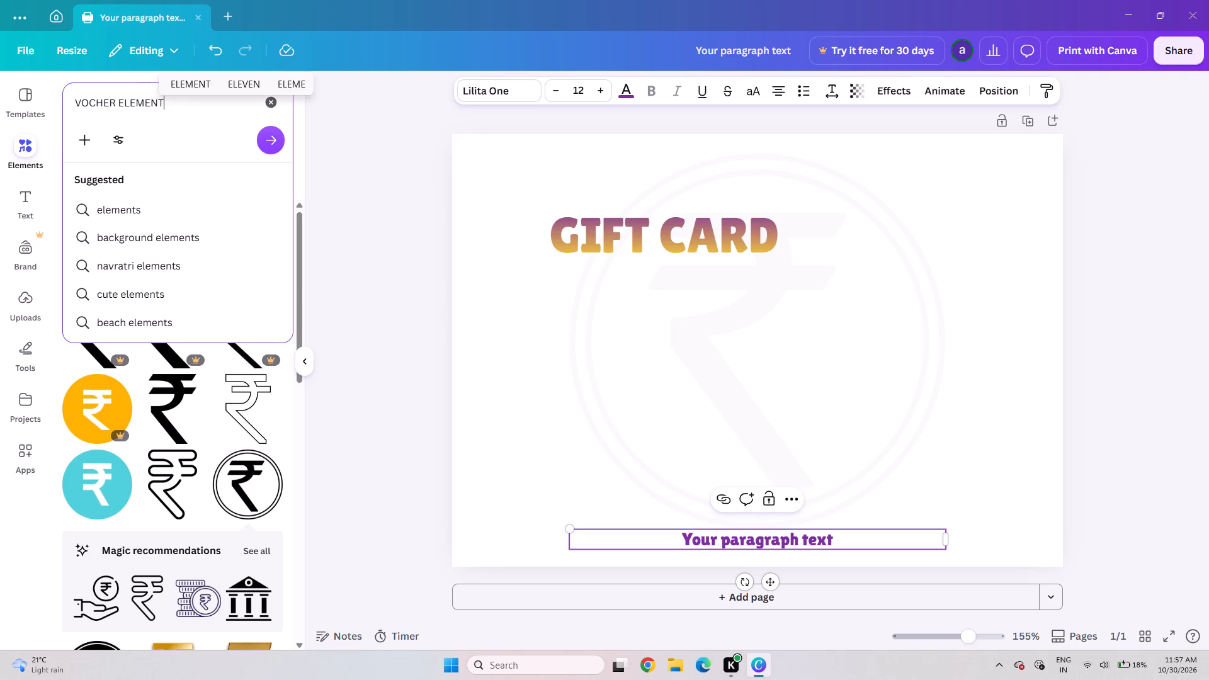
{"action": "key", "text": "Return"}
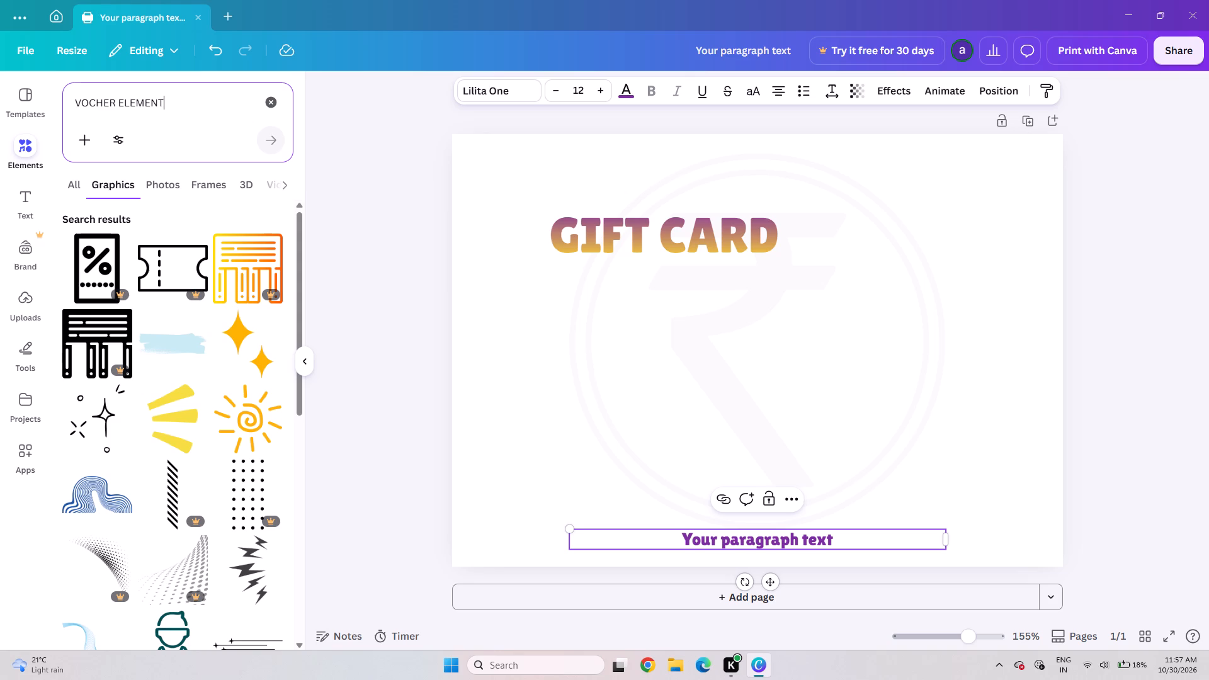
Look through the graphics results for a decorative element that suits the gift card.
{"action": "scroll", "coordinate": [162, 319], "scroll_direction": "down", "scroll_amount": 1}
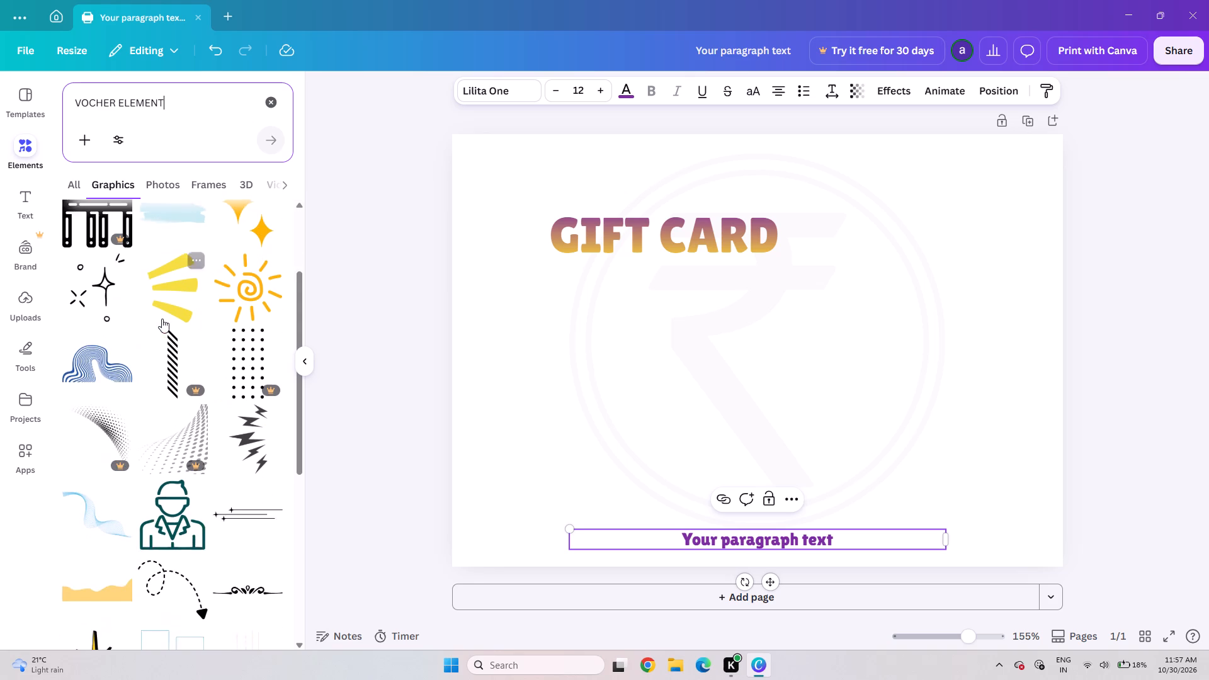
{"action": "scroll", "coordinate": [162, 319], "scroll_direction": "down", "scroll_amount": 3}
{"action": "scroll", "coordinate": [205, 237], "scroll_direction": "up", "scroll_amount": 2}
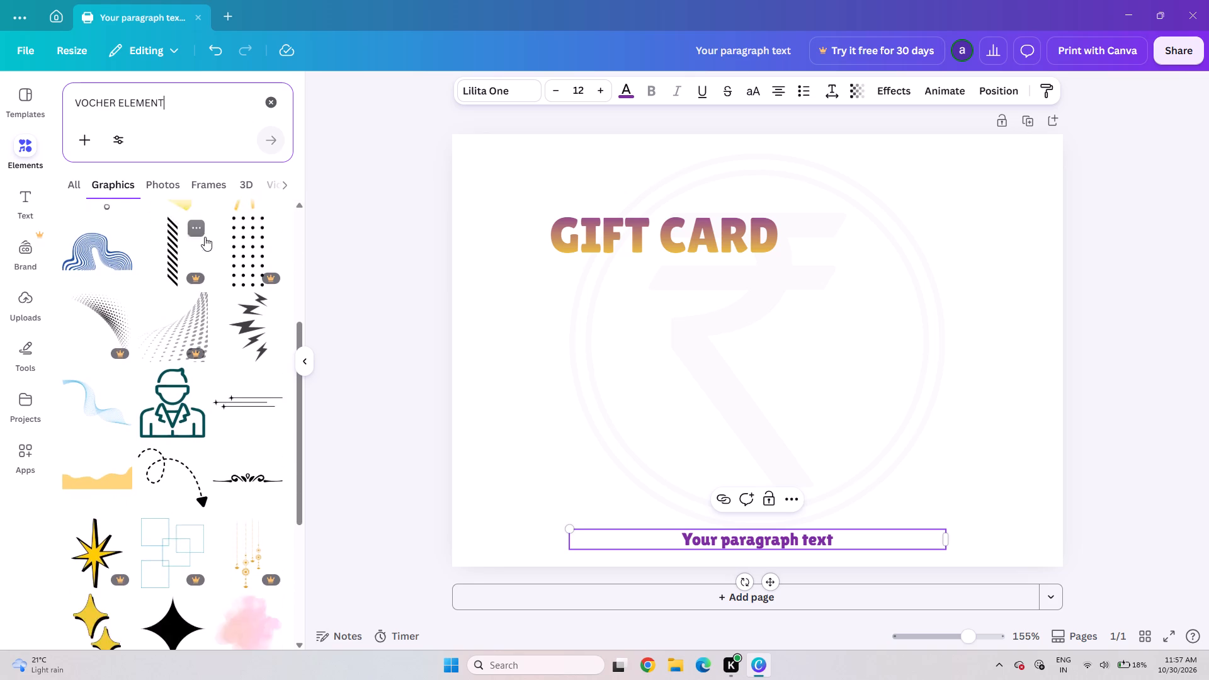
{"action": "scroll", "coordinate": [205, 237], "scroll_direction": "up", "scroll_amount": 3}
{"action": "scroll", "coordinate": [212, 454], "scroll_direction": "down", "scroll_amount": 2}
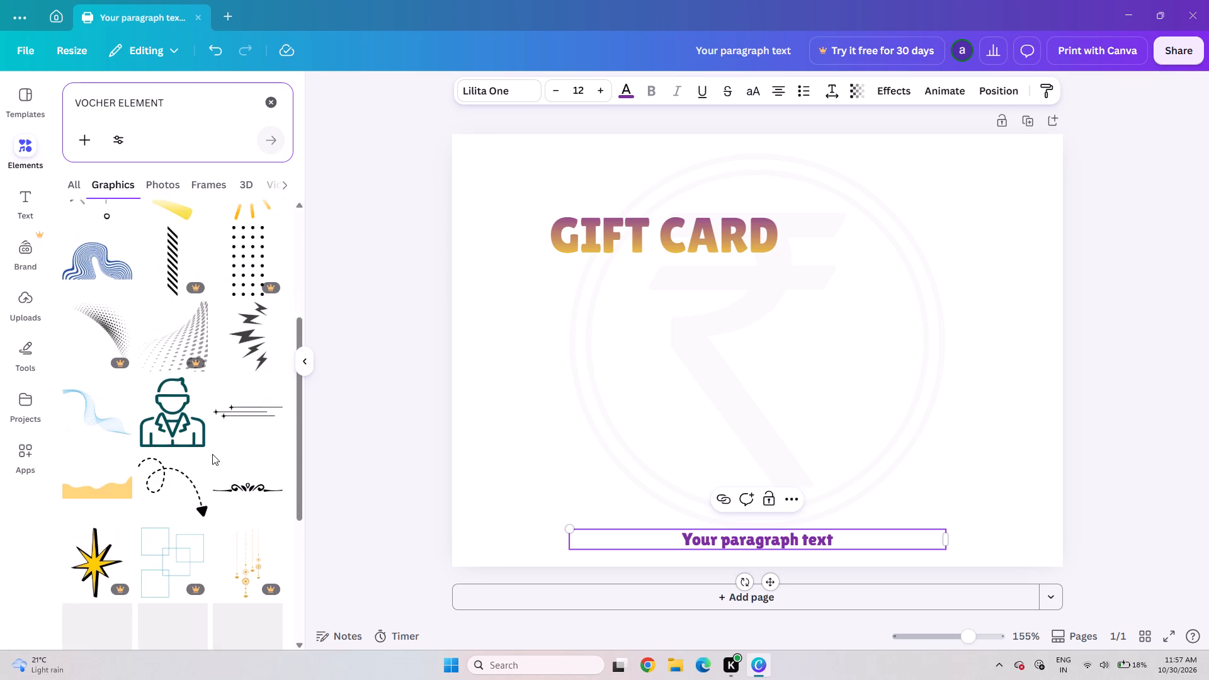
{"action": "scroll", "coordinate": [212, 454], "scroll_direction": "down", "scroll_amount": 5}
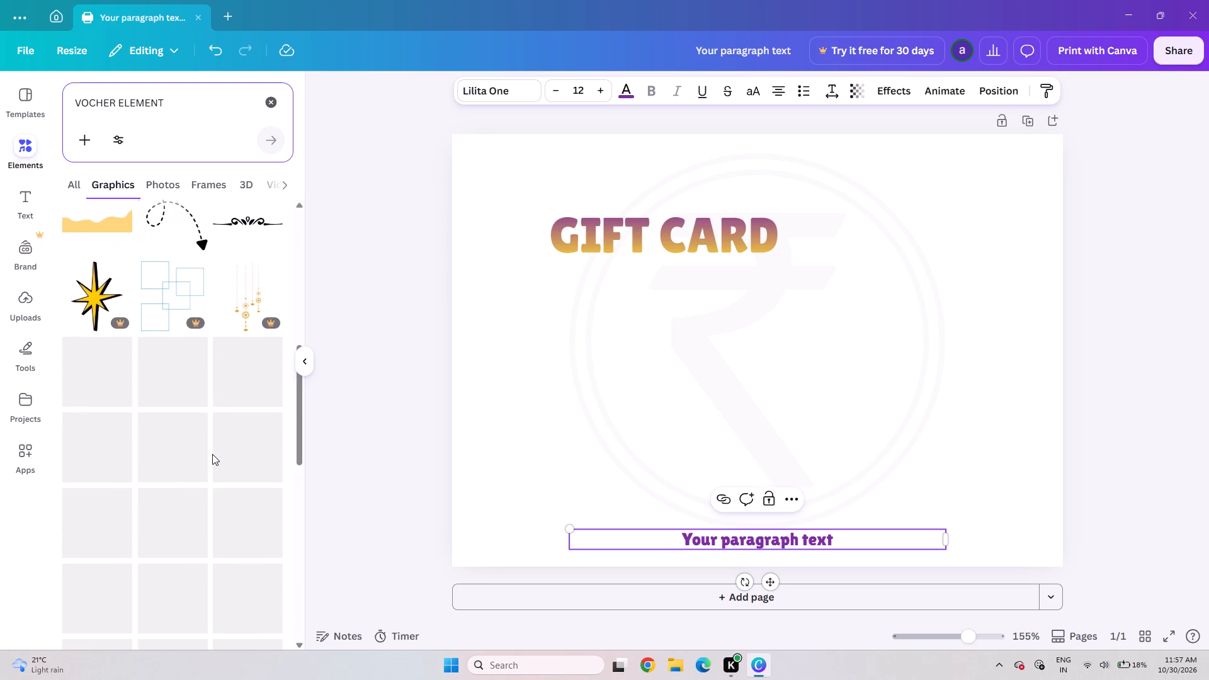
{"action": "scroll", "coordinate": [212, 454], "scroll_direction": "down", "scroll_amount": 3}
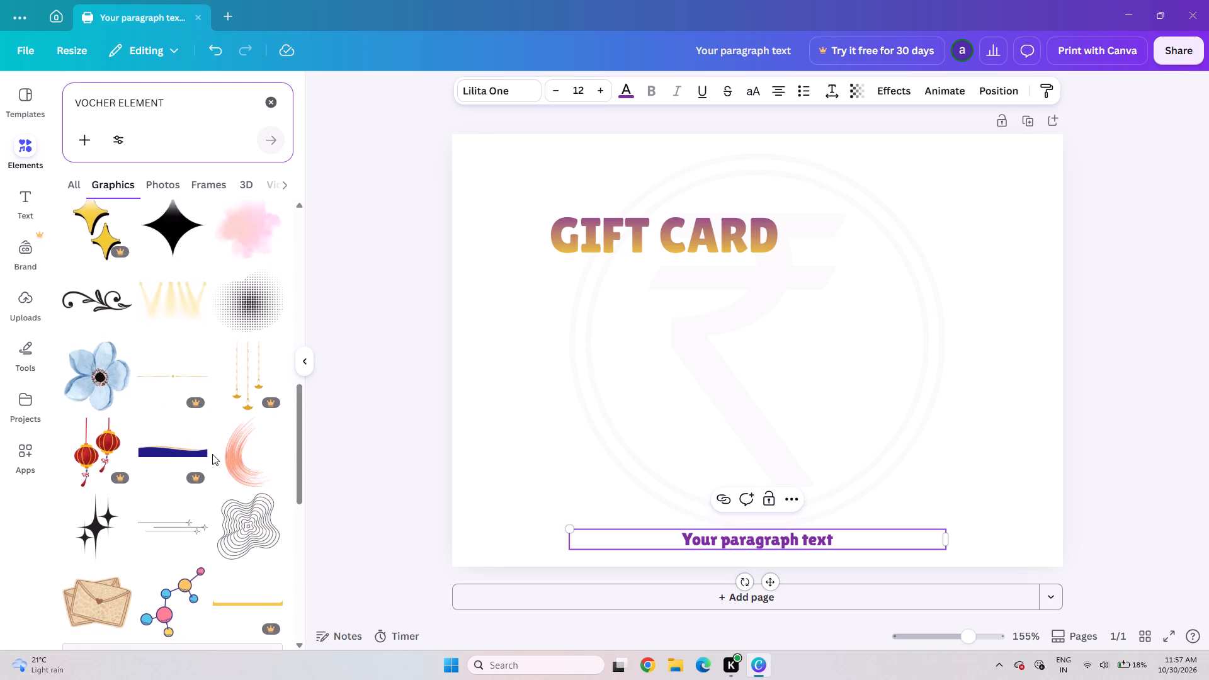
{"action": "scroll", "coordinate": [212, 454], "scroll_direction": "down", "scroll_amount": 2}
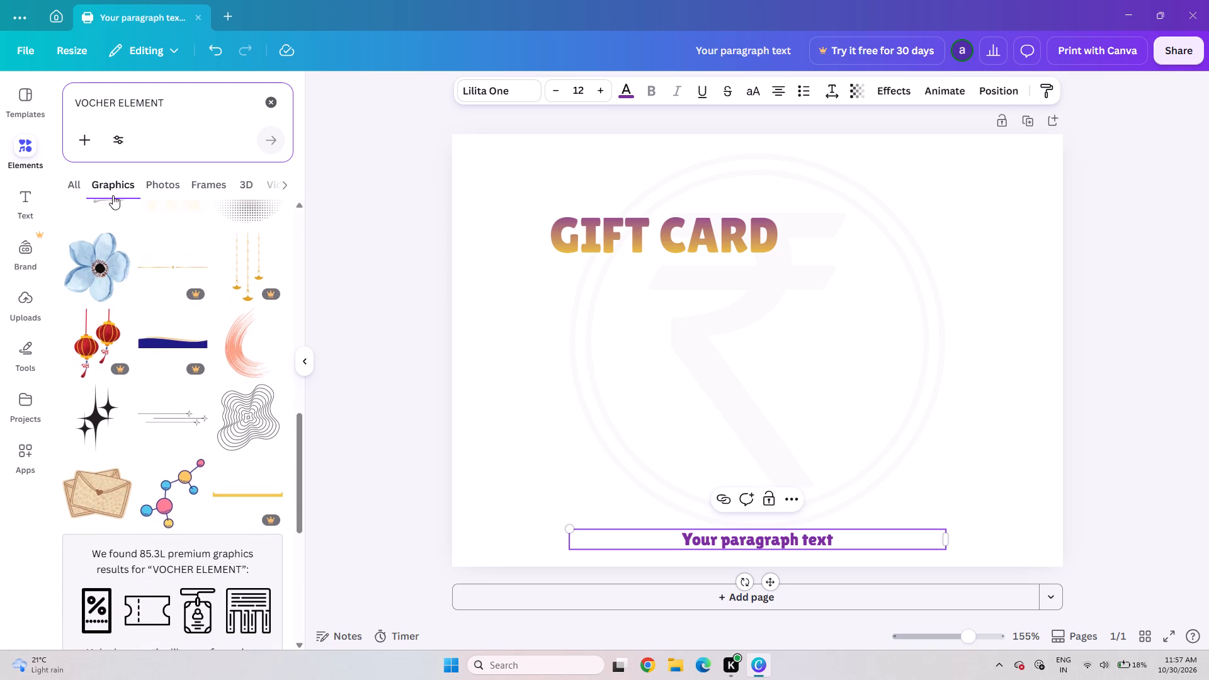
Correct the elements search to "VOUCHERS ELEMENT" and look through the graphics for a suitable voucher design.
{"action": "left_click", "coordinate": [115, 101]}
{"action": "key", "text": "BackSpace"}
{"action": "key", "text": "BackSpace"}
{"action": "key", "text": "BackSpace"}
{"action": "key", "text": "BackSpace"}
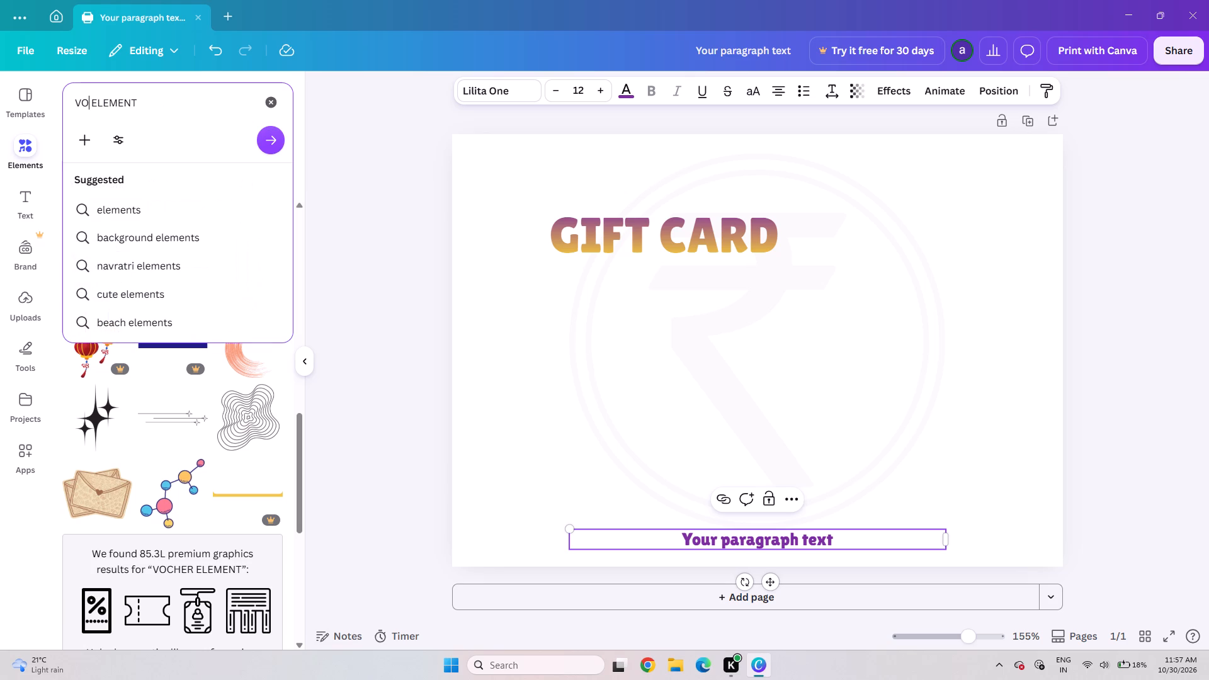
{"action": "key", "text": "BackSpace"}
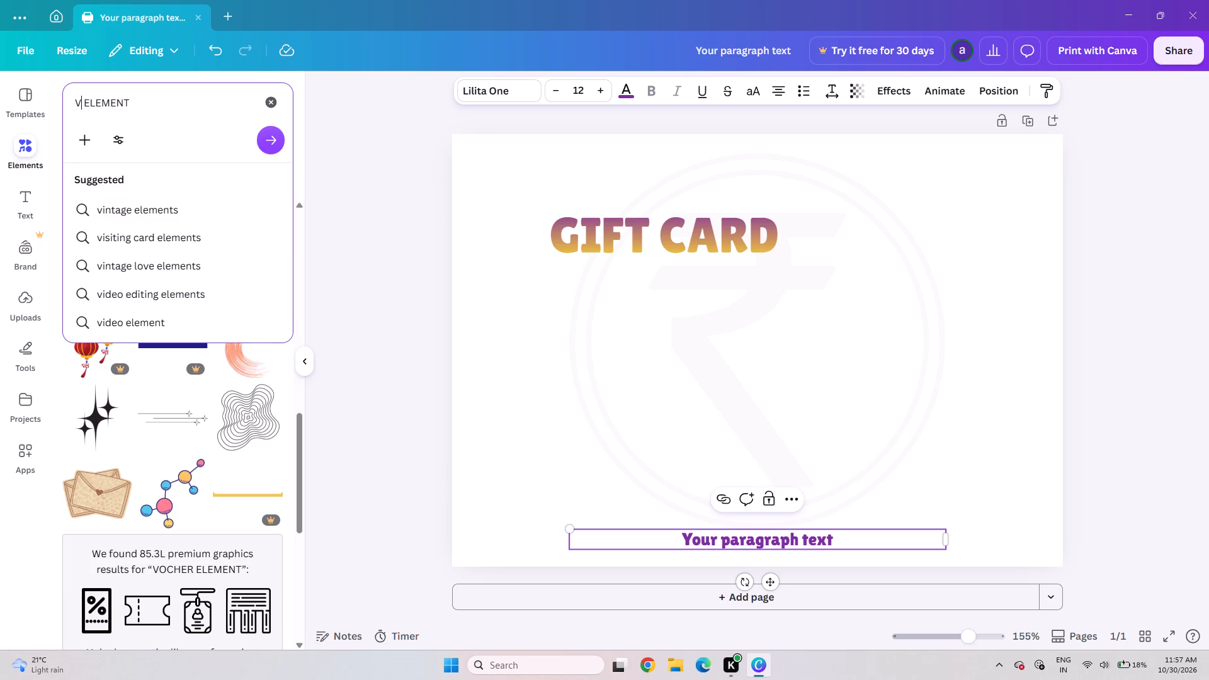
{"action": "type", "text": "OUCHER"}
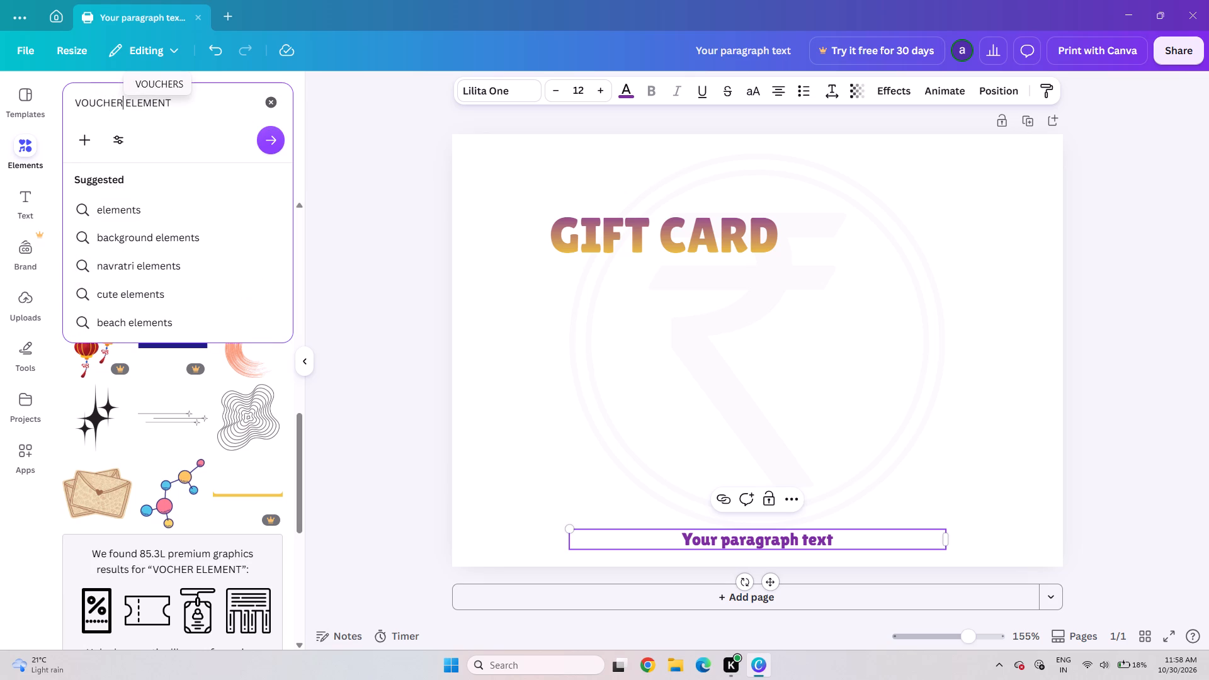
{"action": "left_click", "coordinate": [156, 79]}
{"action": "key", "text": "Return"}
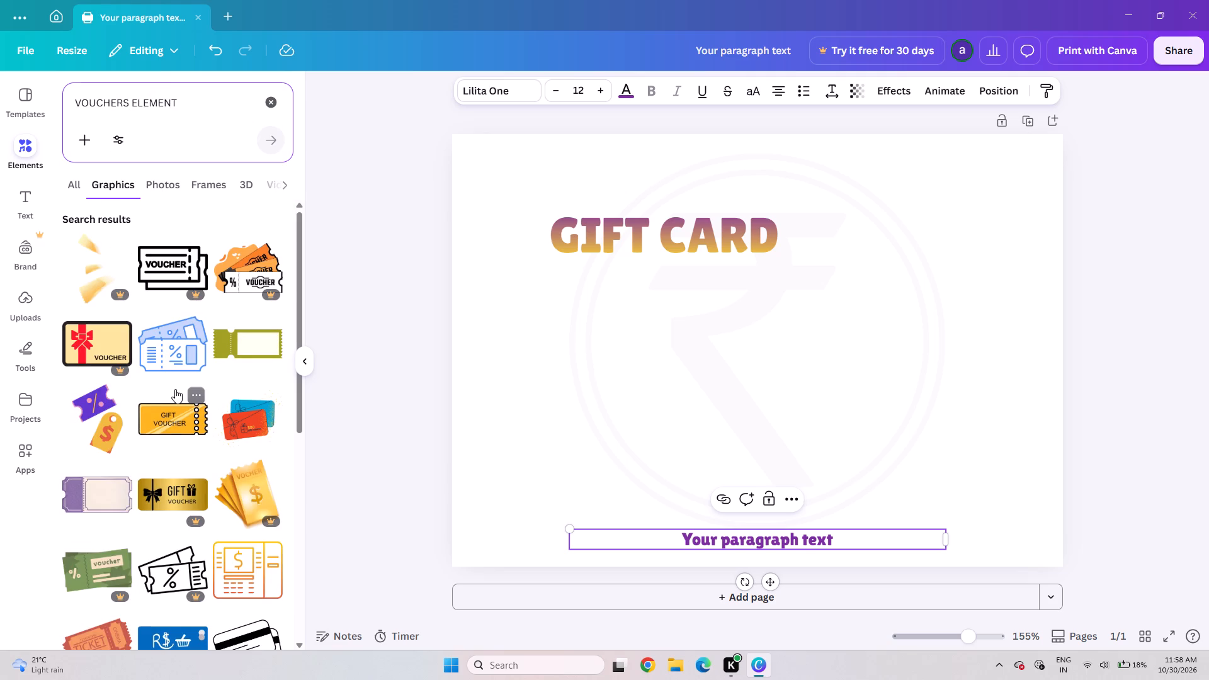
{"action": "scroll", "coordinate": [175, 389], "scroll_direction": "down", "scroll_amount": 2}
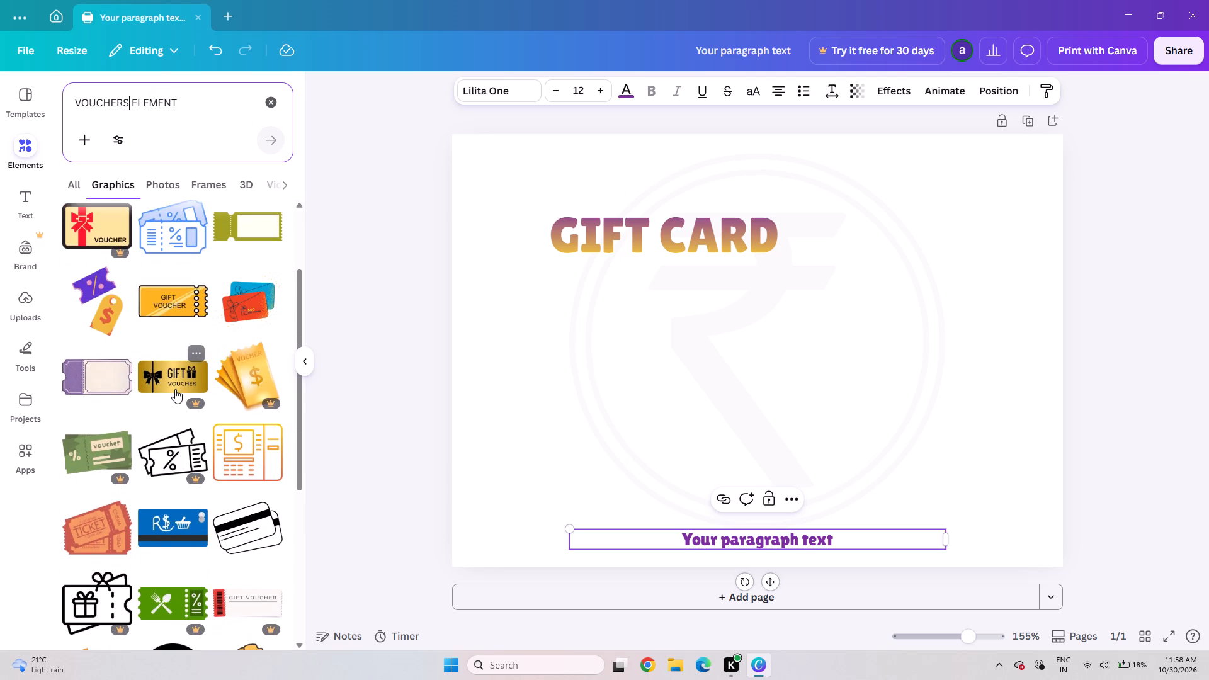
{"action": "scroll", "coordinate": [175, 389], "scroll_direction": "down", "scroll_amount": 1}
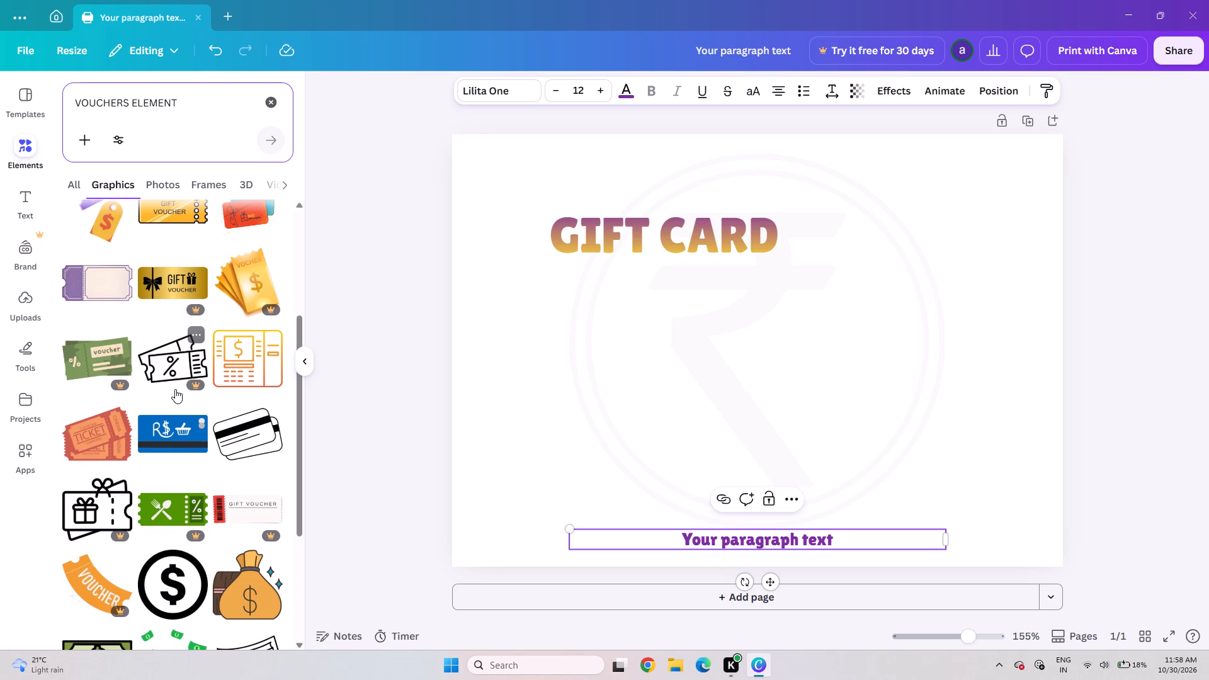
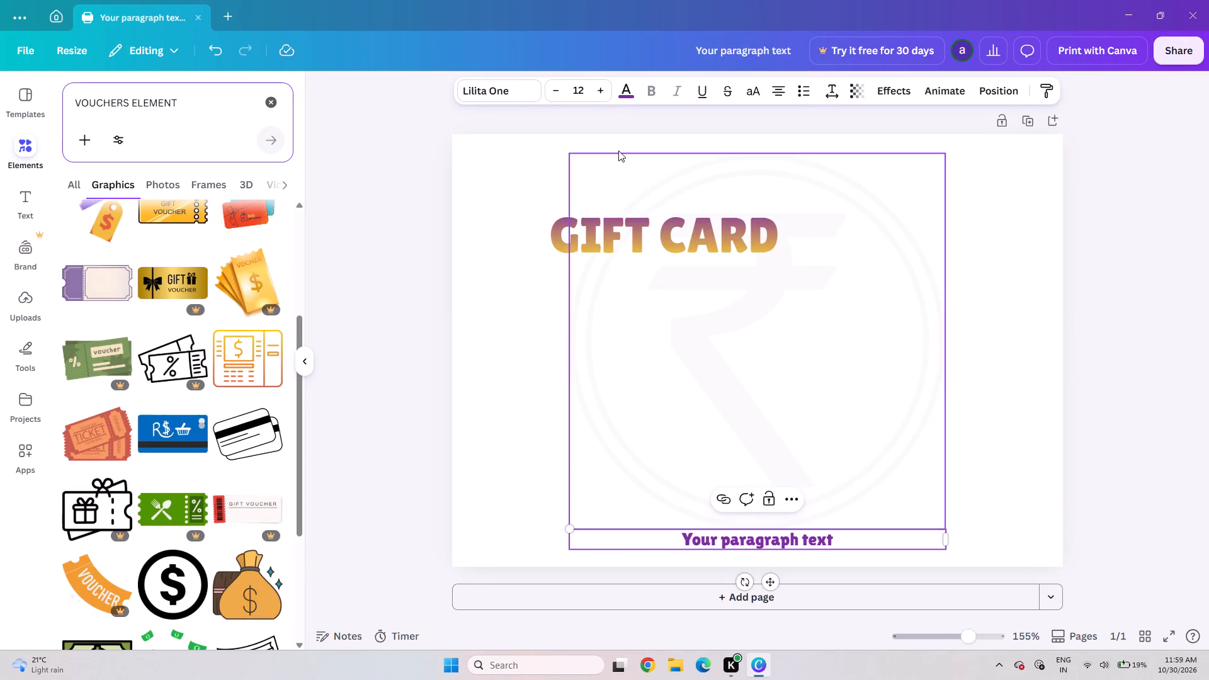
Delete the "Your paragraph text" placeholder at the bottom of the card.
{"action": "left_click", "coordinate": [713, 535]}
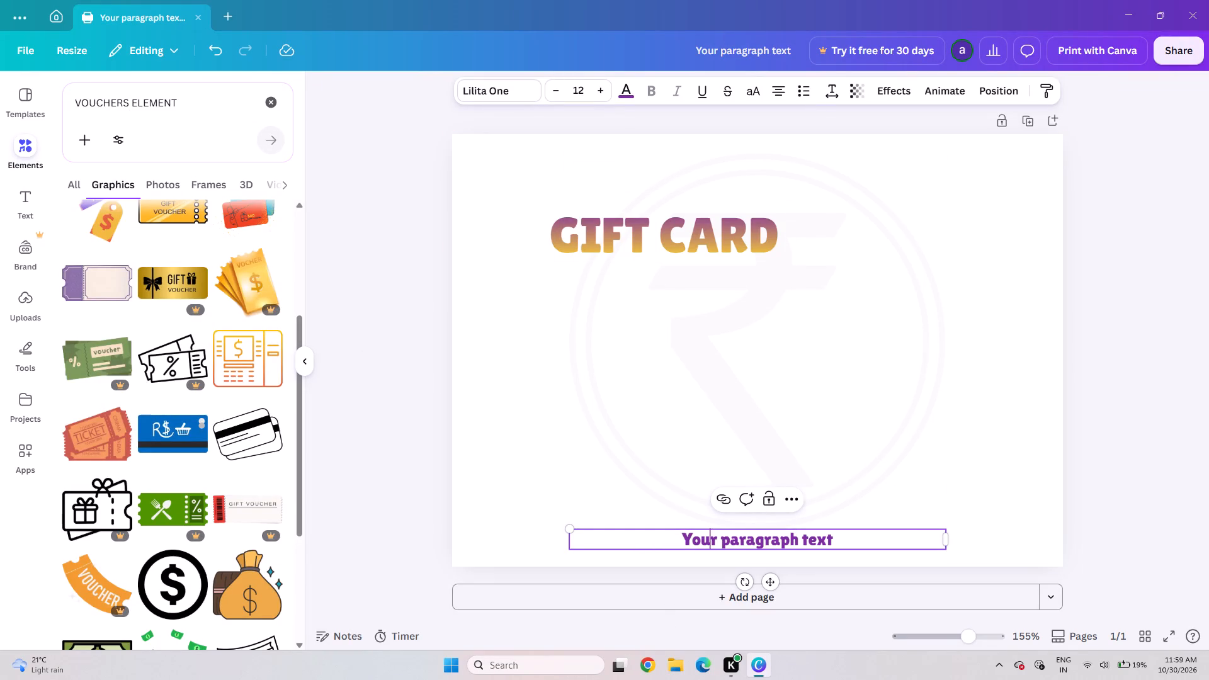
{"action": "left_click", "coordinate": [1152, 479]}
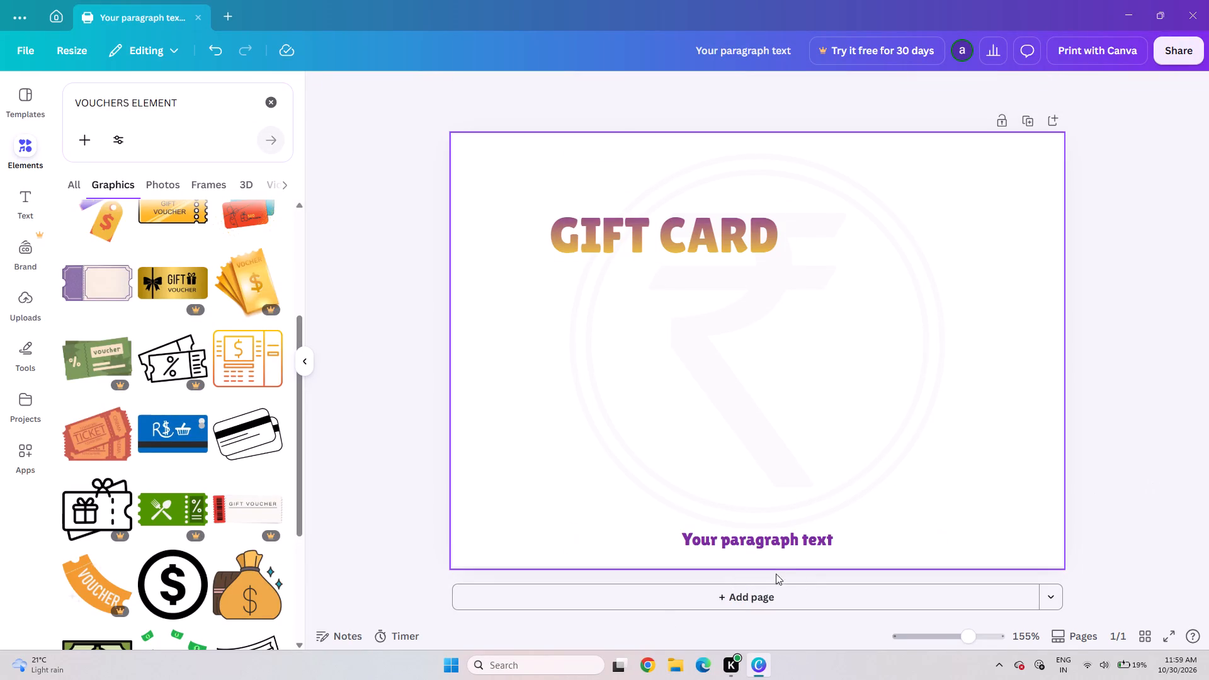
{"action": "left_click", "coordinate": [773, 550]}
{"action": "left_click", "coordinate": [785, 496]}
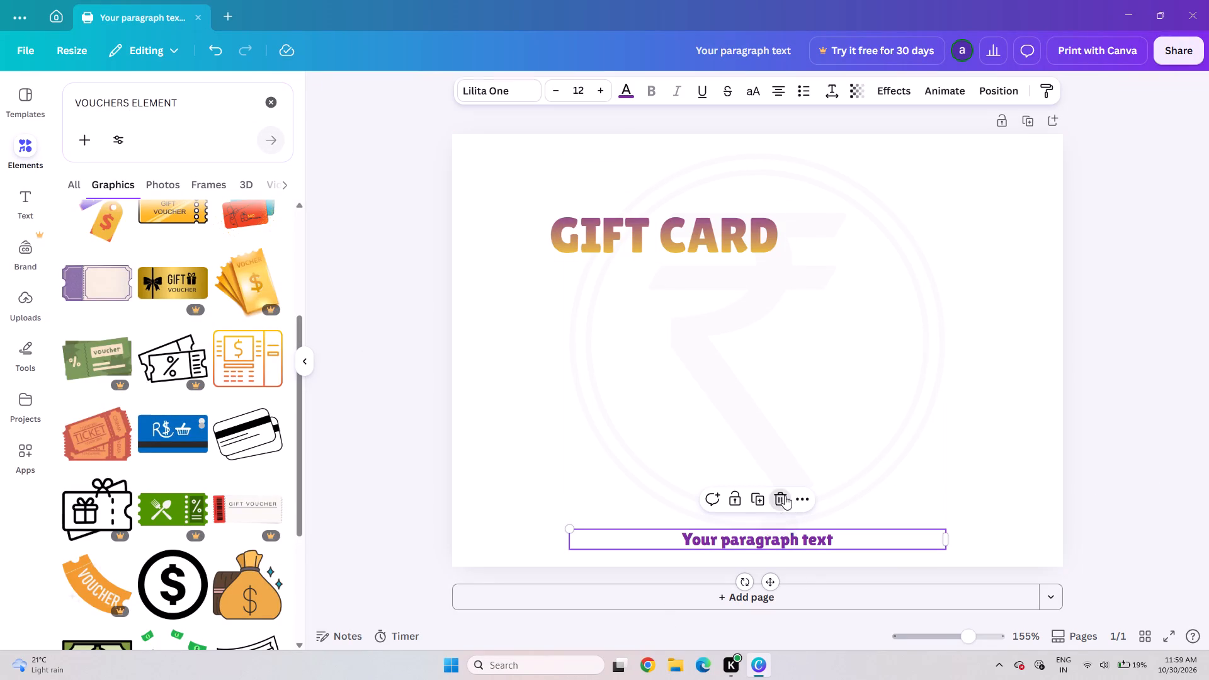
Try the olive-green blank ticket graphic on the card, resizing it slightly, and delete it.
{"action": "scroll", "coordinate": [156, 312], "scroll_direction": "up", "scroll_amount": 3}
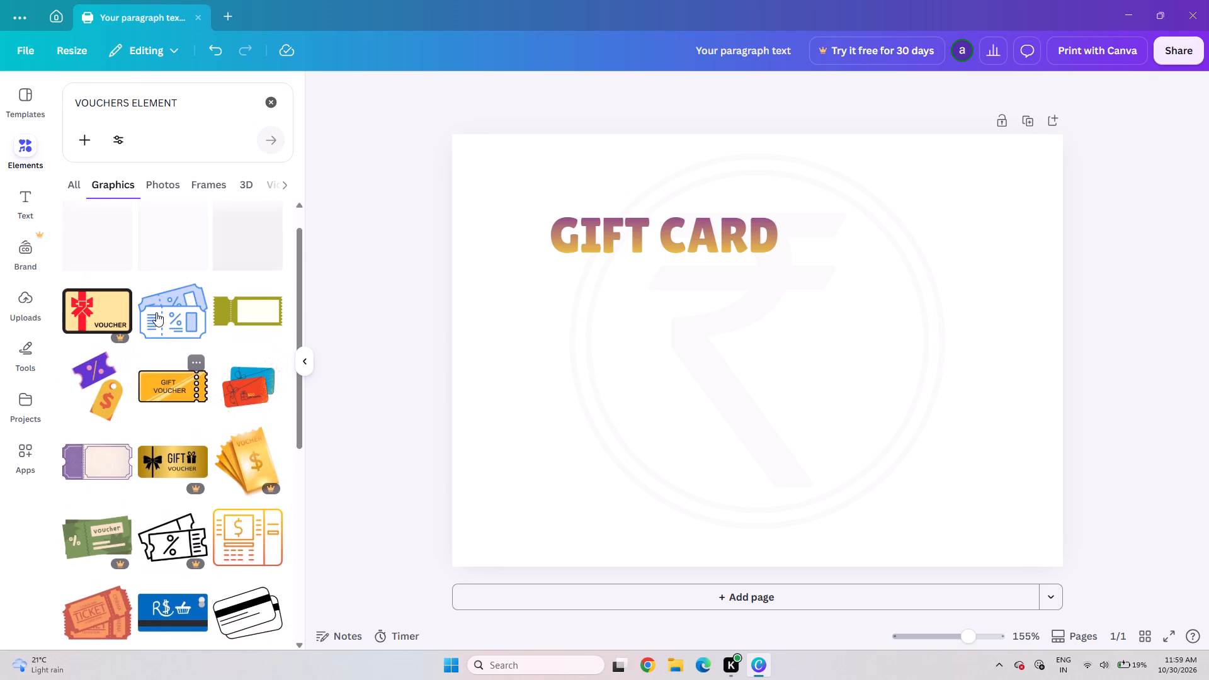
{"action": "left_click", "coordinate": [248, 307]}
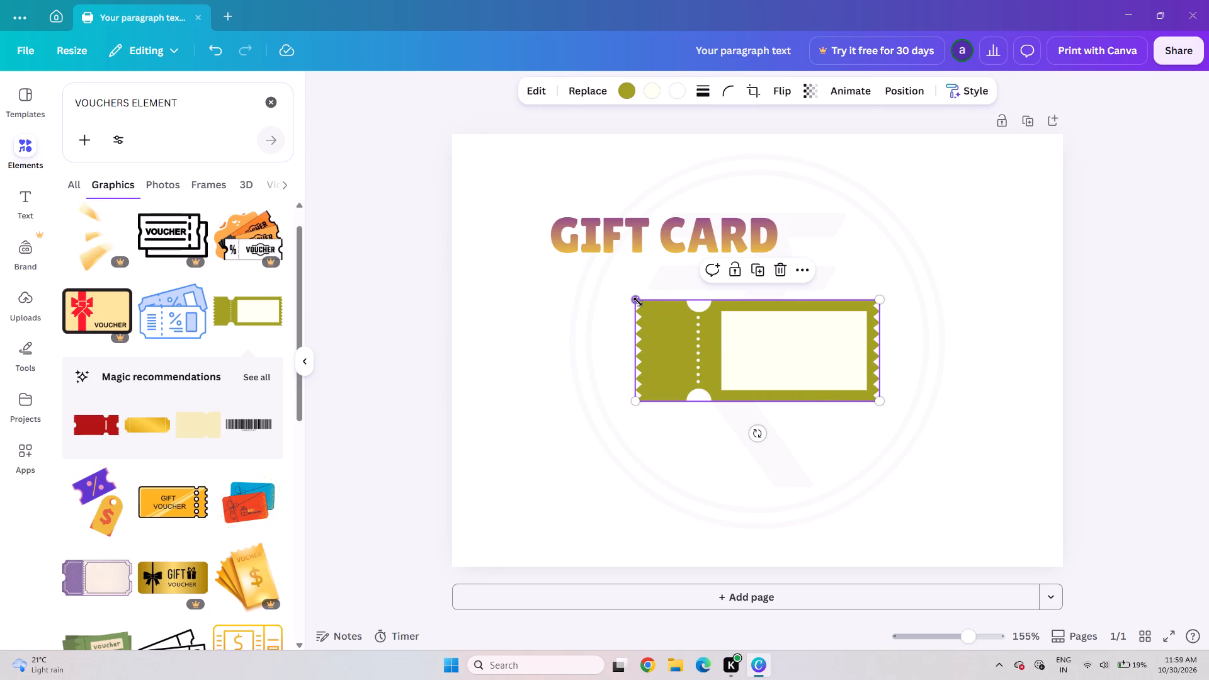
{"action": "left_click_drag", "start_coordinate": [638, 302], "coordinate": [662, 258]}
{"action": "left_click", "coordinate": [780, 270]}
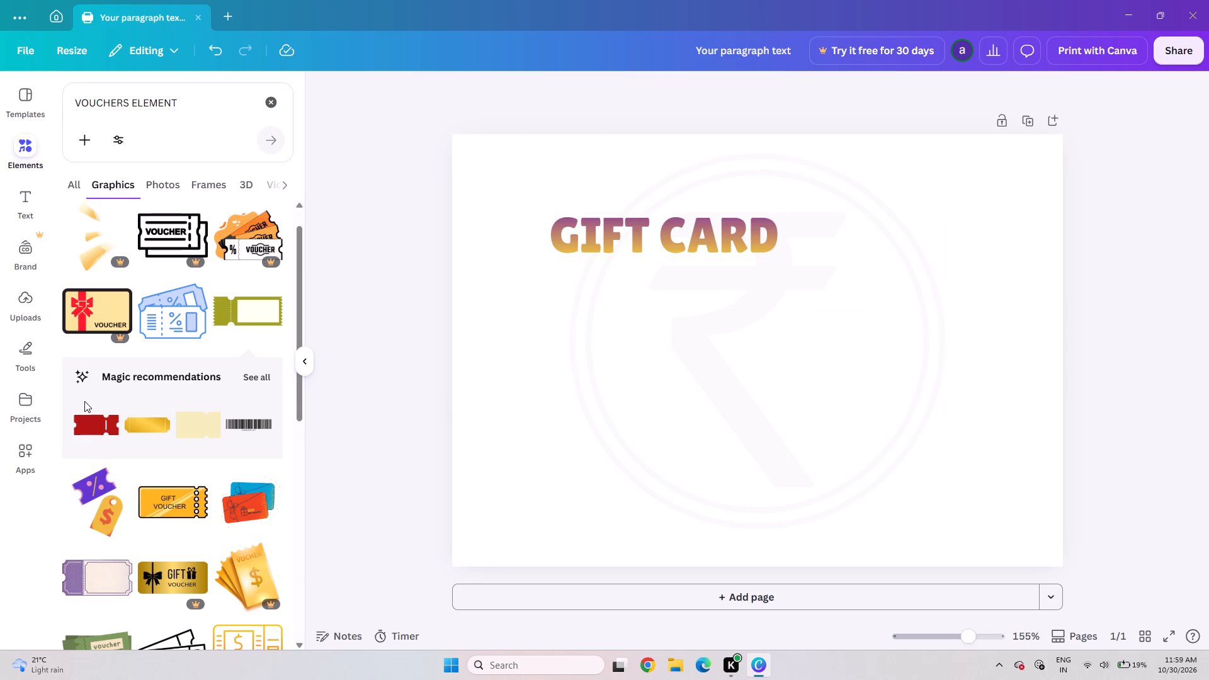
Look through more of the voucher graphics for one that suits the gift card.
{"action": "scroll", "coordinate": [192, 415], "scroll_direction": "down", "scroll_amount": 6}
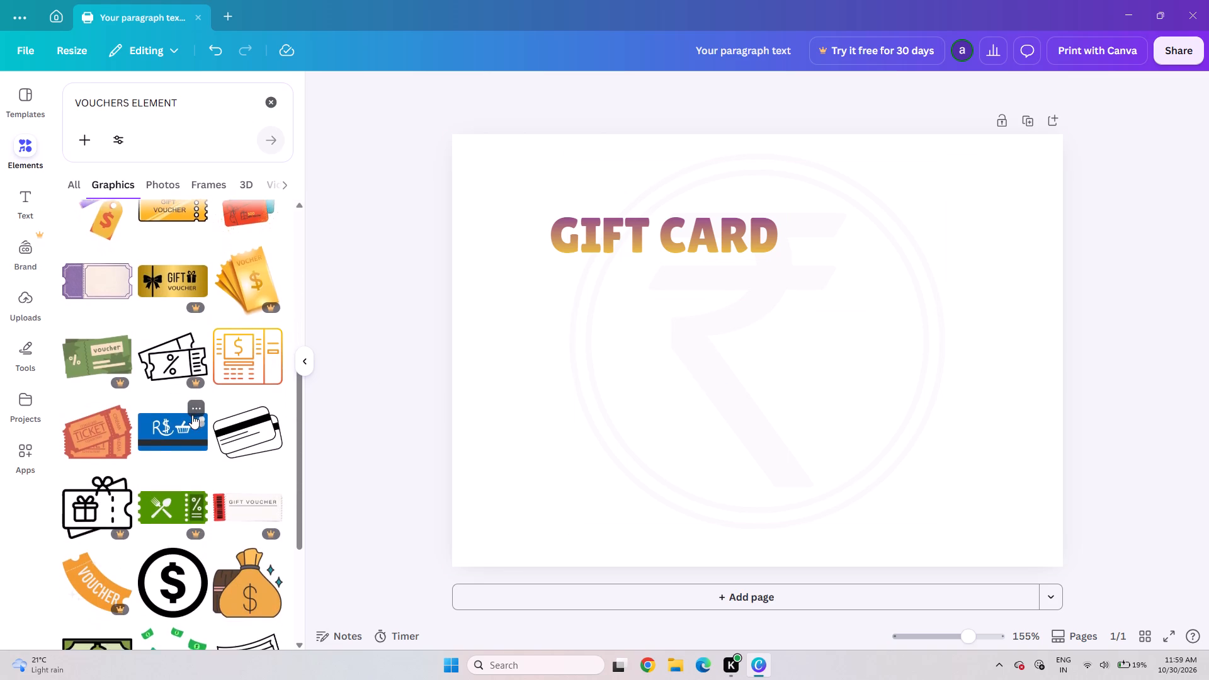
{"action": "scroll", "coordinate": [192, 415], "scroll_direction": "down", "scroll_amount": 1}
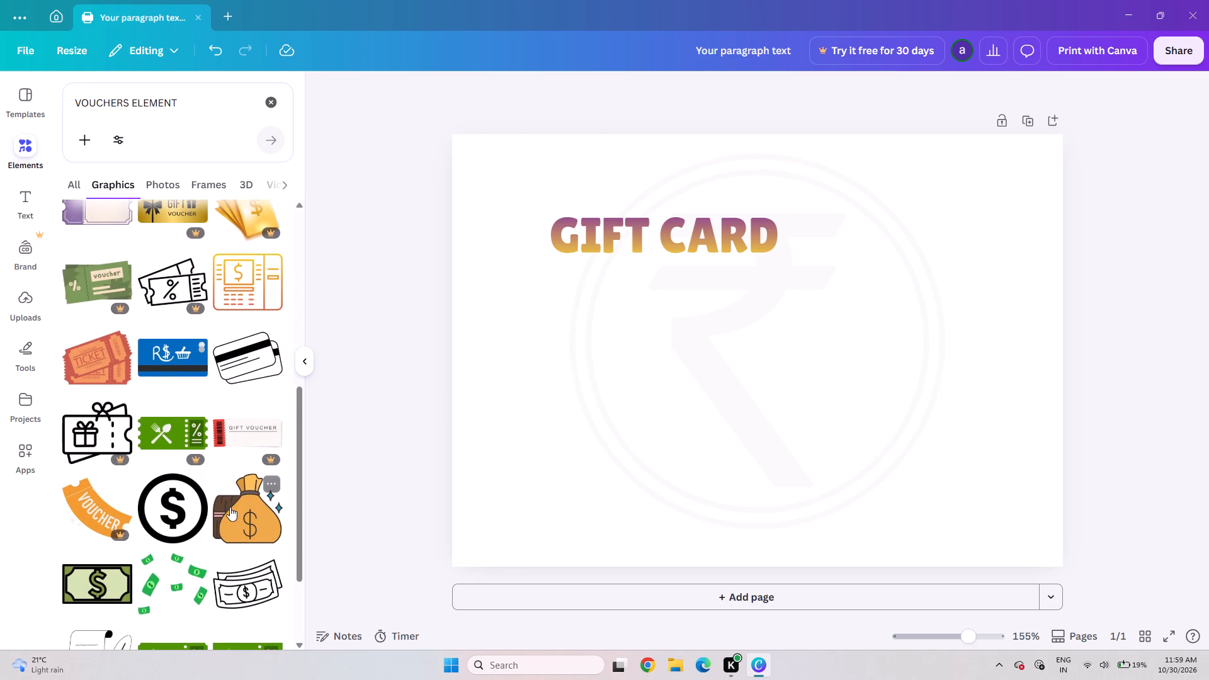
{"action": "scroll", "coordinate": [230, 507], "scroll_direction": "down", "scroll_amount": 3}
{"action": "scroll", "coordinate": [230, 507], "scroll_direction": "up", "scroll_amount": 6}
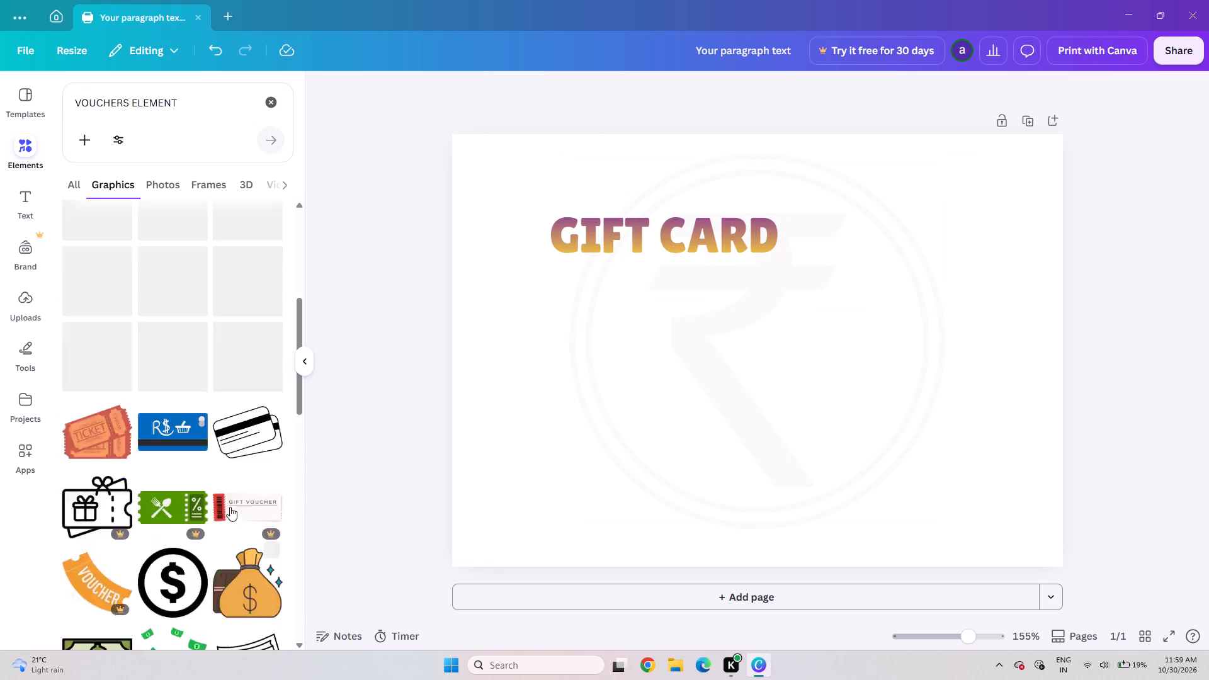
Search the design templates for "VOUCHER ELEMENT" in place of the gift card text search.
{"action": "left_click", "coordinate": [28, 100]}
{"action": "left_click", "coordinate": [139, 99]}
{"action": "key", "text": "BackSpace"}
{"action": "key", "text": "BackSpace"}
{"action": "key", "text": "BackSpace"}
{"action": "key", "text": "BackSpace"}
{"action": "key", "text": "BackSpace"}
{"action": "key", "text": "BackSpace"}
{"action": "key", "text": "BackSpace"}
{"action": "key", "text": "BackSpace"}
{"action": "key", "text": "BackSpace"}
{"action": "key", "text": "BackSpace"}
{"action": "key", "text": "BackSpace"}
{"action": "key", "text": "BackSpace"}
{"action": "key", "text": "BackSpace"}
{"action": "key", "text": "BackSpace"}
{"action": "key", "text": "BackSpace"}
{"action": "key", "text": "BackSpace"}
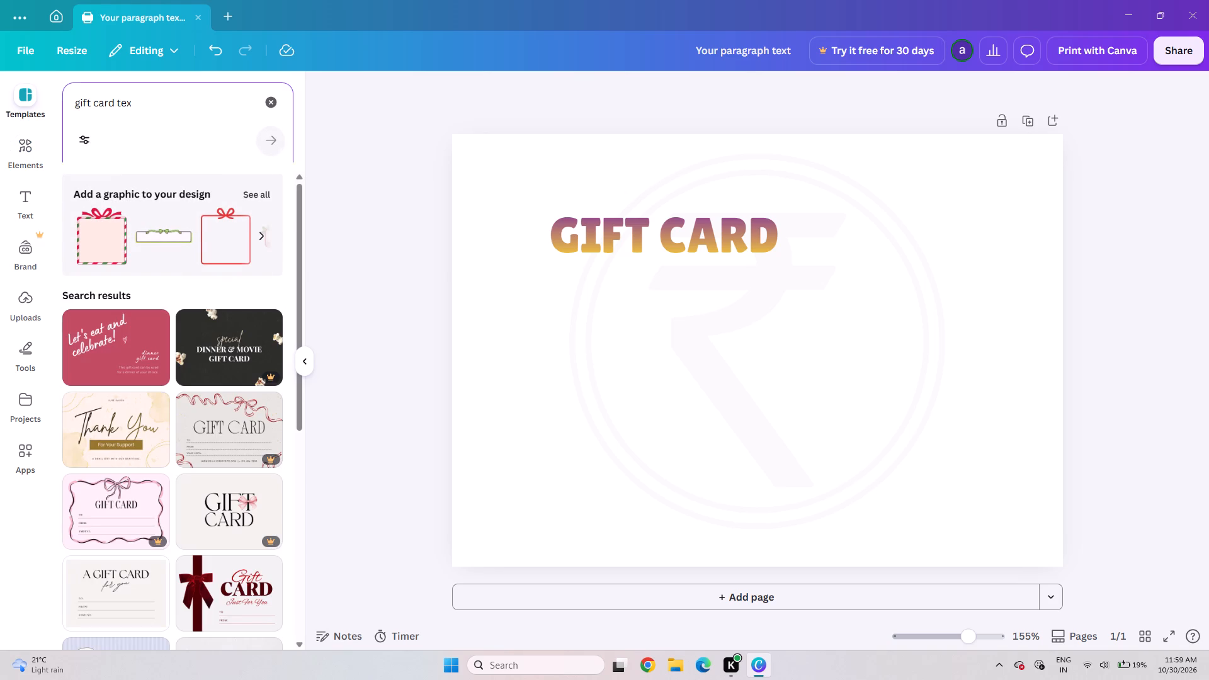
{"action": "key", "text": "BackSpace"}
{"action": "type", "text": "VOU"}
{"action": "type", "text": "CHER E"}
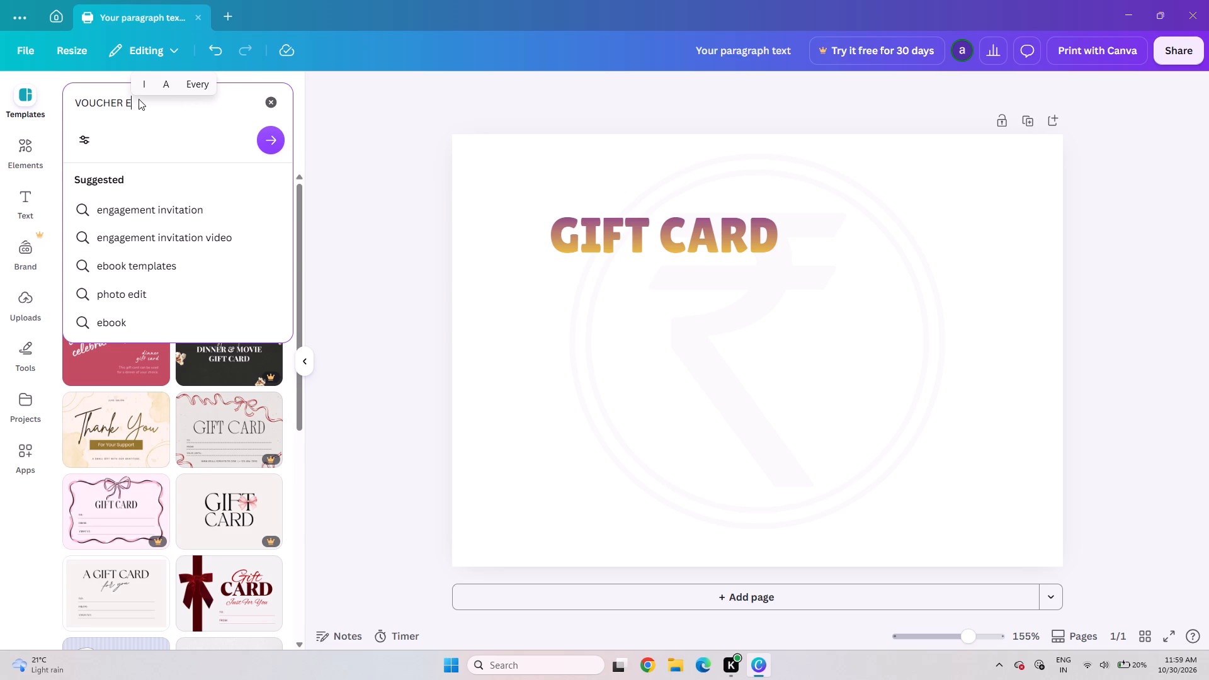
{"action": "type", "text": "LEMENT"}
{"action": "key", "text": "Return"}
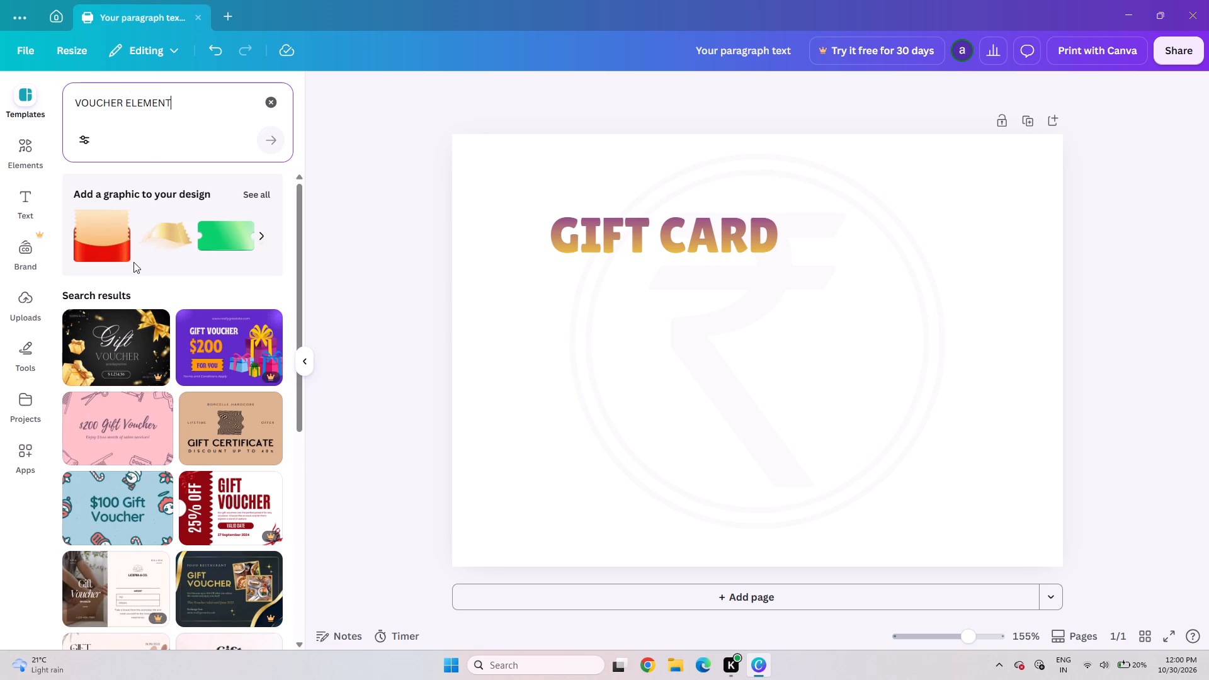
Set the card's background to the solid cobalt blue from the default colours.
{"action": "left_click", "coordinate": [481, 264]}
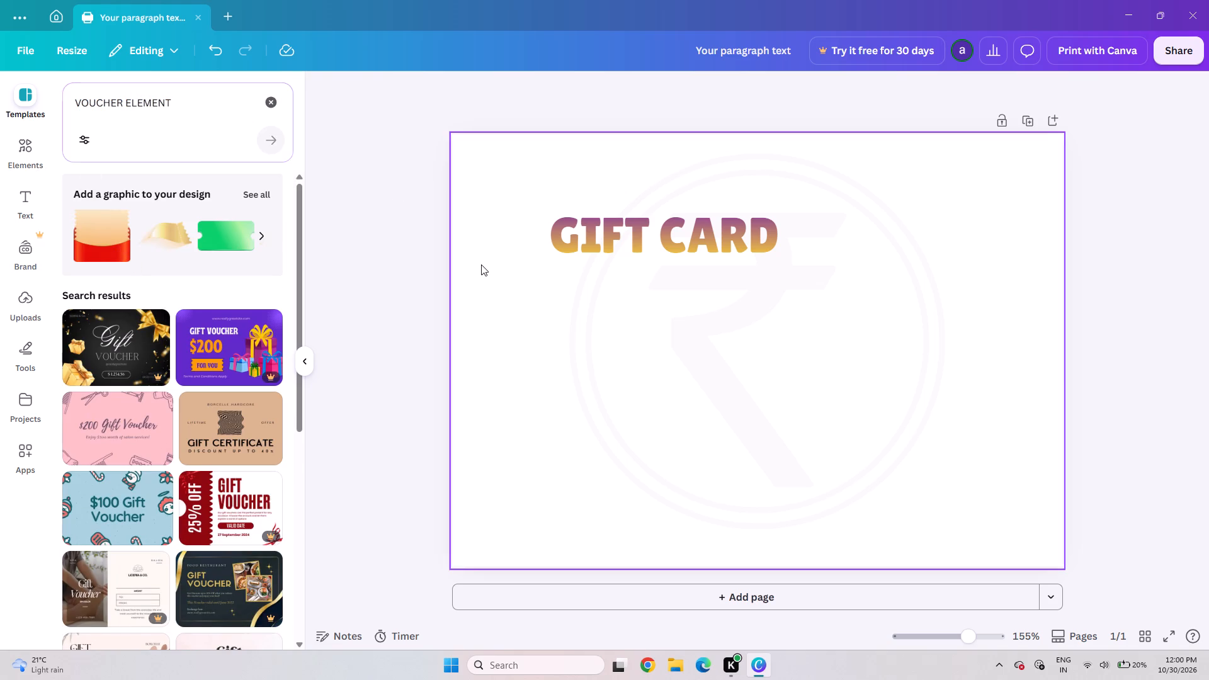
{"action": "left_click", "coordinate": [722, 94]}
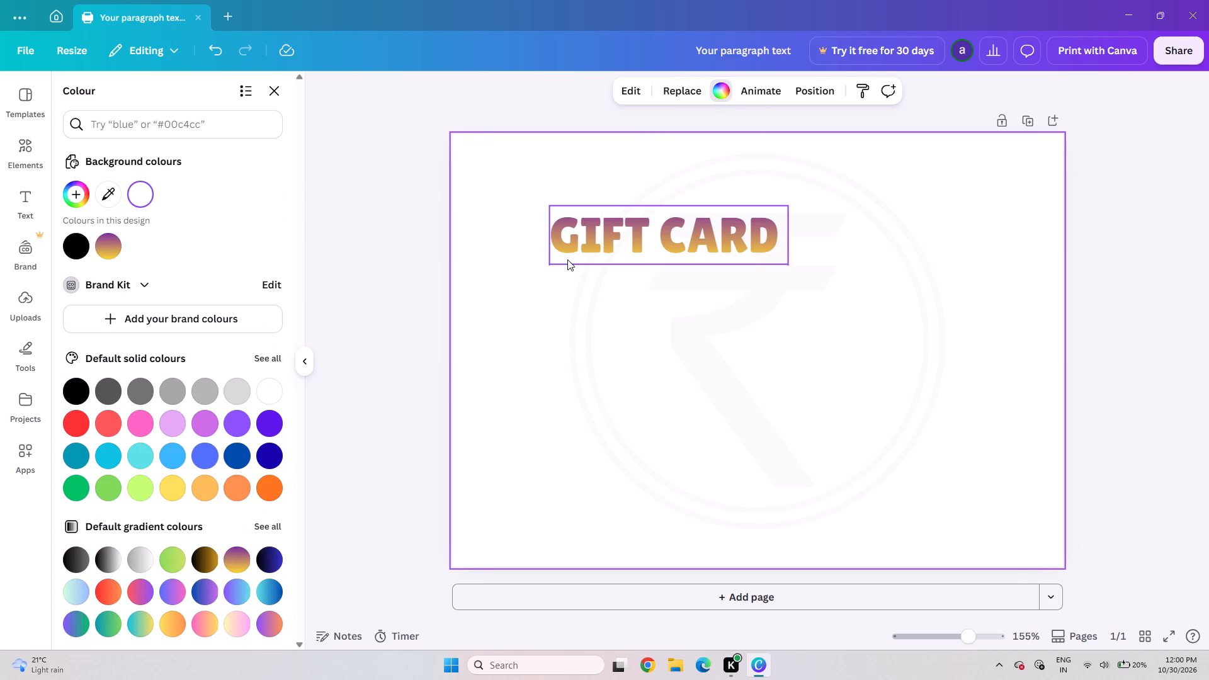
{"action": "left_click", "coordinate": [265, 453]}
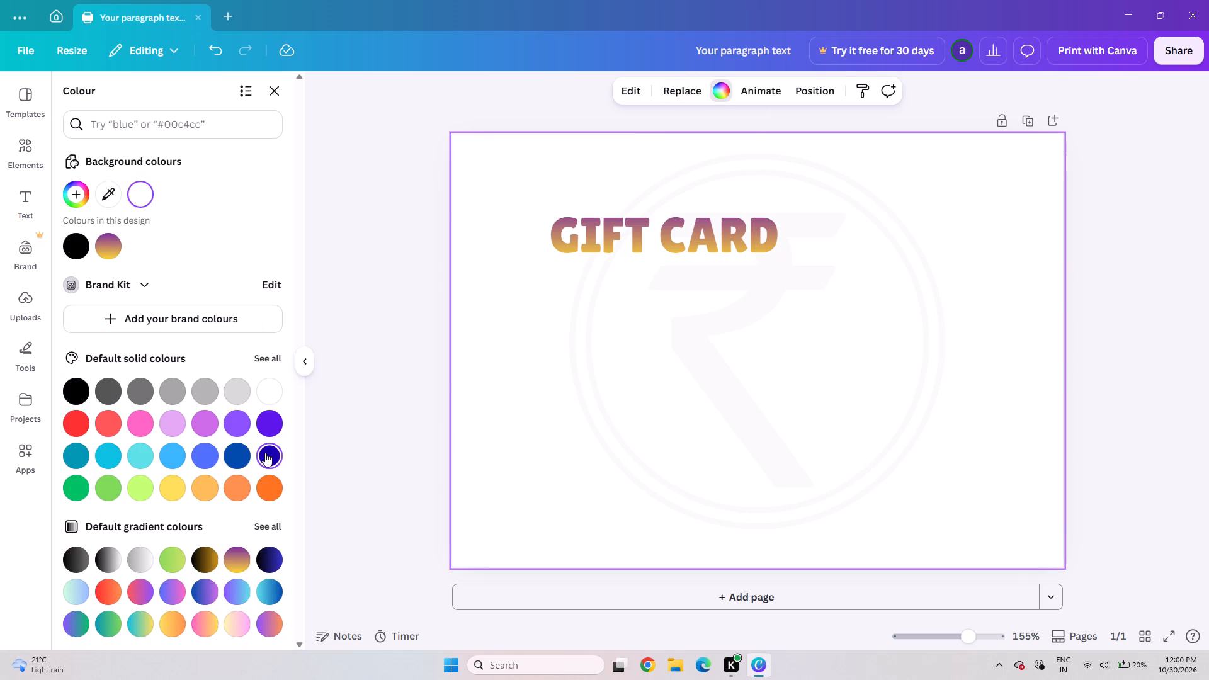
{"action": "left_click", "coordinate": [230, 459]}
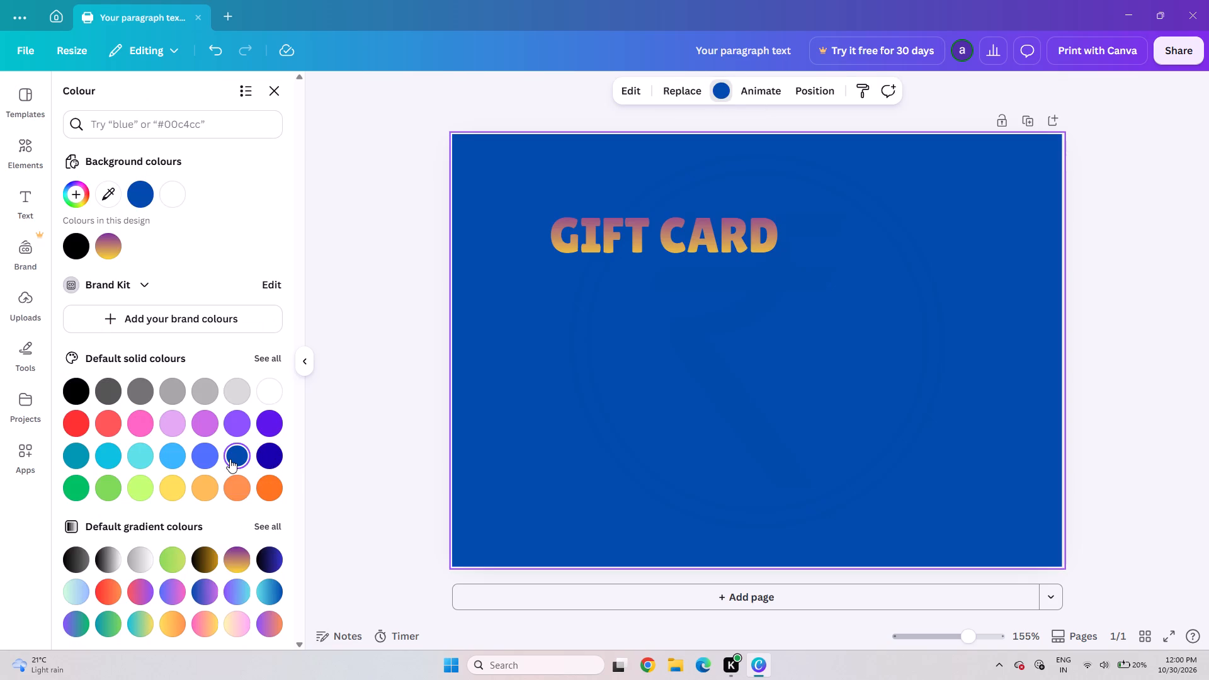
Delete the gradient "GIFT CARD" heading from the card.
{"action": "left_click", "coordinate": [666, 225]}
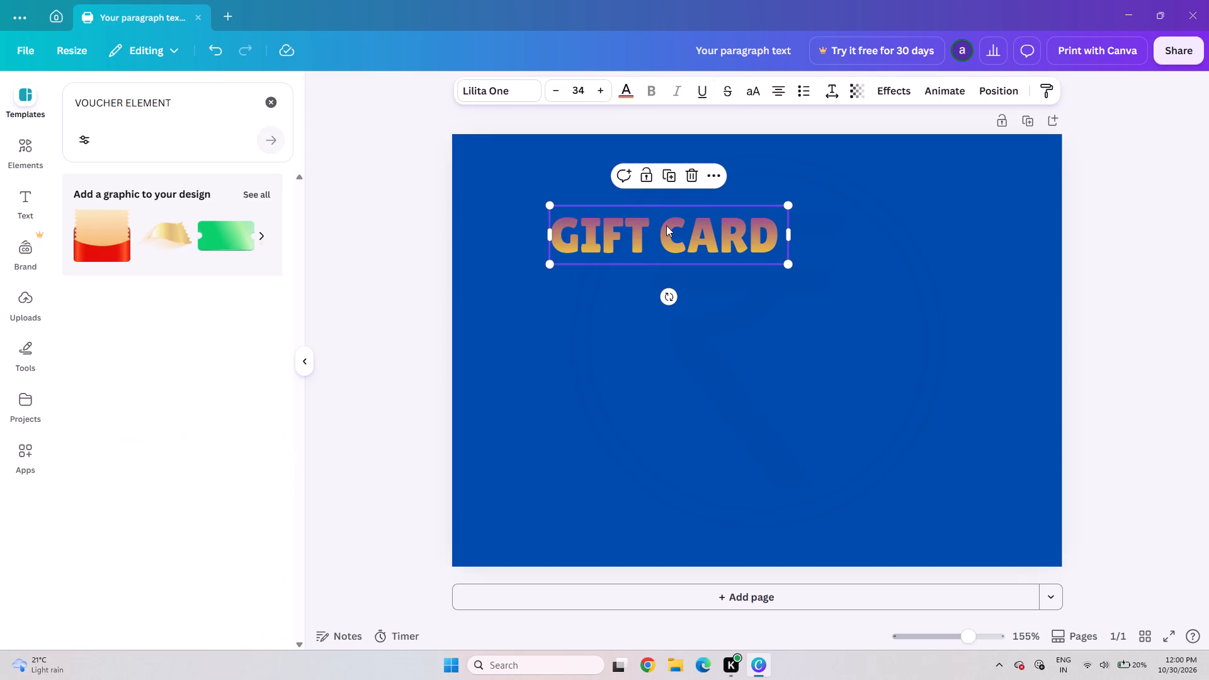
{"action": "left_click", "coordinate": [694, 181]}
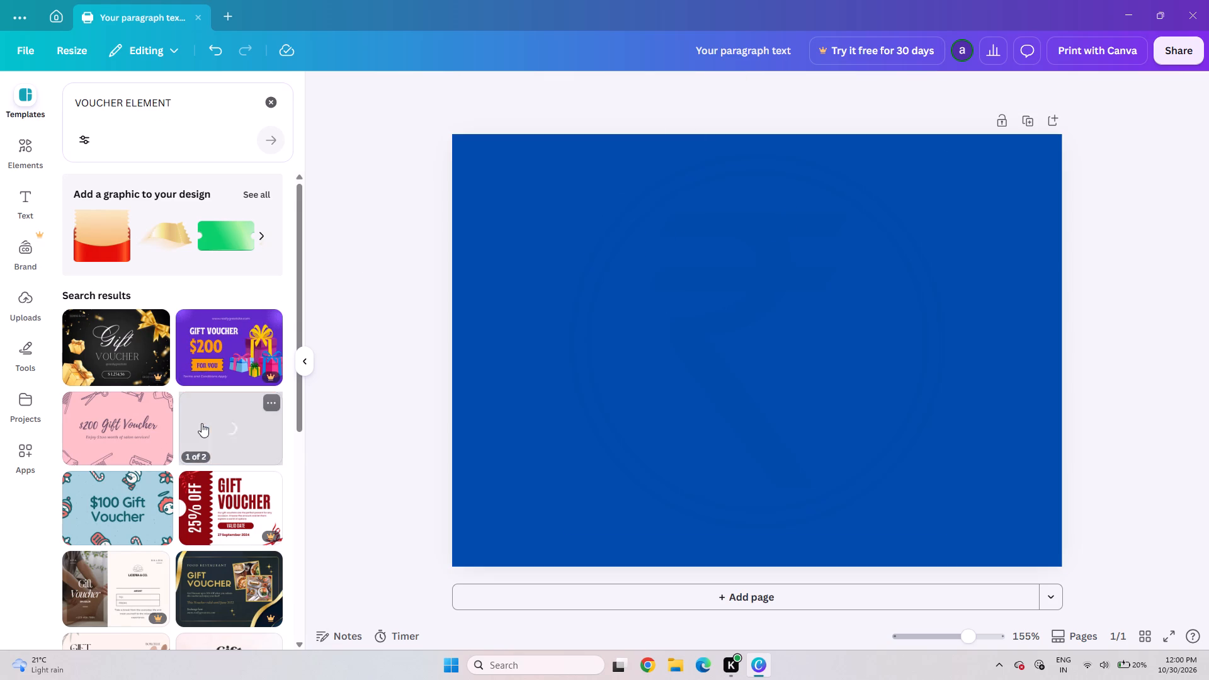
Glance through the voucher templates and search the graphics elements for "VOUCHERS ELEMENTS".
{"action": "scroll", "coordinate": [201, 423], "scroll_direction": "down", "scroll_amount": 1}
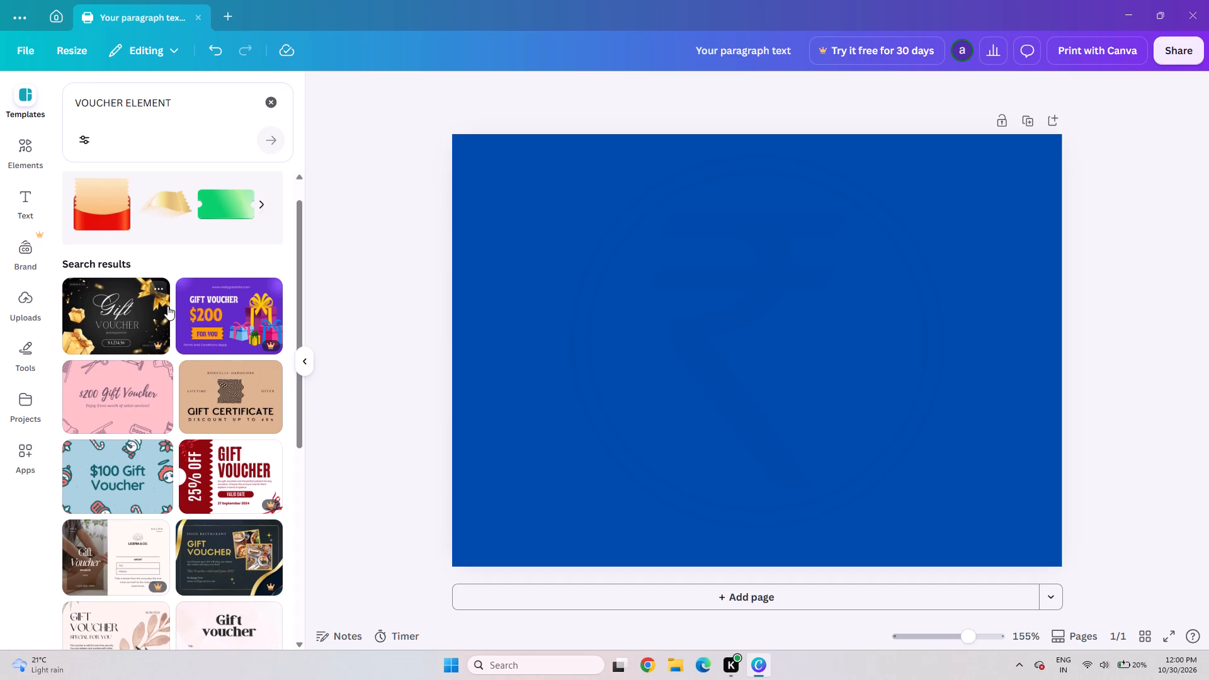
{"action": "left_click", "coordinate": [11, 149]}
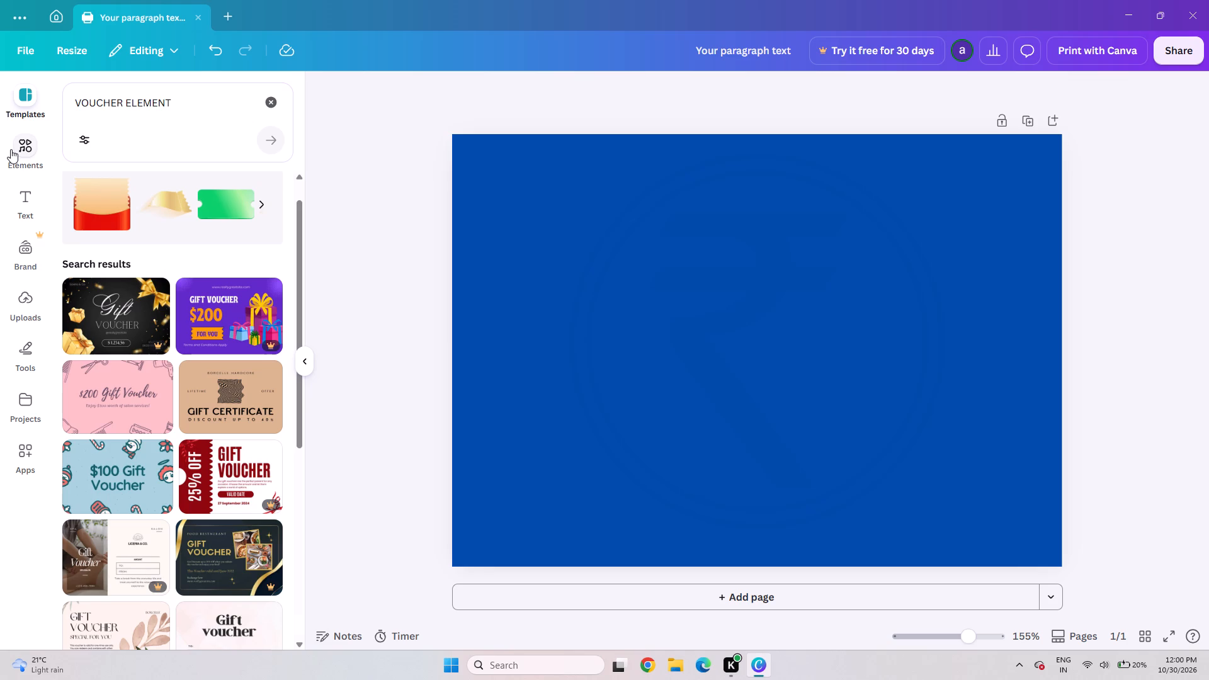
{"action": "left_click", "coordinate": [182, 106]}
{"action": "key", "text": "BackSpace"}
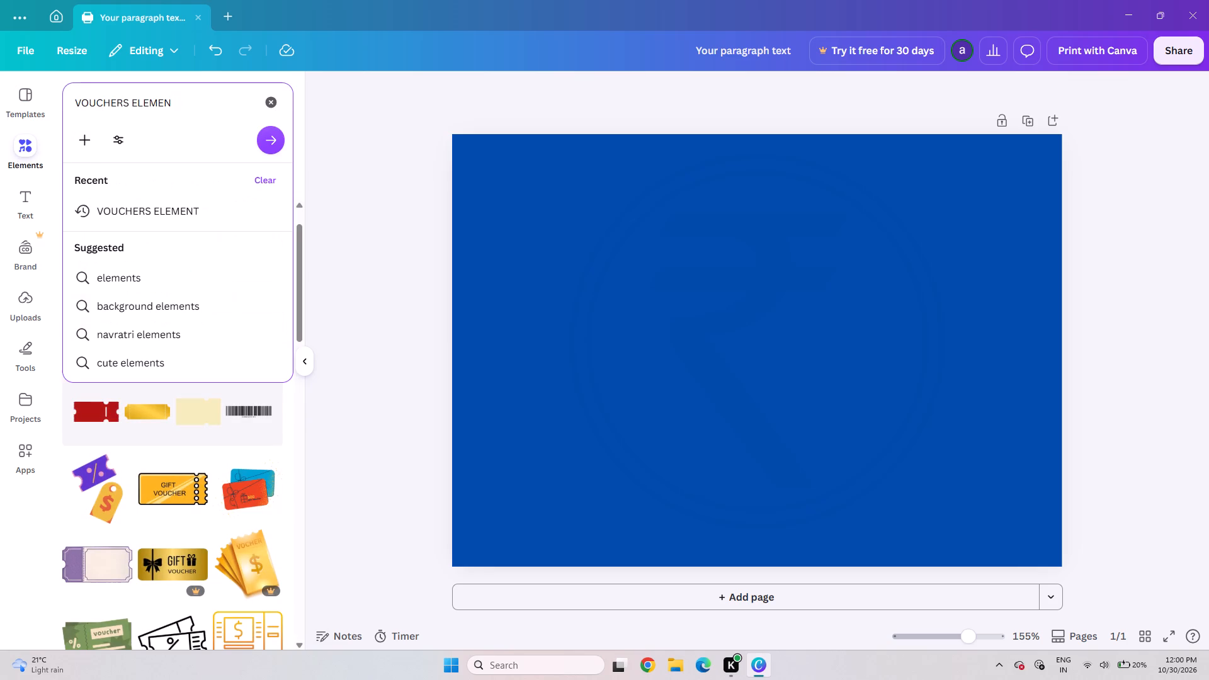
{"action": "key", "text": "t"}
{"action": "key", "text": "s"}
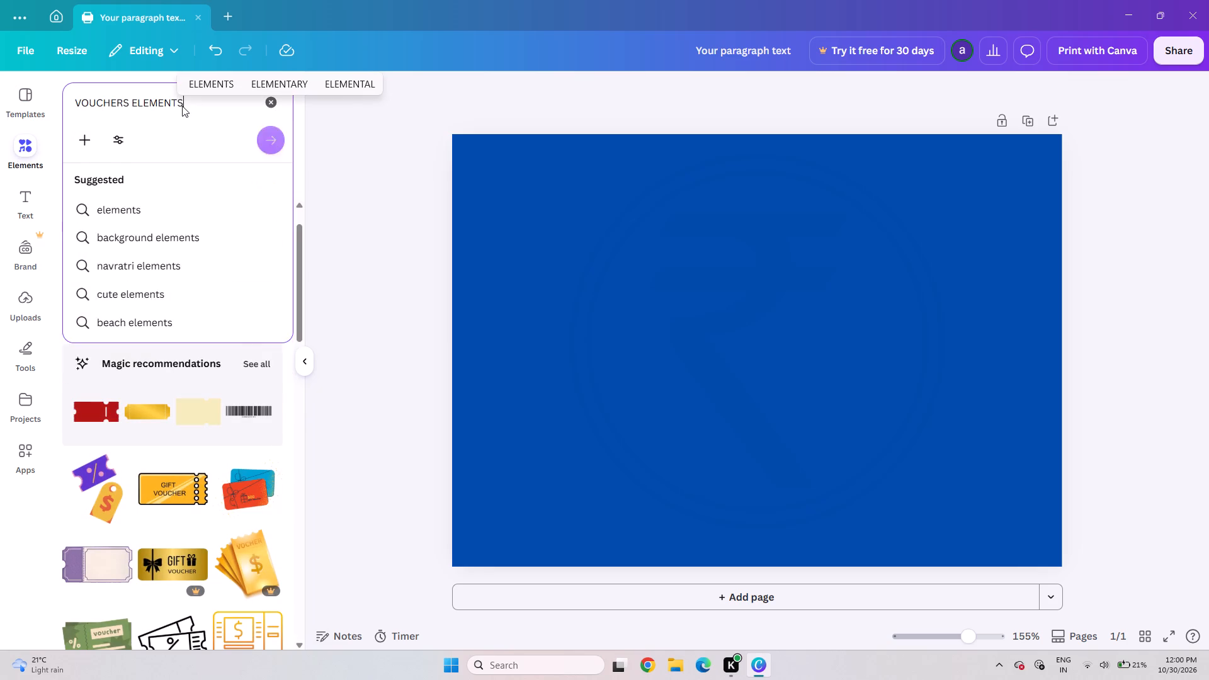
{"action": "key", "text": "Return"}
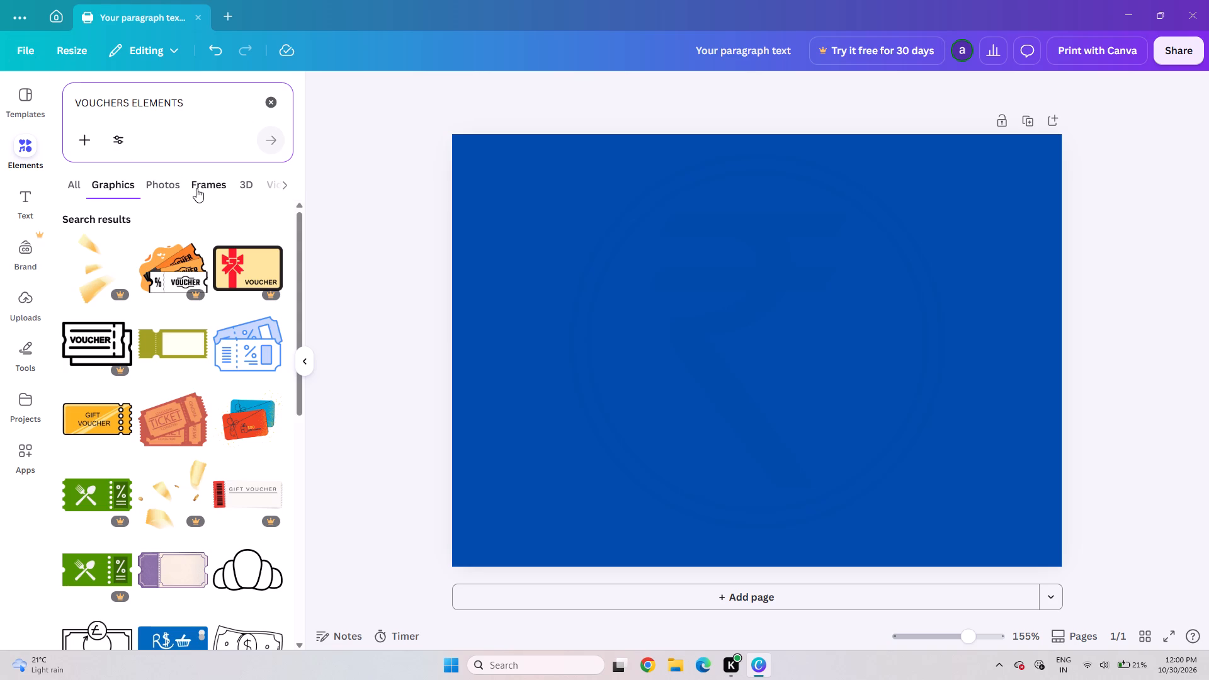
{"action": "left_click", "coordinate": [35, 188]}
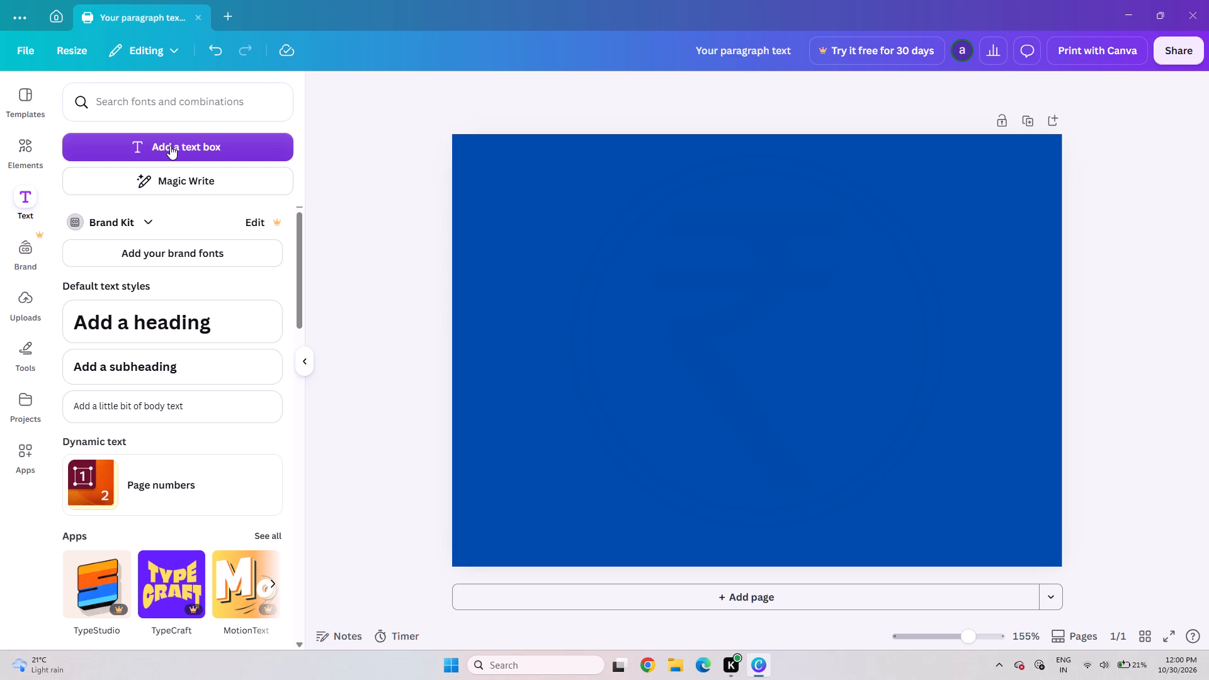
{"action": "left_click", "coordinate": [229, 145]}
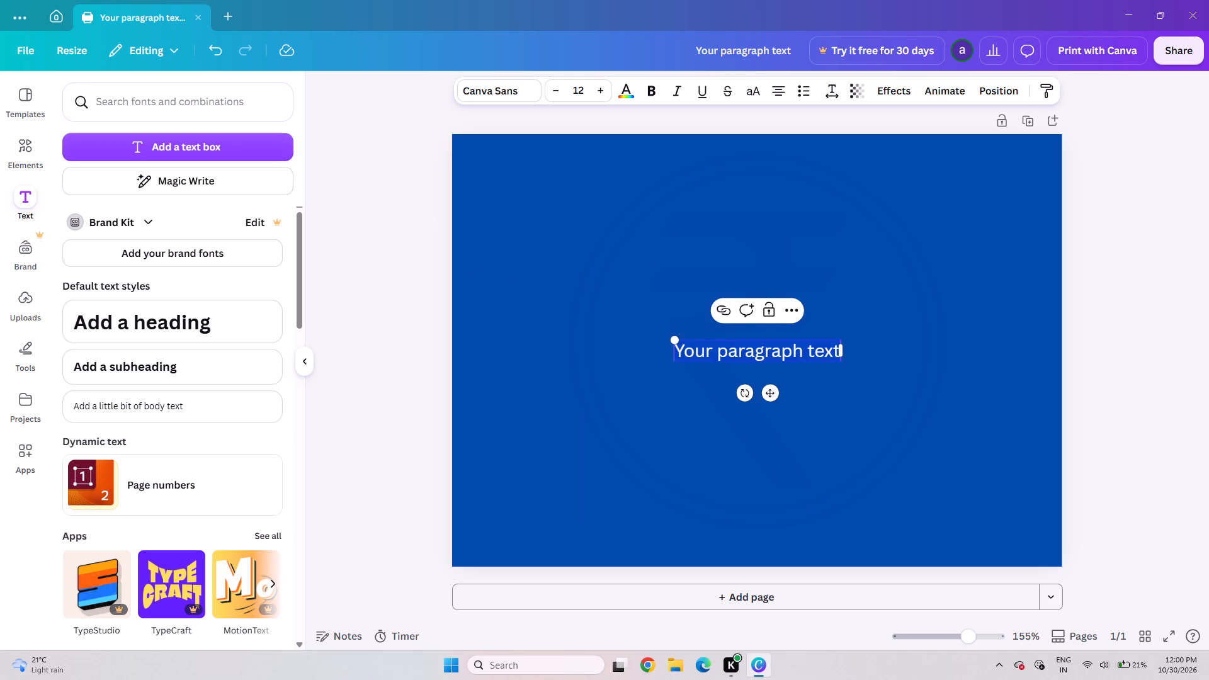
{"action": "double_click", "coordinate": [728, 355]}
{"action": "double_click", "coordinate": [728, 355]}
{"action": "double_click", "coordinate": [728, 355]}
{"action": "key", "text": "BackSpace"}
{"action": "type", "text": "WWW"}
{"action": "key", "text": "period"}
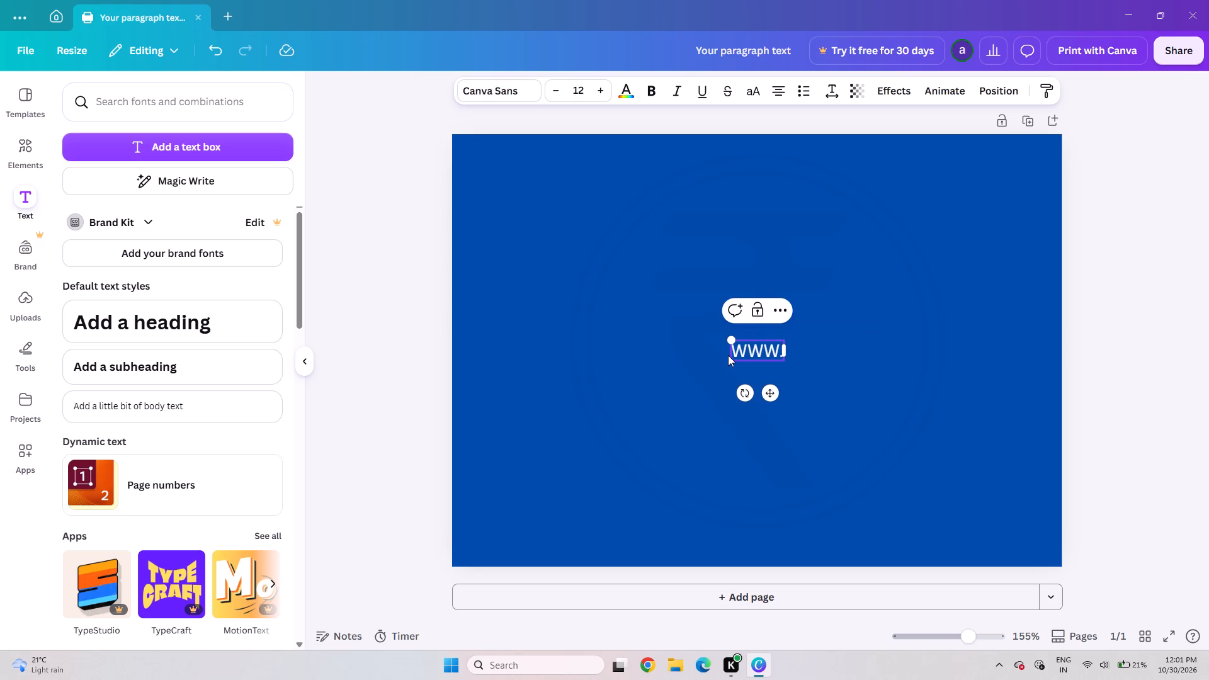
{"action": "type", "text": "GUPTA"}
{"action": "key", "text": "space"}
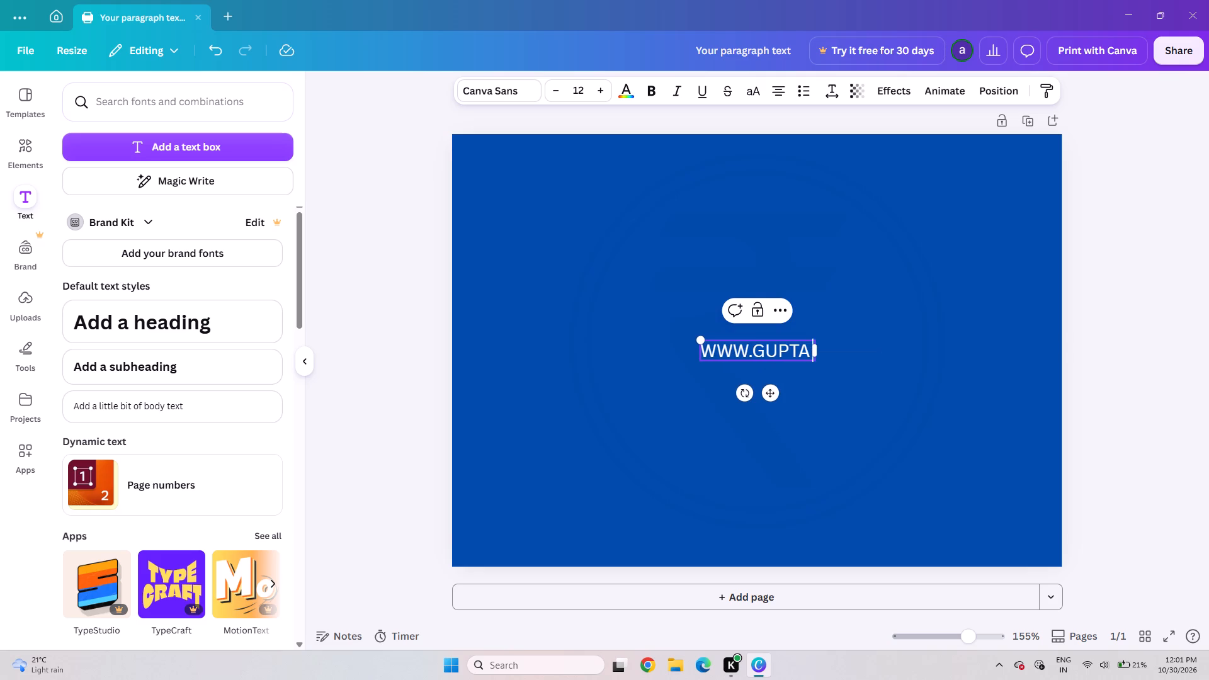
{"action": "type", "text": "COLL"}
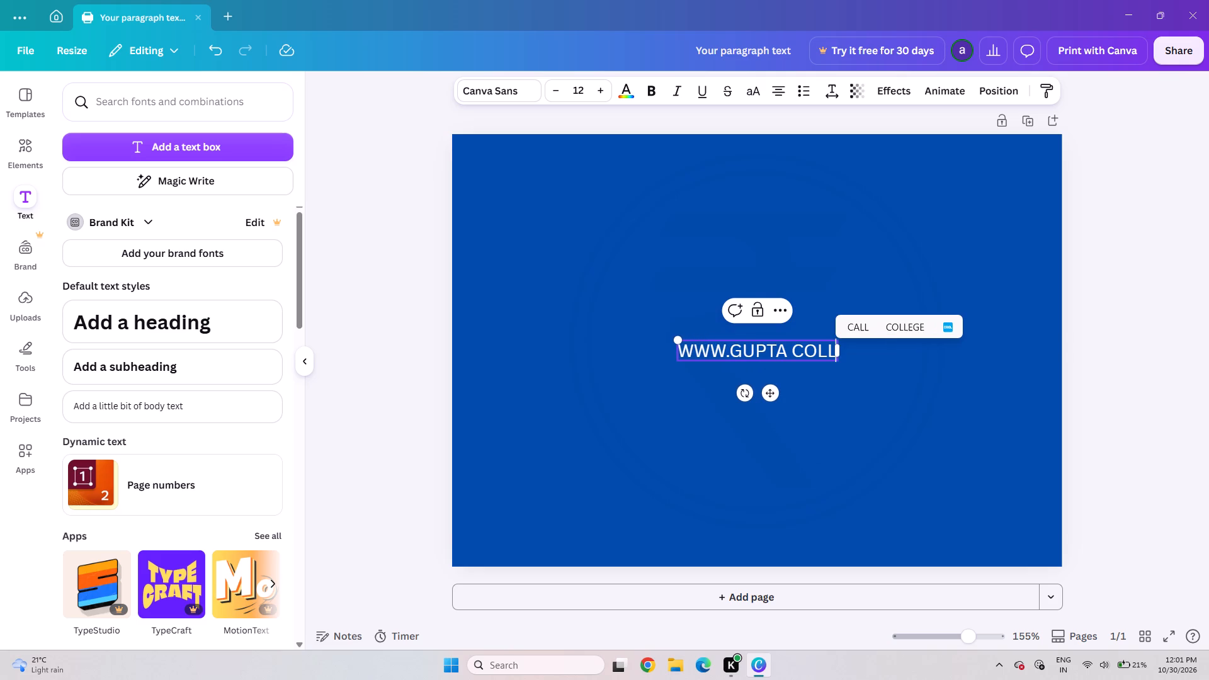
{"action": "type", "text": "ECTIONS"}
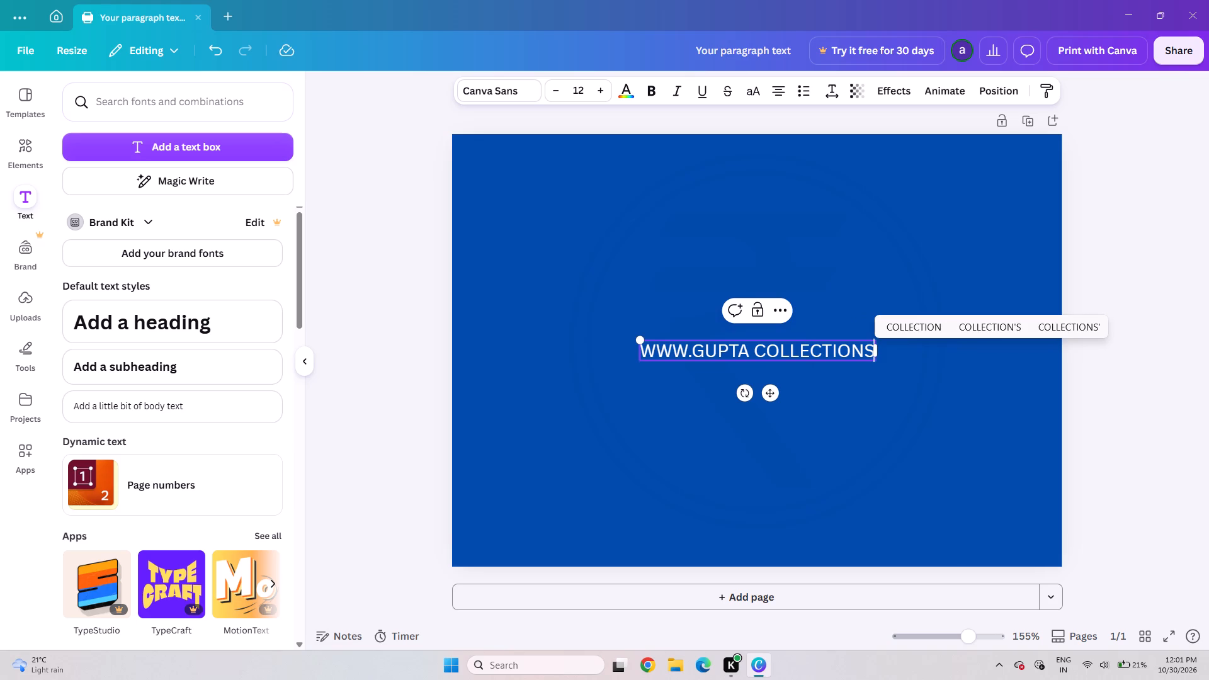
{"action": "key", "text": "BackSpace"}
{"action": "key", "text": "BackSpace"}
{"action": "key", "text": "BackSpace"}
{"action": "key", "text": "BackSpace"}
{"action": "key", "text": "BackSpace"}
{"action": "key", "text": "BackSpace"}
{"action": "key", "text": "BackSpace"}
{"action": "key", "text": "BackSpace"}
{"action": "key", "text": "BackSpace"}
{"action": "key", "text": "BackSpace"}
{"action": "key", "text": "BackSpace"}
{"action": "key", "text": "BackSpace"}
{"action": "key", "text": "BackSpace"}
{"action": "key", "text": "BackSpace"}
{"action": "key", "text": "BackSpace"}
{"action": "key", "text": "BackSpace"}
{"action": "key", "text": "BackSpace"}
{"action": "key", "text": "BackSpace"}
{"action": "key", "text": "BackSpace"}
{"action": "key", "text": "BackSpace"}
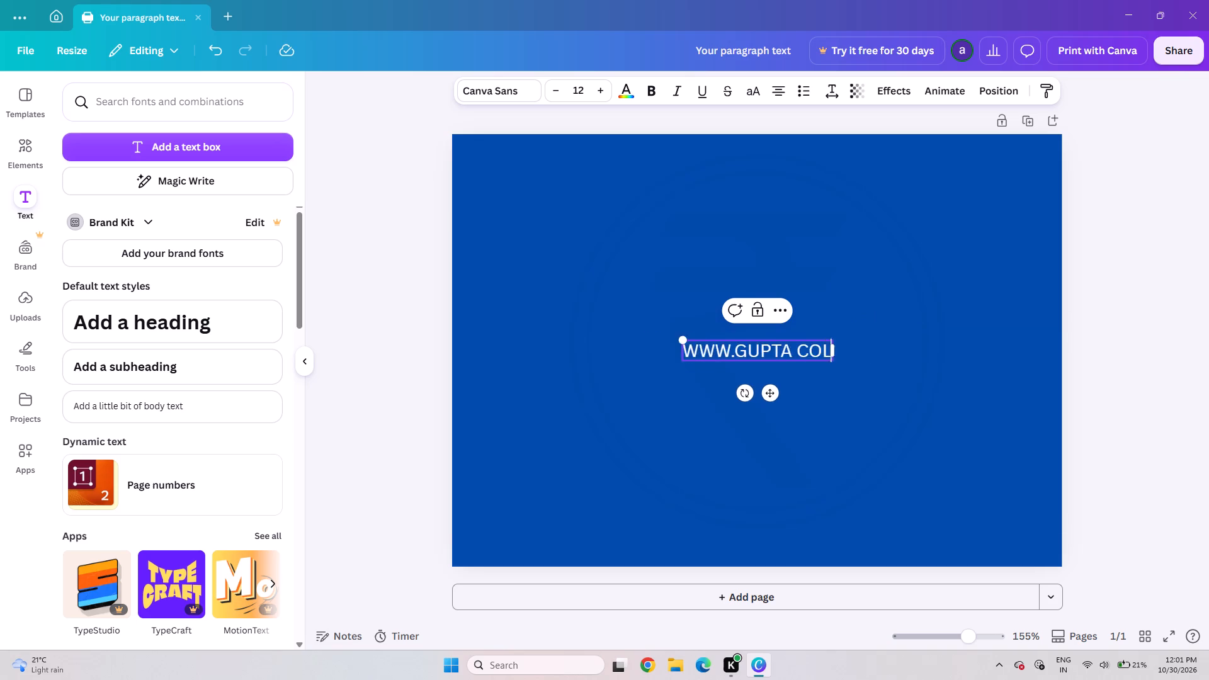
{"action": "key", "text": "BackSpace"}
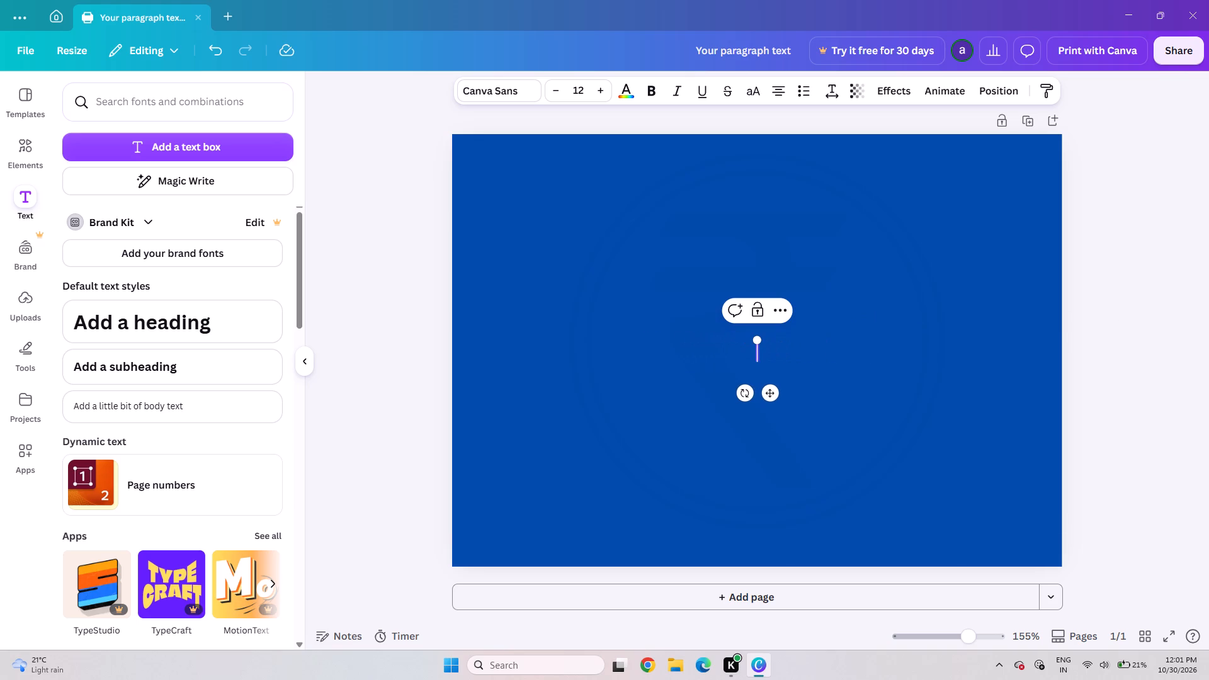
{"action": "type", "text": "www"}
{"action": "key", "text": "period"}
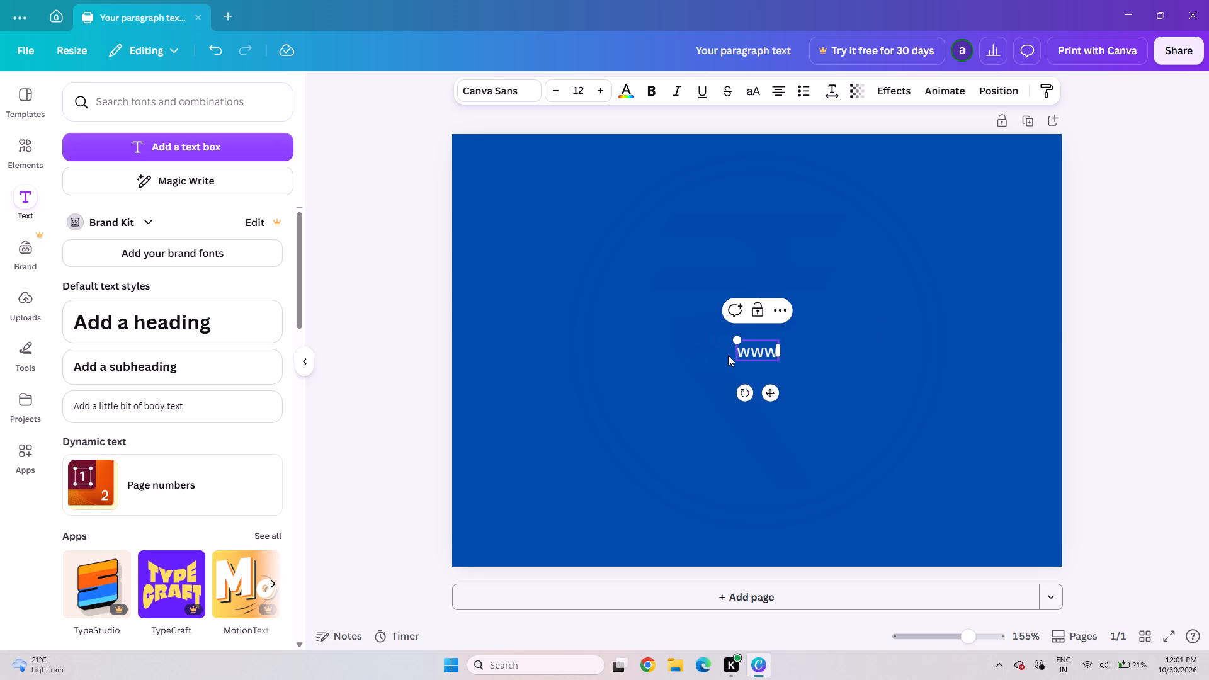
{"action": "type", "text": "gu"}
{"action": "type", "text": "pta"}
{"action": "key", "text": "space"}
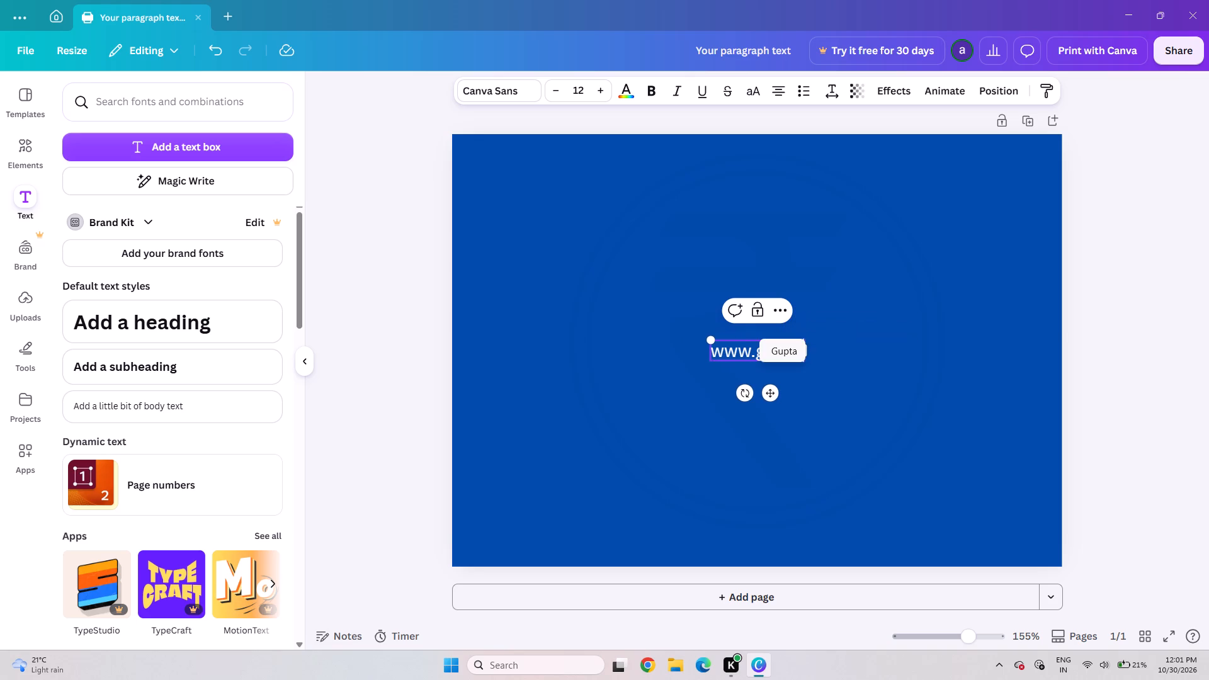
{"action": "key", "text": "BackSpace"}
{"action": "key", "text": "c"}
{"action": "type", "text": "ollection.com"}
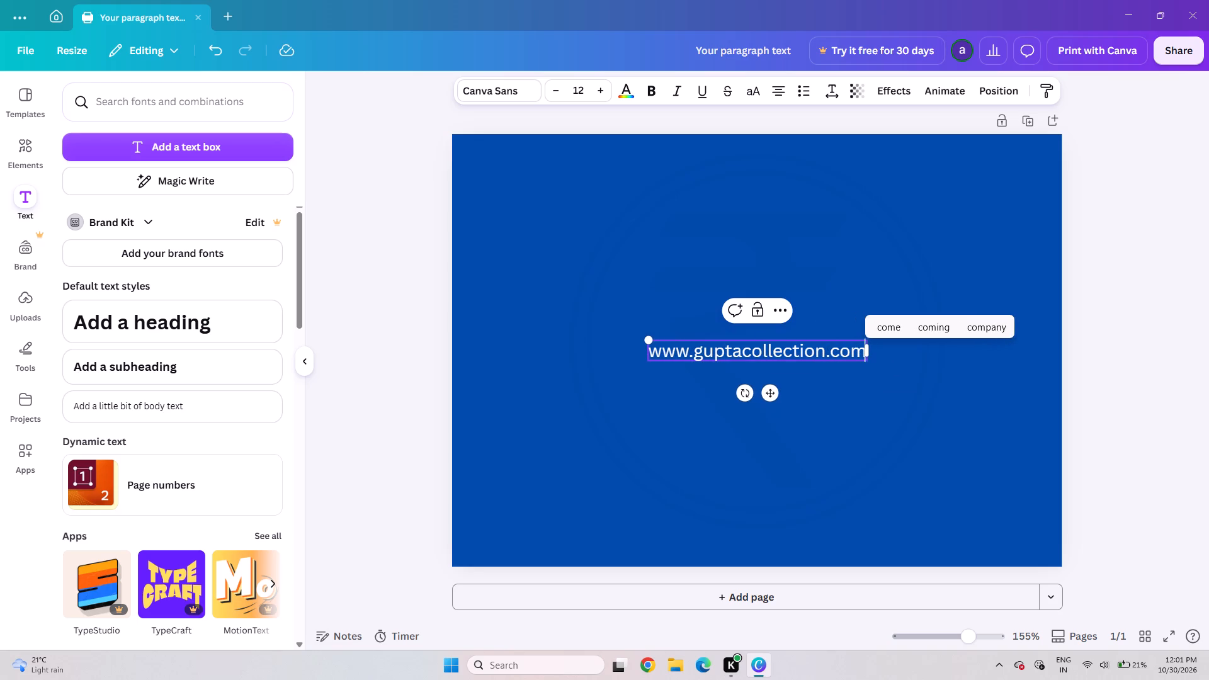
{"action": "key", "text": "space"}
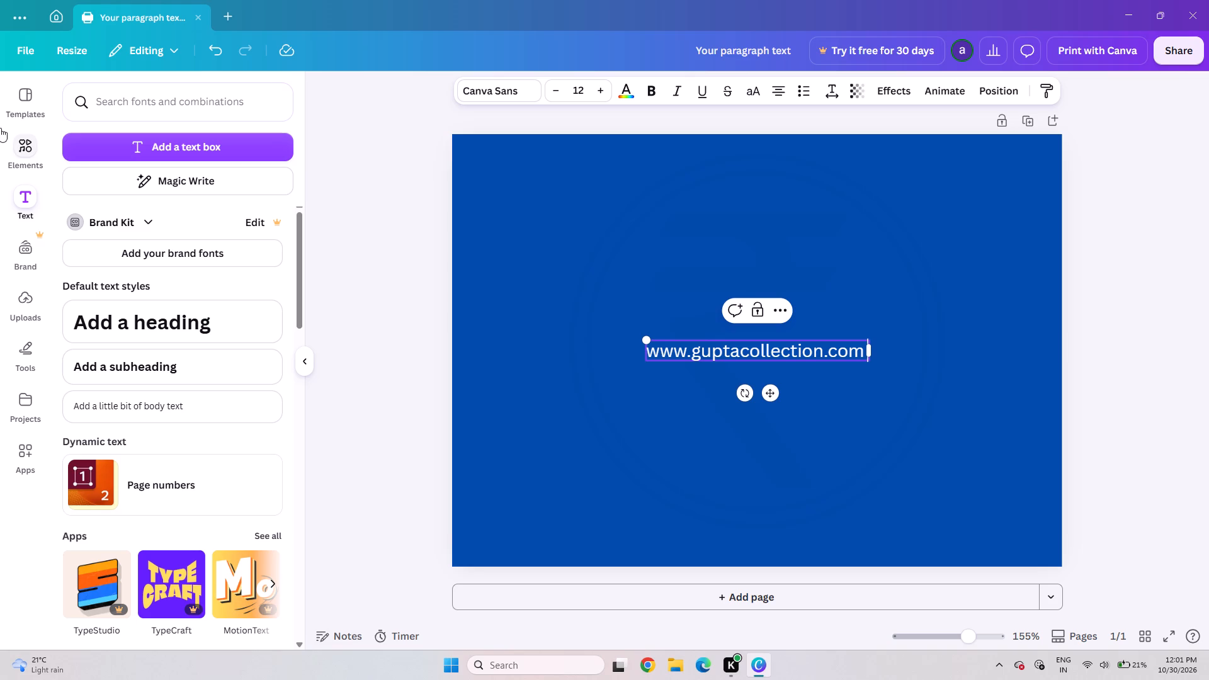
{"action": "left_click", "coordinate": [16, 98]}
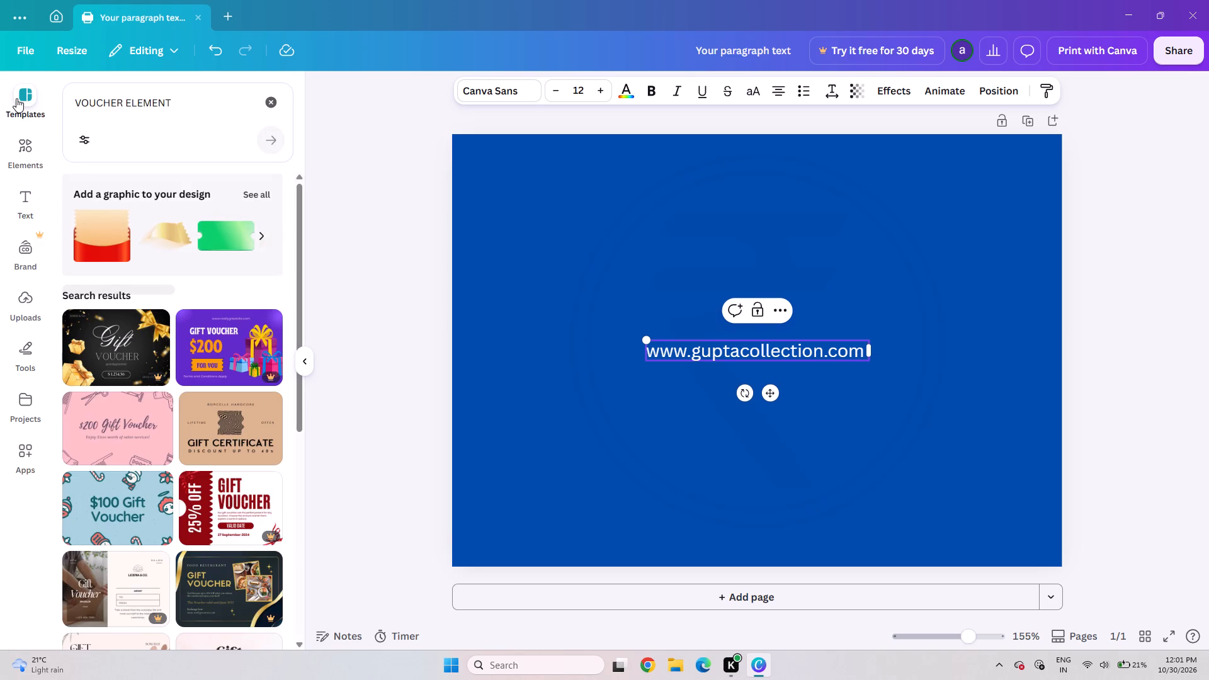
{"action": "left_click", "coordinate": [745, 348]}
{"action": "key", "text": "Left"}
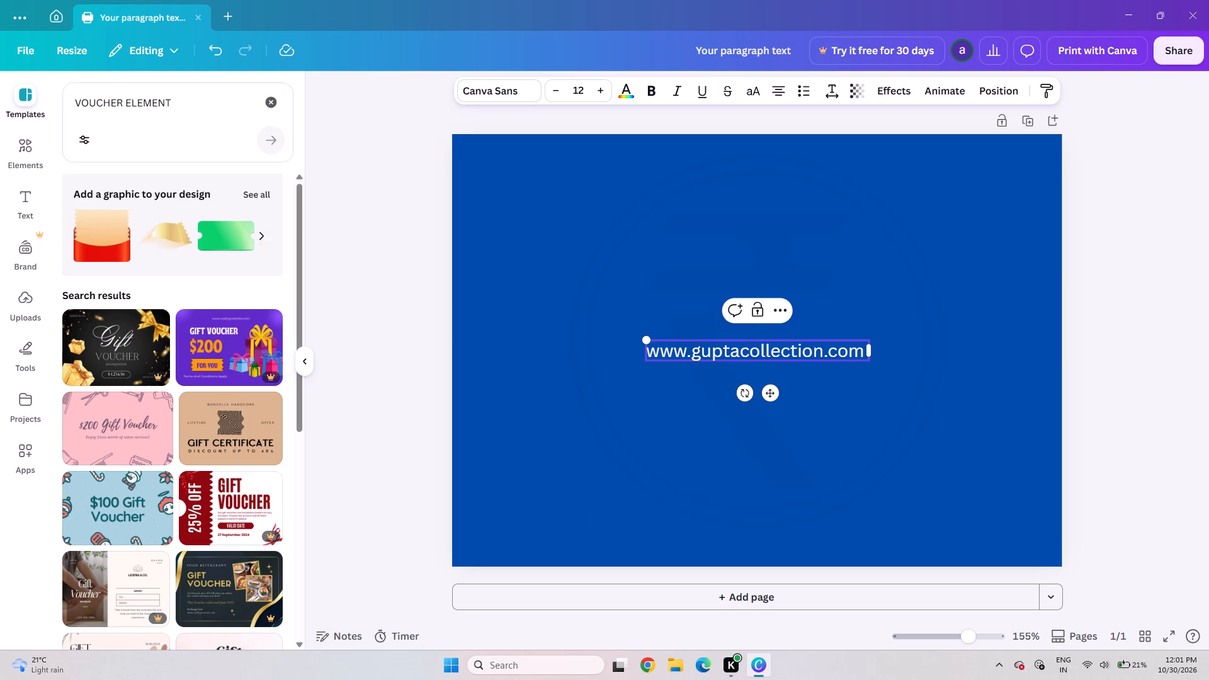
{"action": "key", "text": "BackSpace"}
{"action": "key", "text": "BackSpace"}
{"action": "key", "text": "BackSpace"}
{"action": "key", "text": "BackSpace"}
{"action": "key", "text": "BackSpace"}
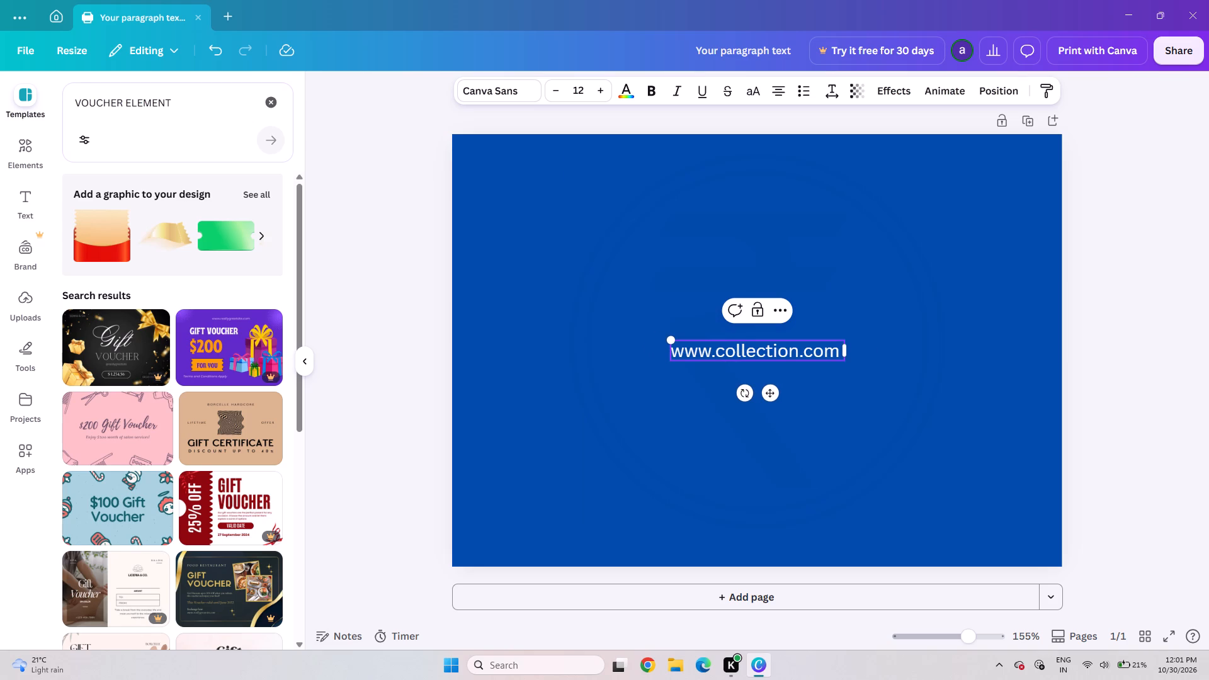
{"action": "type", "text": "sww"}
{"action": "key", "text": "BackSpace"}
{"action": "type", "text": "ee"}
{"action": "key", "text": "t"}
{"action": "type", "text": "hub"}
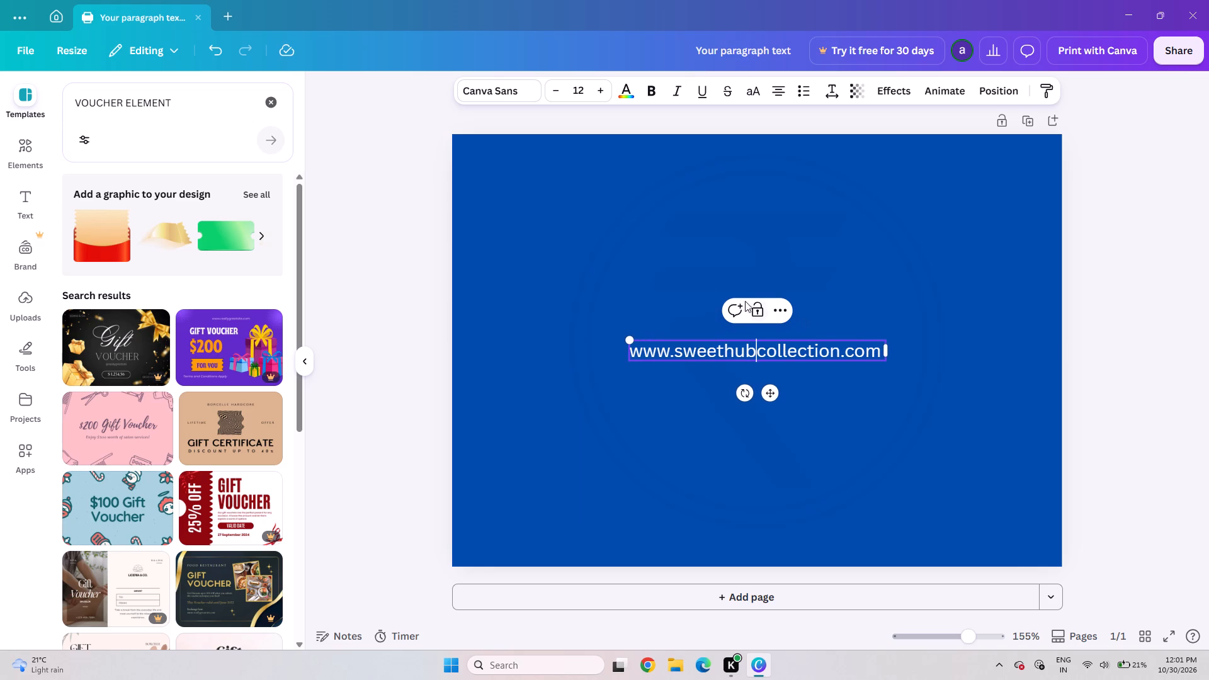
Reduce the web address text to font size 5.
{"action": "triple_click", "coordinate": [557, 92]}
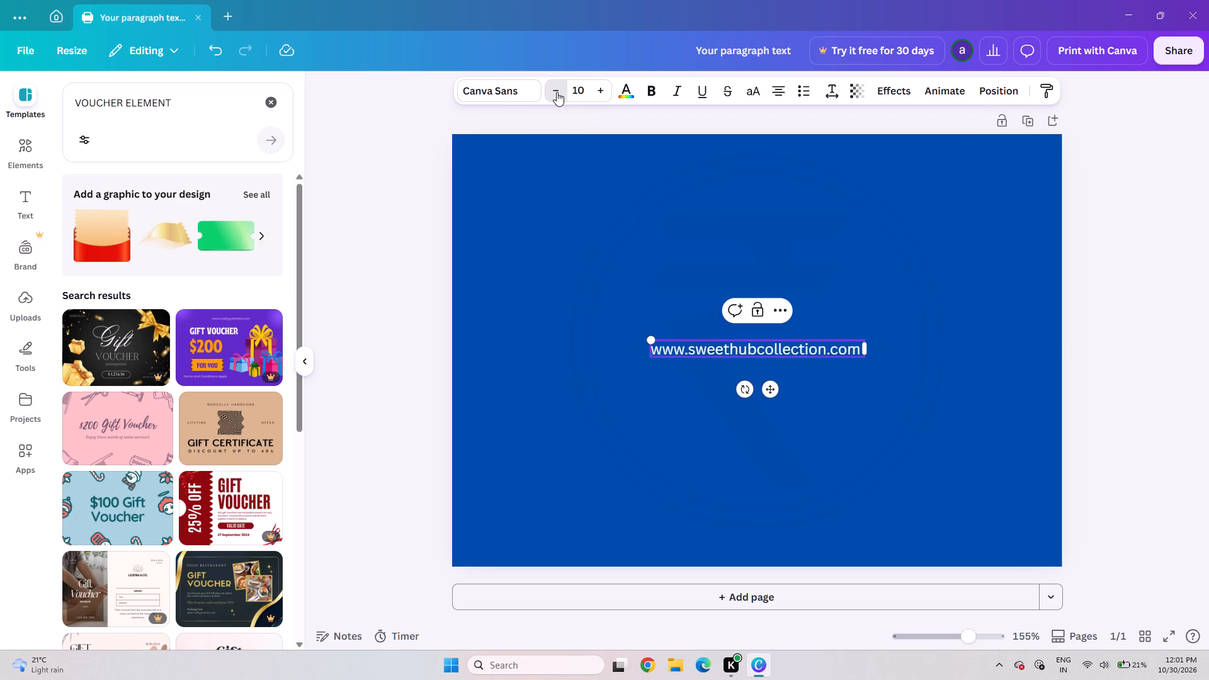
{"action": "double_click", "coordinate": [557, 92]}
{"action": "double_click", "coordinate": [557, 92]}
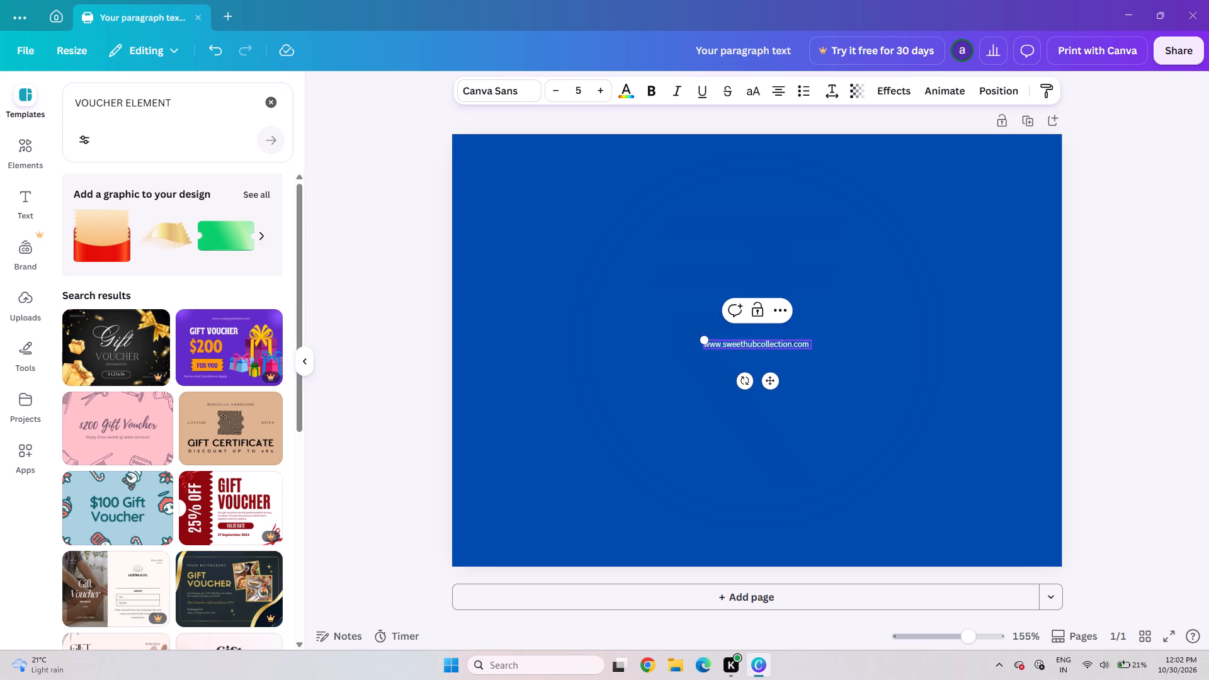
Move the small web address into the bottom-right corner of the card and nudge it close to the edges.
{"action": "scroll", "coordinate": [774, 348], "scroll_direction": "down", "scroll_amount": 1}
{"action": "left_click_drag", "start_coordinate": [771, 380], "coordinate": [860, 392]}
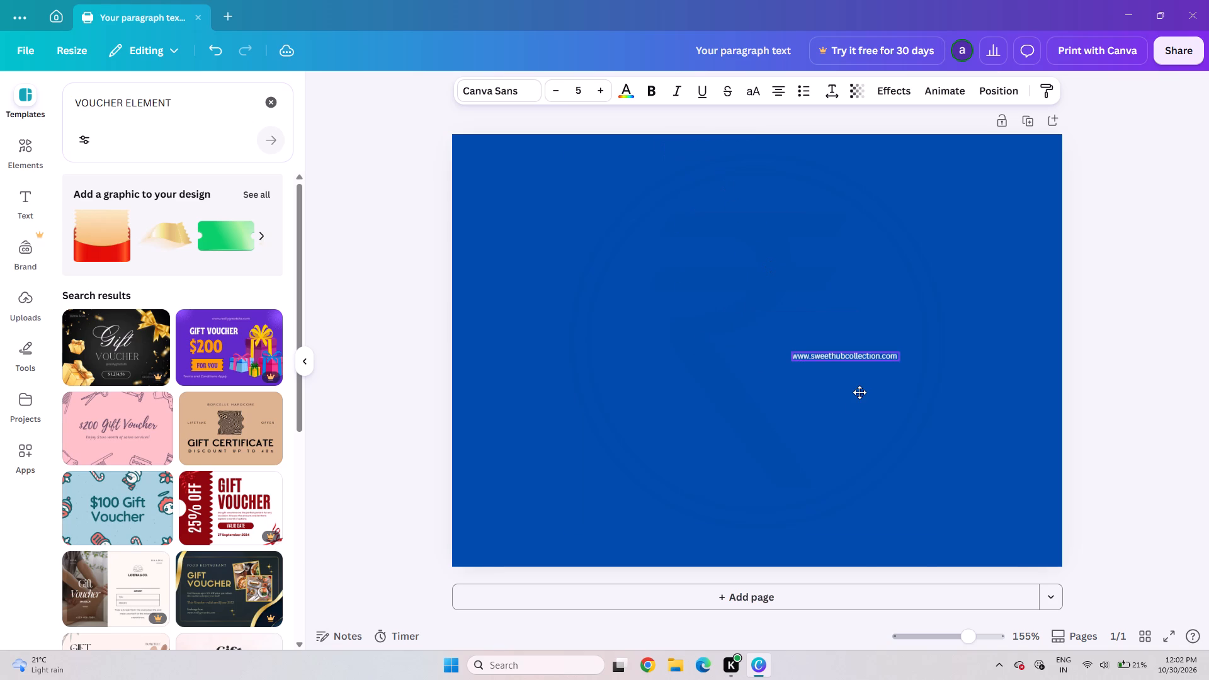
{"action": "left_click_drag", "start_coordinate": [860, 392], "coordinate": [1005, 595]}
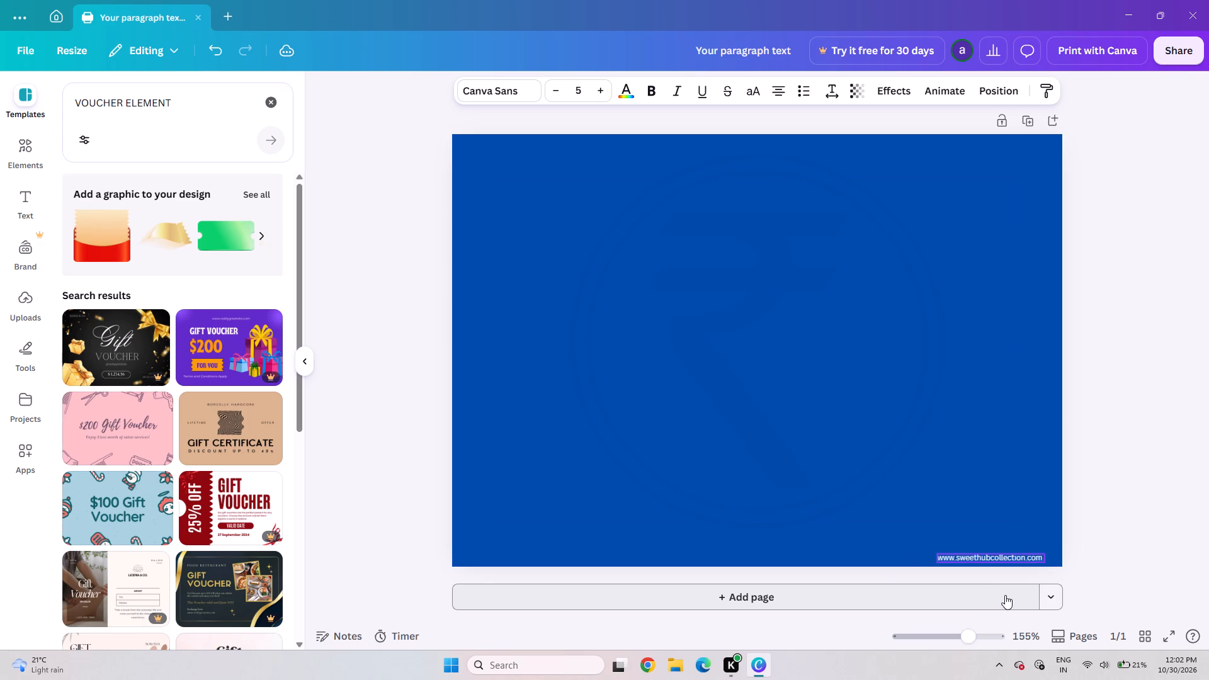
{"action": "left_click_drag", "start_coordinate": [1005, 595], "coordinate": [1013, 591]}
{"action": "key", "text": "Right"}
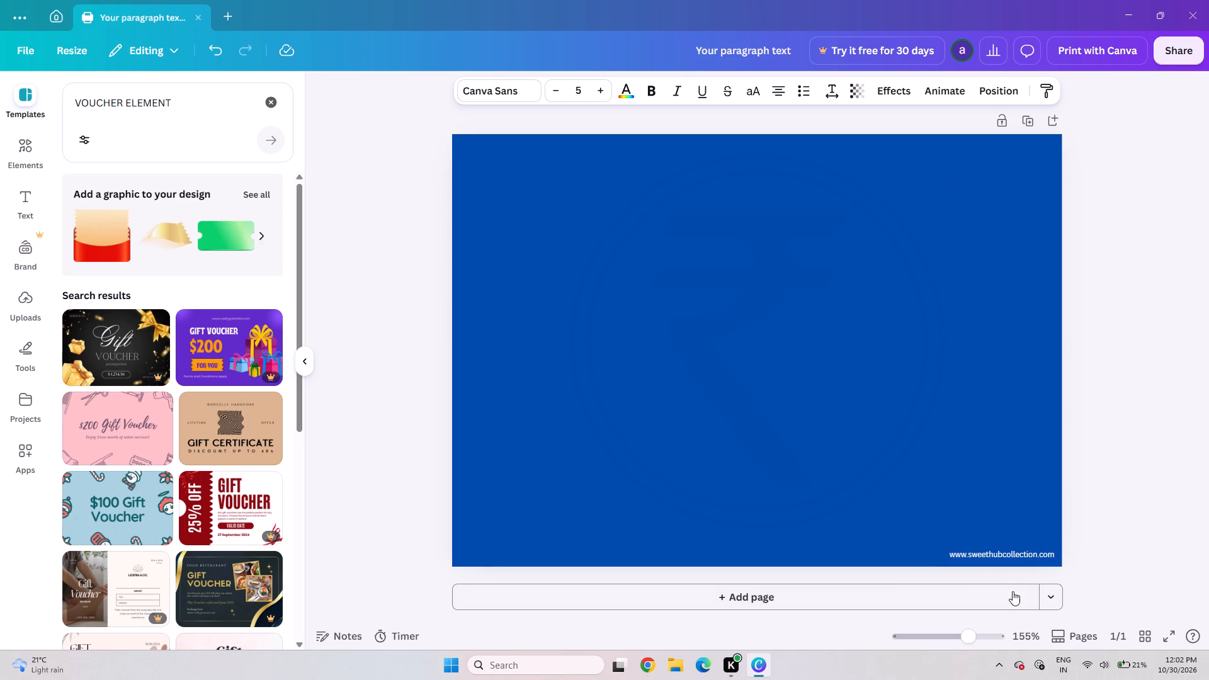
{"action": "key", "text": "Right"}
{"action": "key", "text": "Down"}
{"action": "key", "text": "Up"}
{"action": "key", "text": "Down"}
{"action": "key", "text": "Down"}
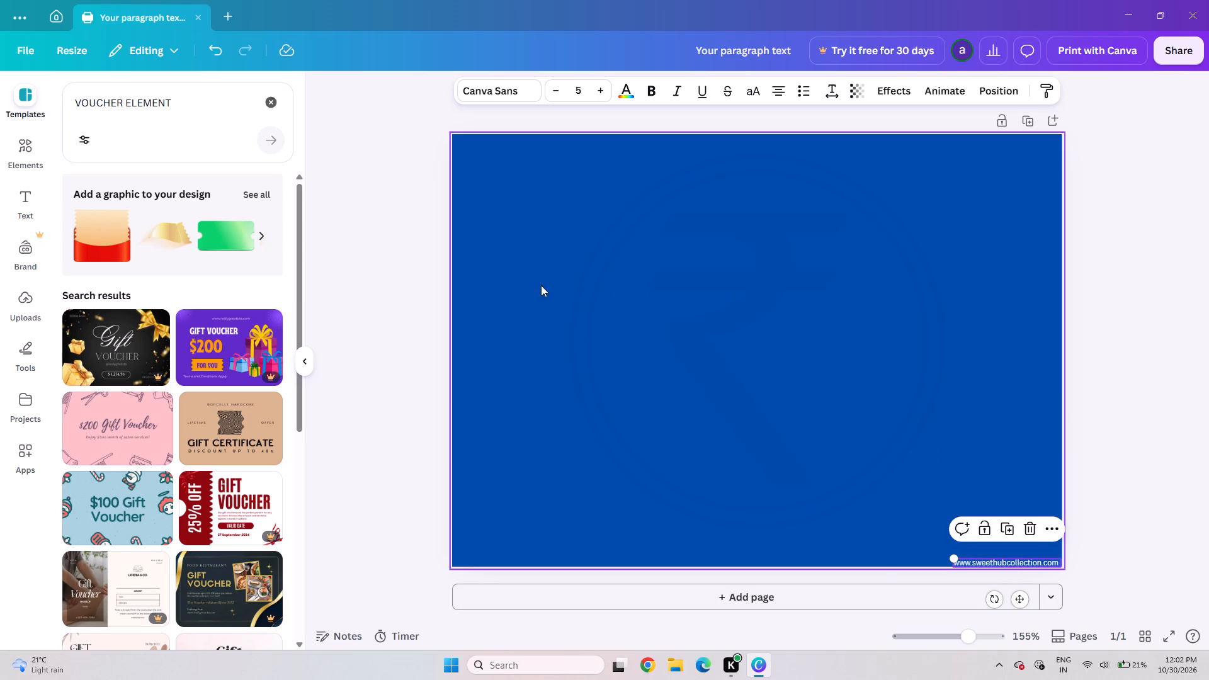
Try the black-gold and purple-yellow gradients on the card background, settling on the default red-to-orange gradient.
{"action": "left_click", "coordinate": [476, 295]}
{"action": "left_click", "coordinate": [718, 94]}
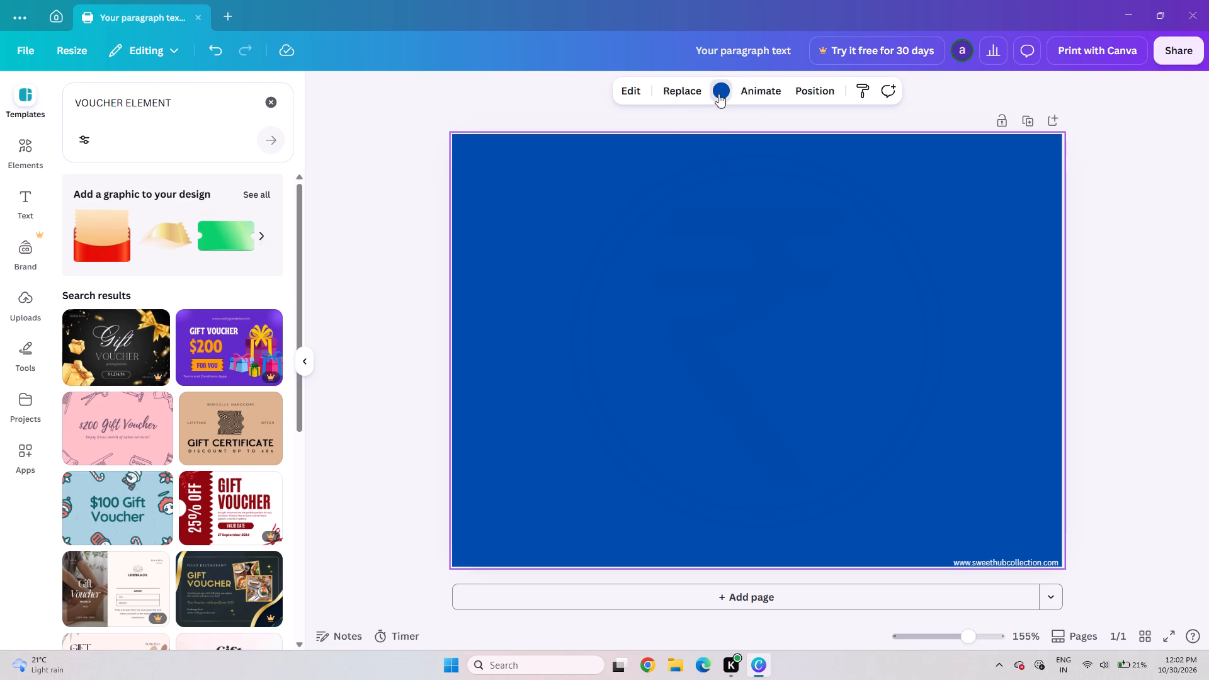
{"action": "left_click", "coordinate": [203, 555]}
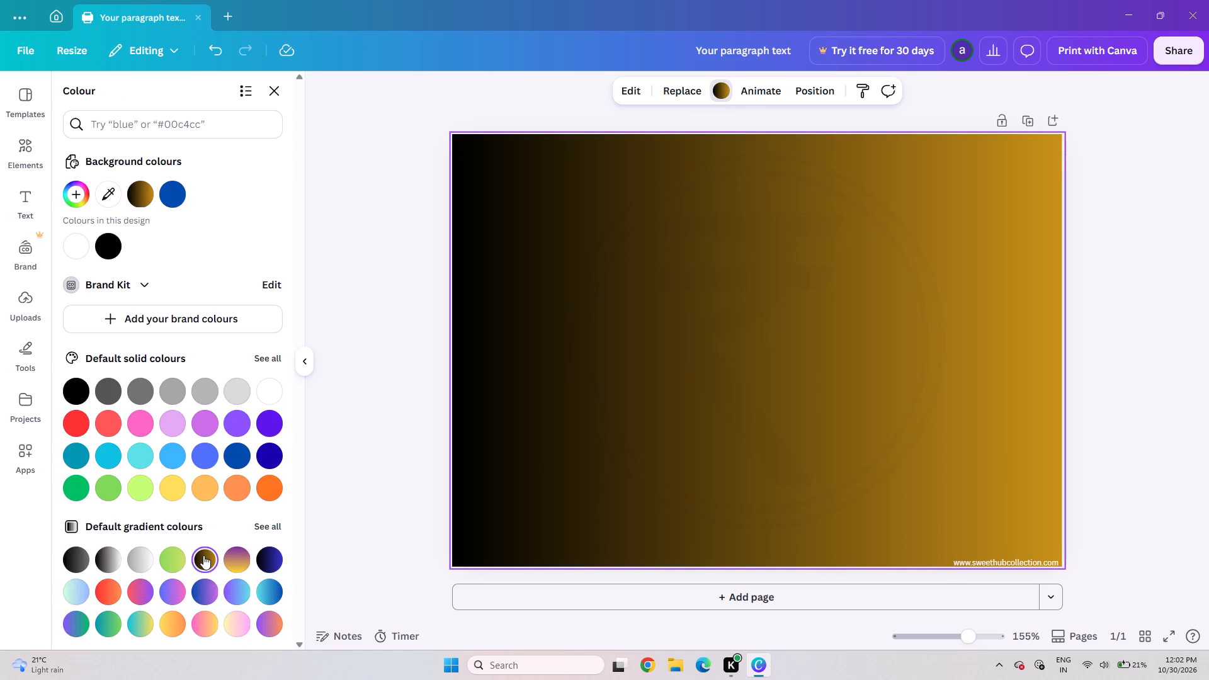
{"action": "left_click", "coordinate": [227, 562]}
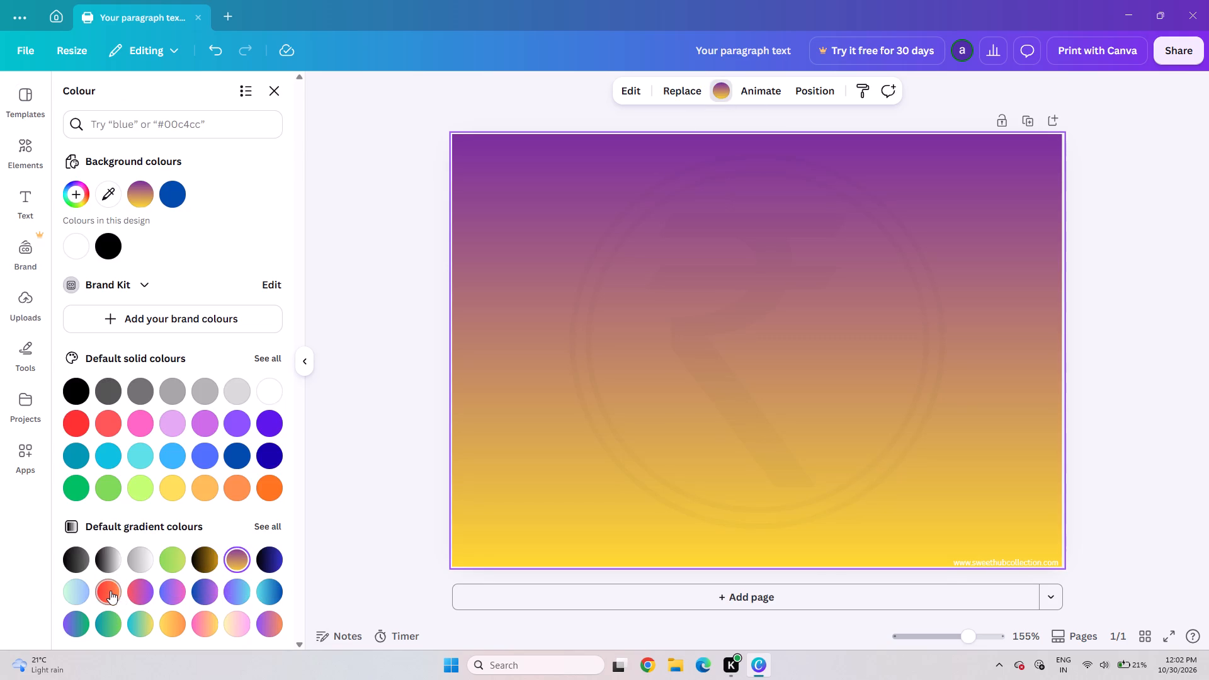
{"action": "left_click", "coordinate": [109, 589]}
{"action": "scroll", "coordinate": [109, 589], "scroll_direction": "down", "scroll_amount": 1}
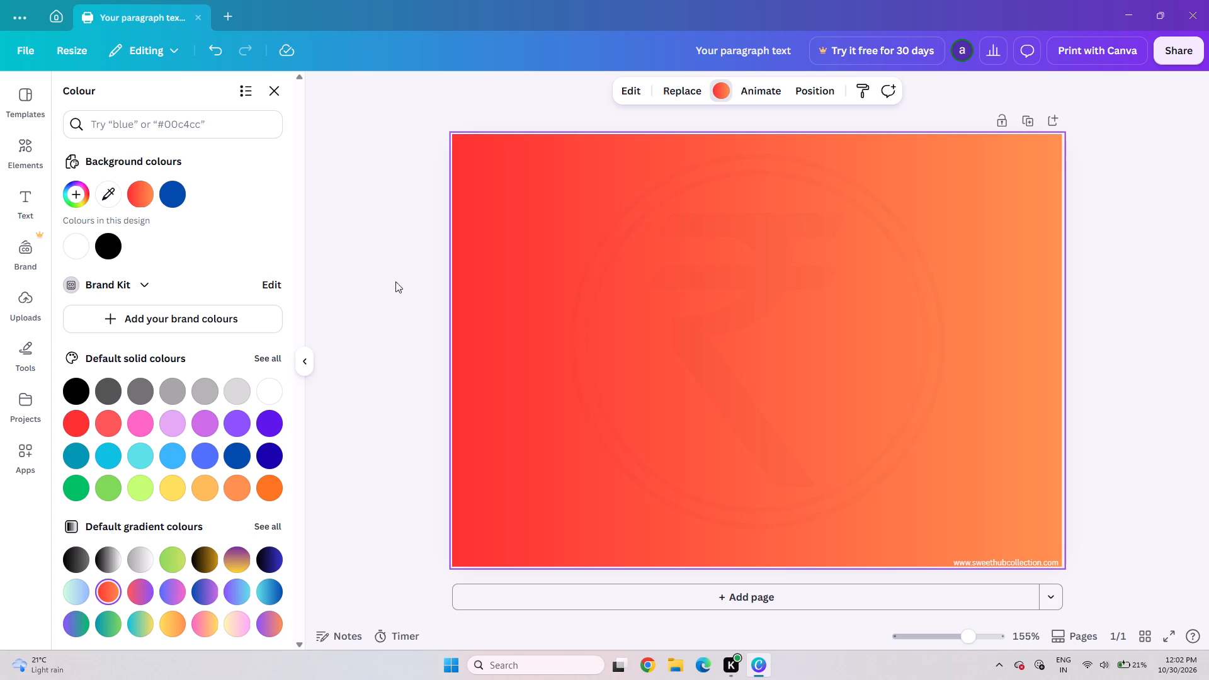
{"action": "left_click", "coordinate": [393, 224]}
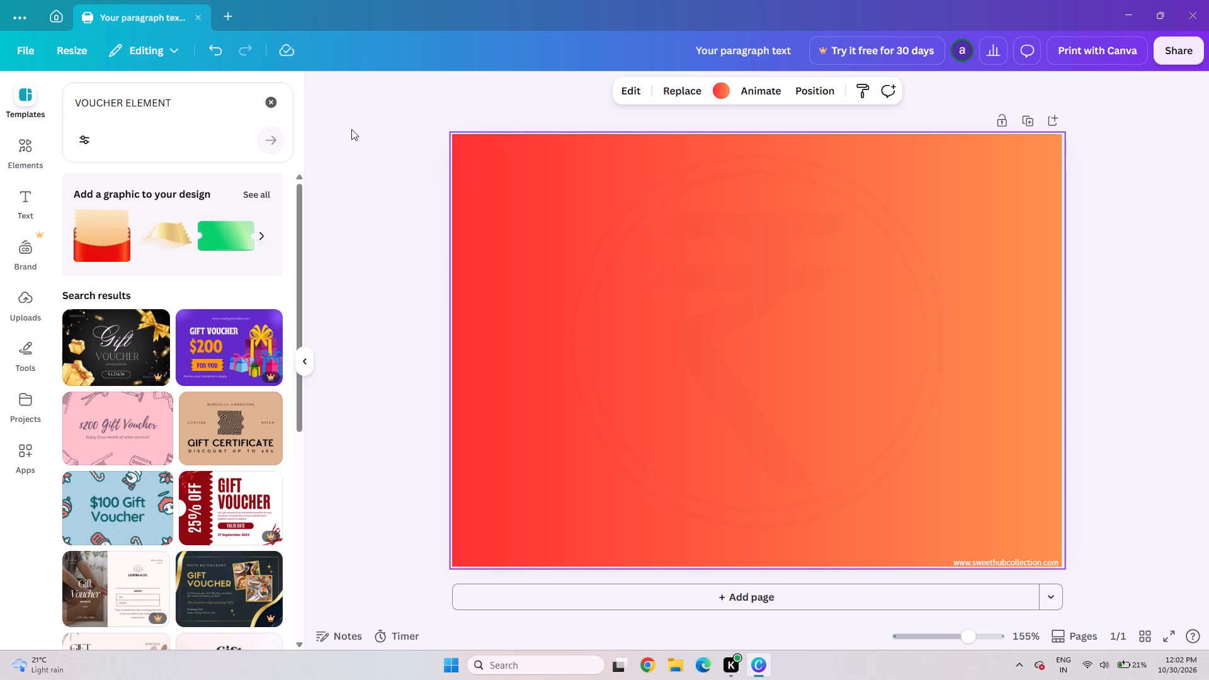
Unlock the circled rupee watermark and raise its transparency value by one so it shows slightly more on the gradient.
{"action": "left_click", "coordinate": [712, 207]}
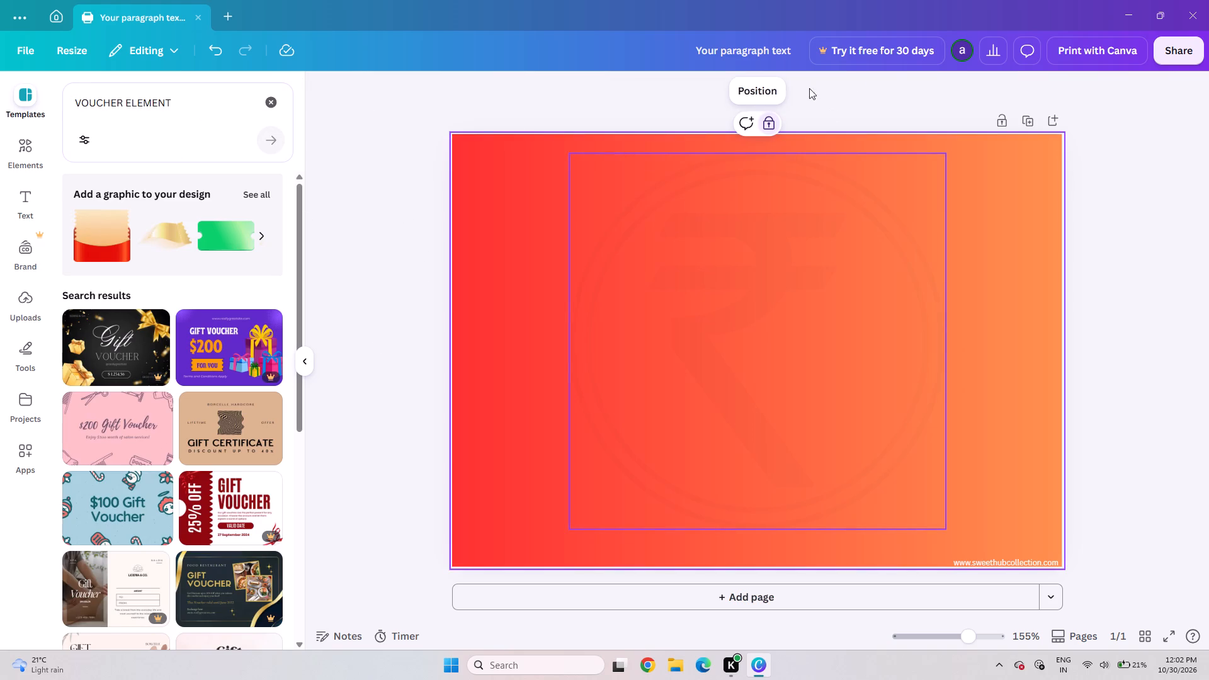
{"action": "left_click", "coordinate": [801, 220]}
{"action": "left_click", "coordinate": [801, 220]}
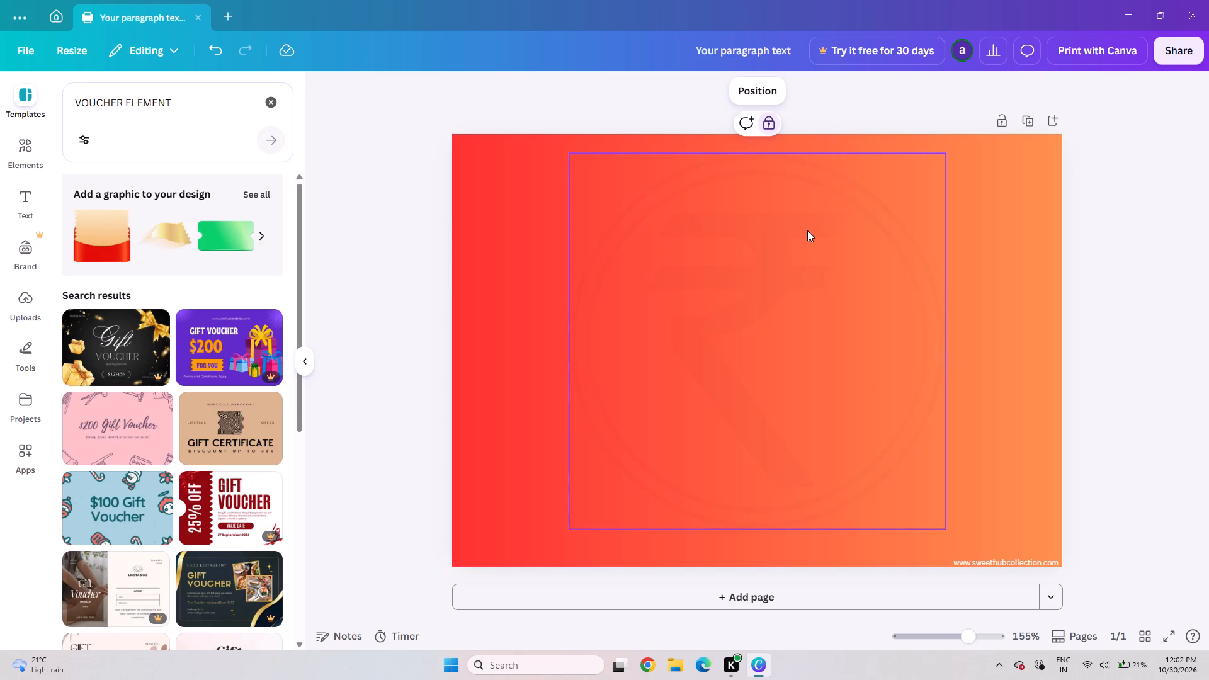
{"action": "left_click", "coordinate": [772, 123]}
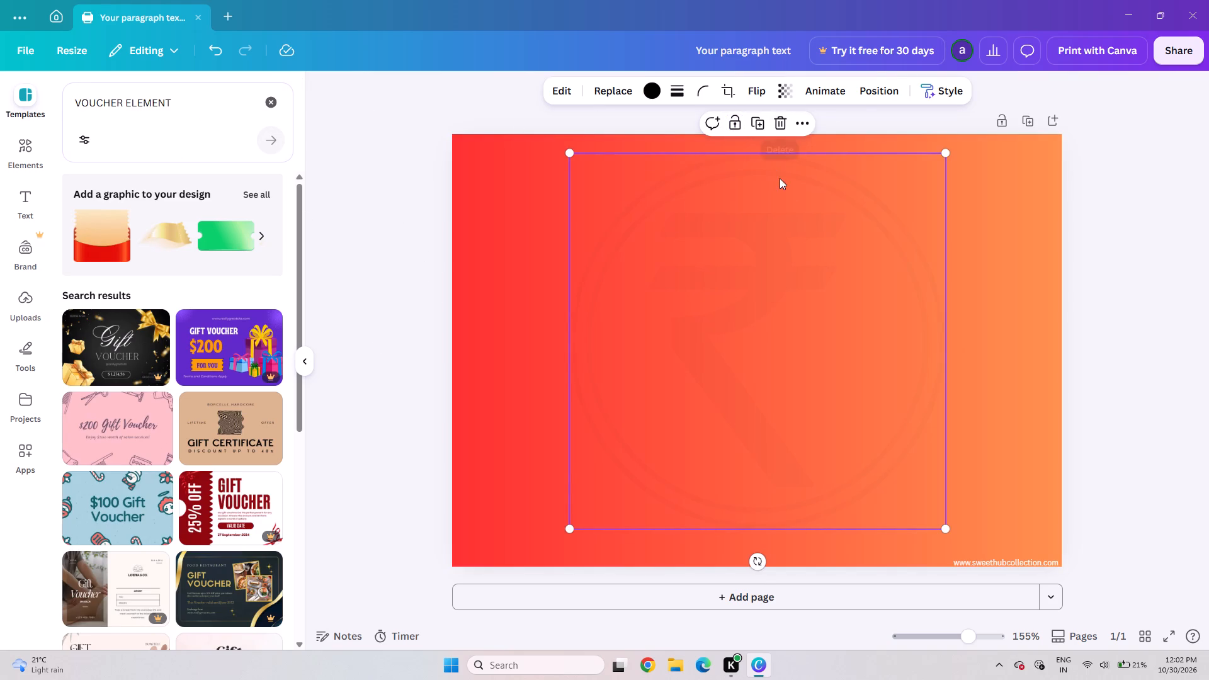
{"action": "left_click", "coordinate": [785, 86]}
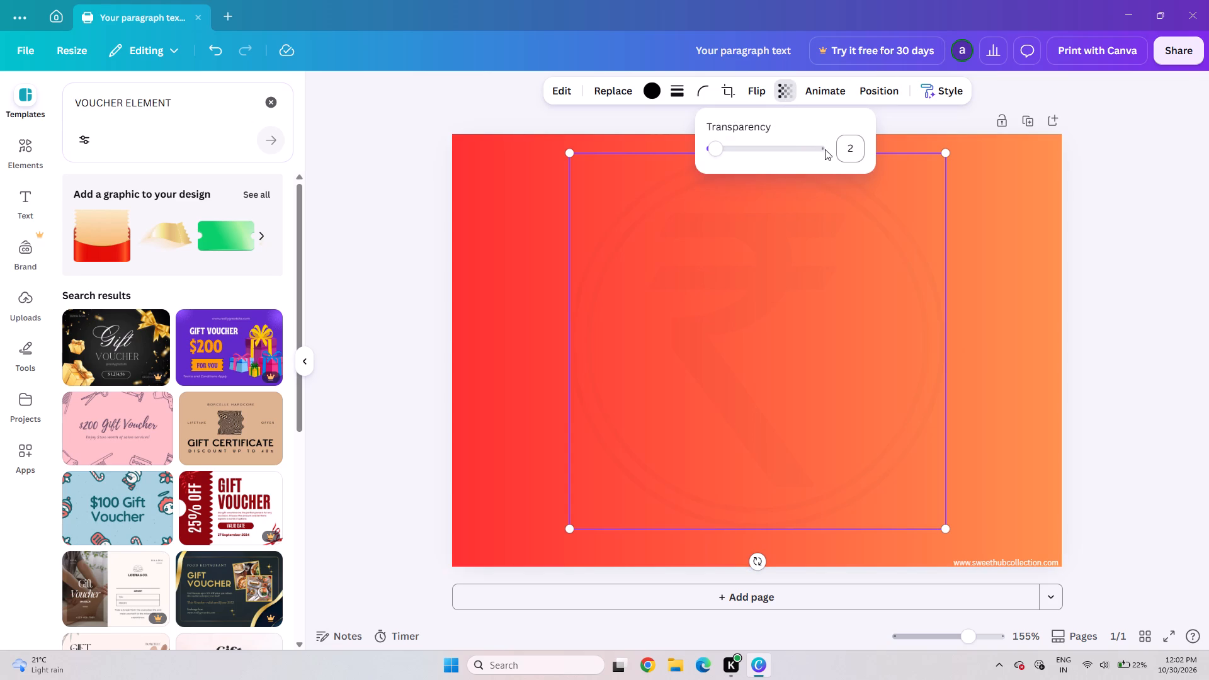
{"action": "left_click", "coordinate": [717, 151]}
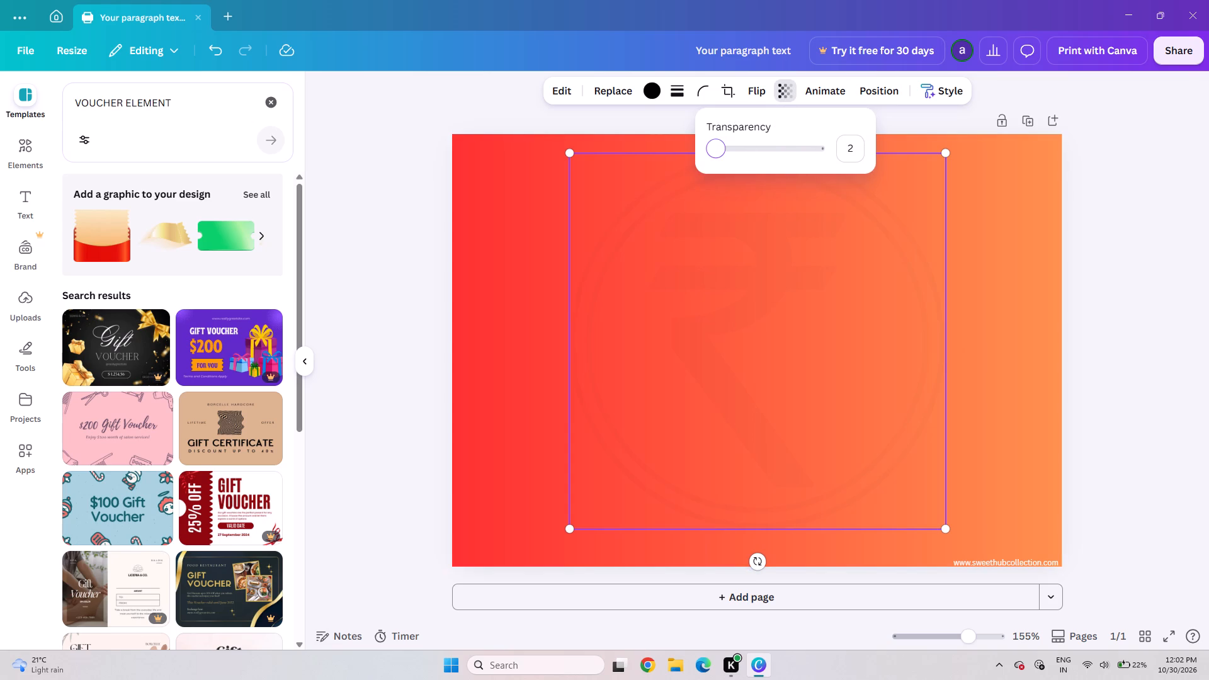
{"action": "key", "text": "Right"}
{"action": "key", "text": "Right"}
{"action": "key", "text": "Right"}
{"action": "left_click", "coordinate": [717, 151]}
{"action": "key", "text": "Left"}
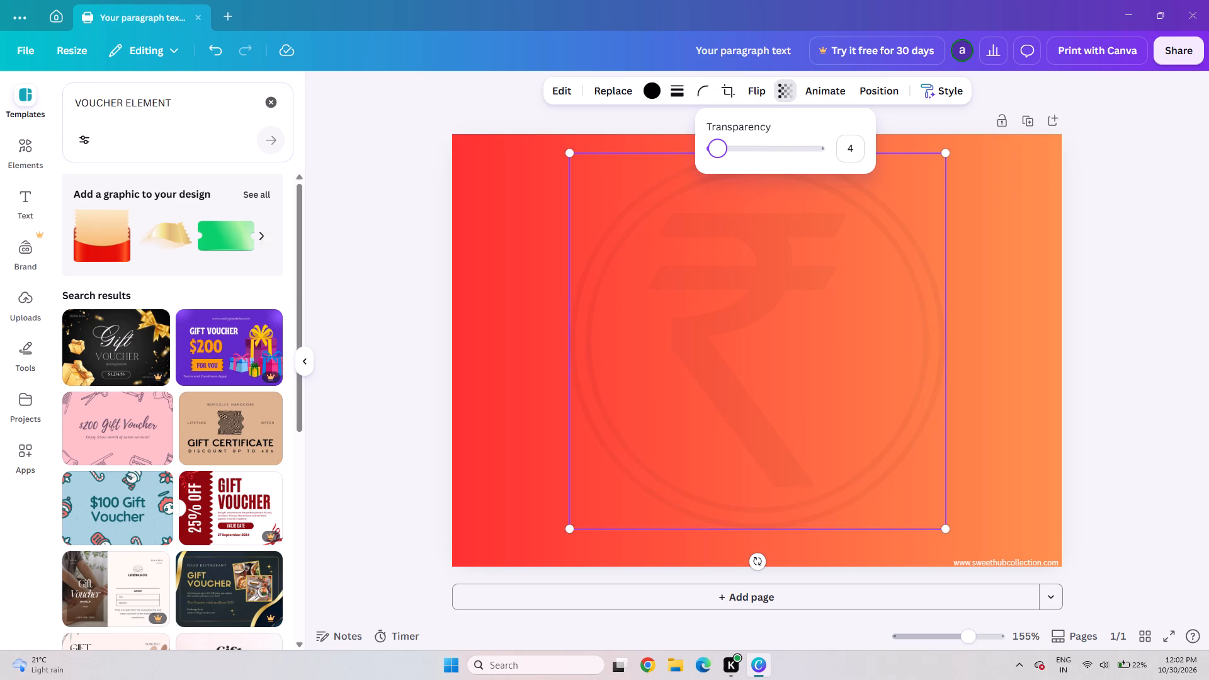
{"action": "key", "text": "Left"}
{"action": "left_click", "coordinate": [1130, 204]}
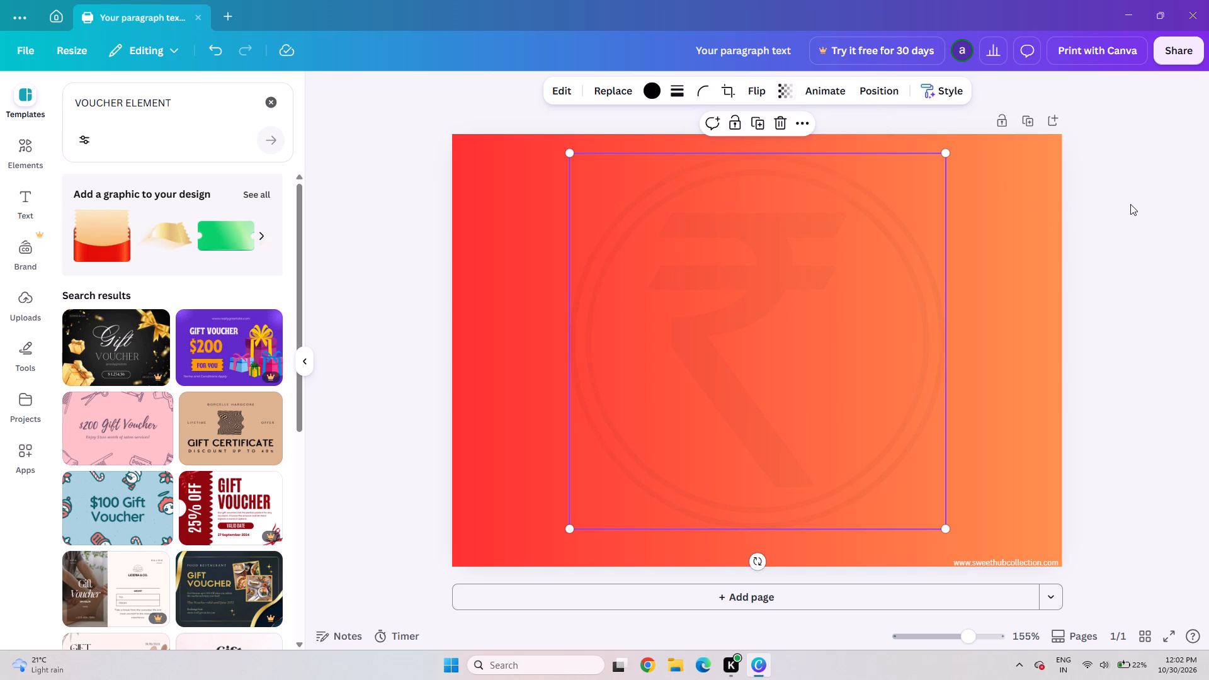
{"action": "left_click", "coordinate": [1113, 221]}
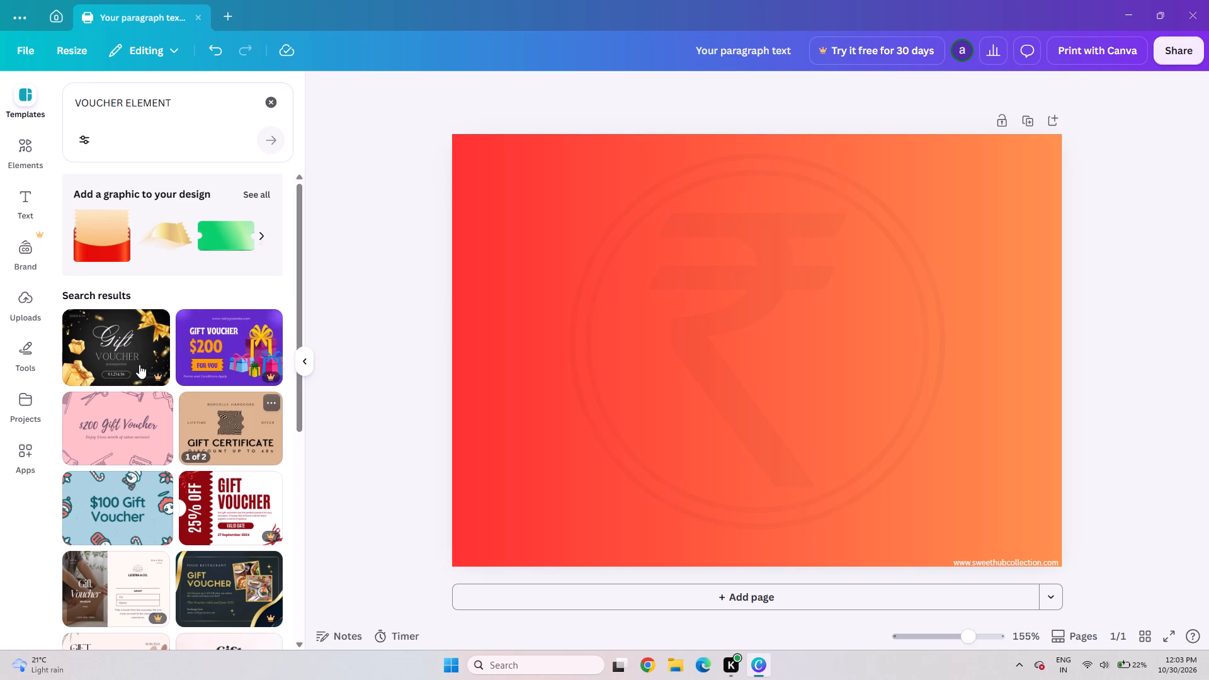
Add a text box in the middle of the card reading "GIFT VOUCHER" in capitals.
{"action": "left_click", "coordinate": [15, 200]}
{"action": "left_click", "coordinate": [162, 149]}
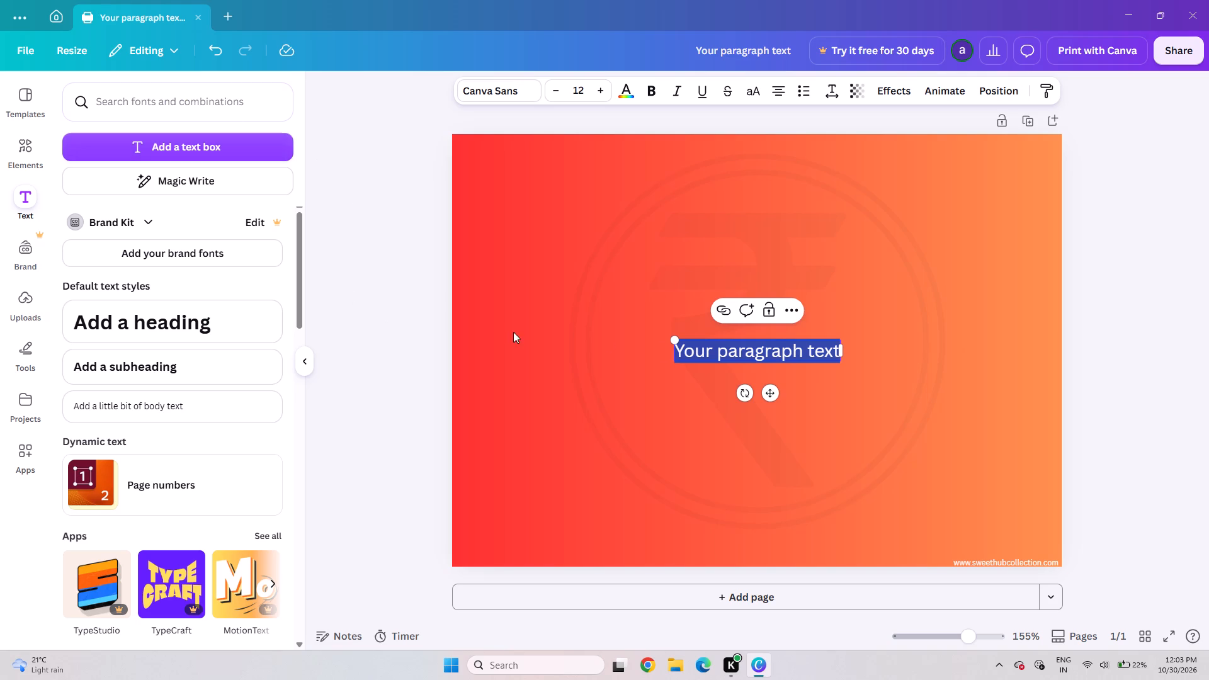
{"action": "left_click_drag", "start_coordinate": [775, 339], "coordinate": [775, 346]}
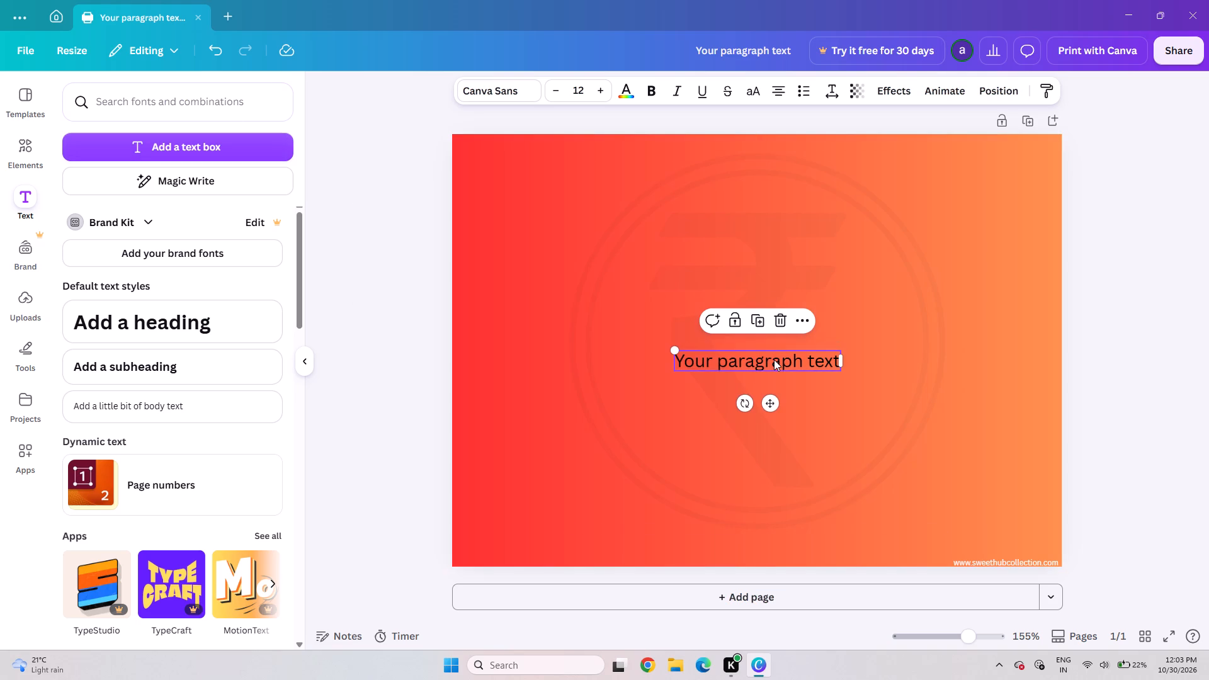
{"action": "double_click", "coordinate": [774, 360]}
{"action": "key", "text": "BackSpace"}
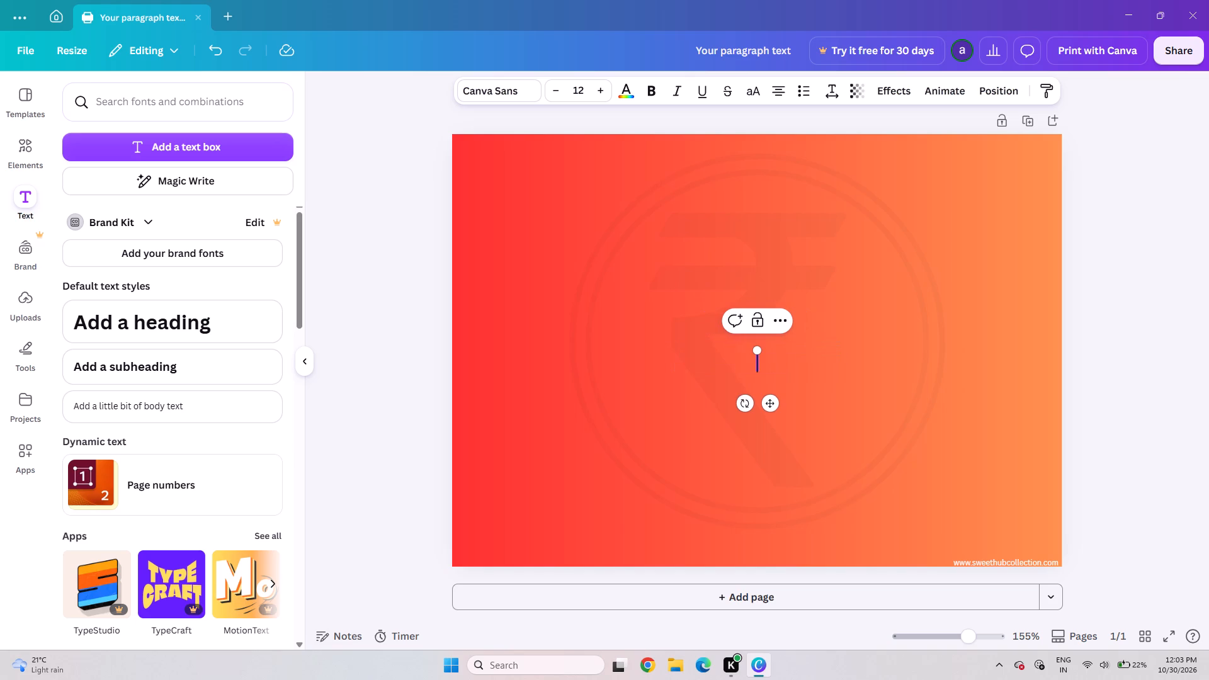
{"action": "type", "text": "gift"}
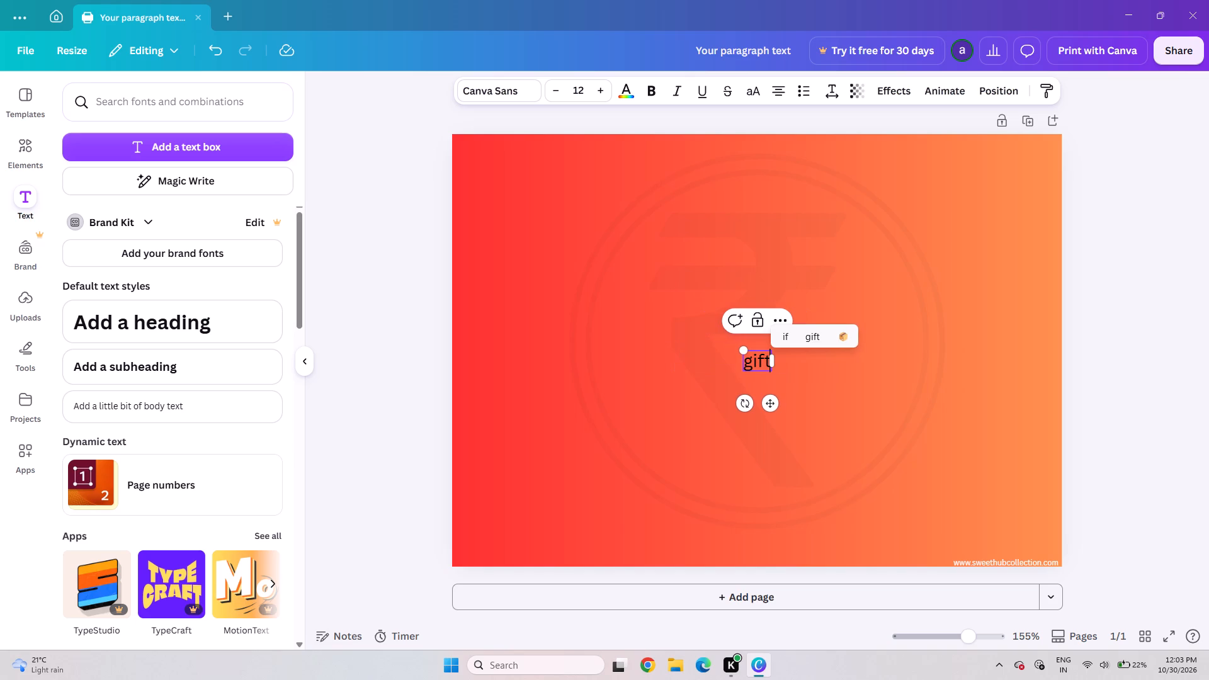
{"action": "key", "text": "space"}
{"action": "key", "text": "BackSpace"}
{"action": "key", "text": "BackSpace"}
{"action": "key", "text": "BackSpace"}
{"action": "key", "text": "BackSpace"}
{"action": "key", "text": "BackSpace"}
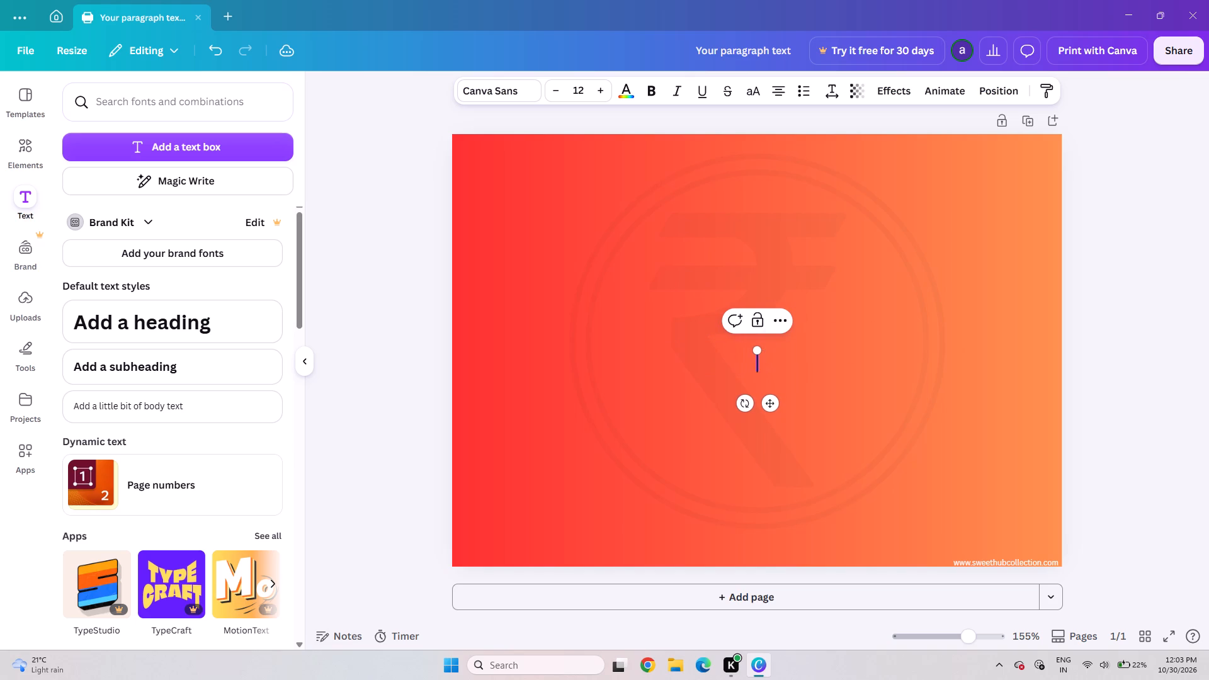
{"action": "type", "text": "GIFT"}
{"action": "key", "text": "space"}
{"action": "type", "text": "VOUCHER"}
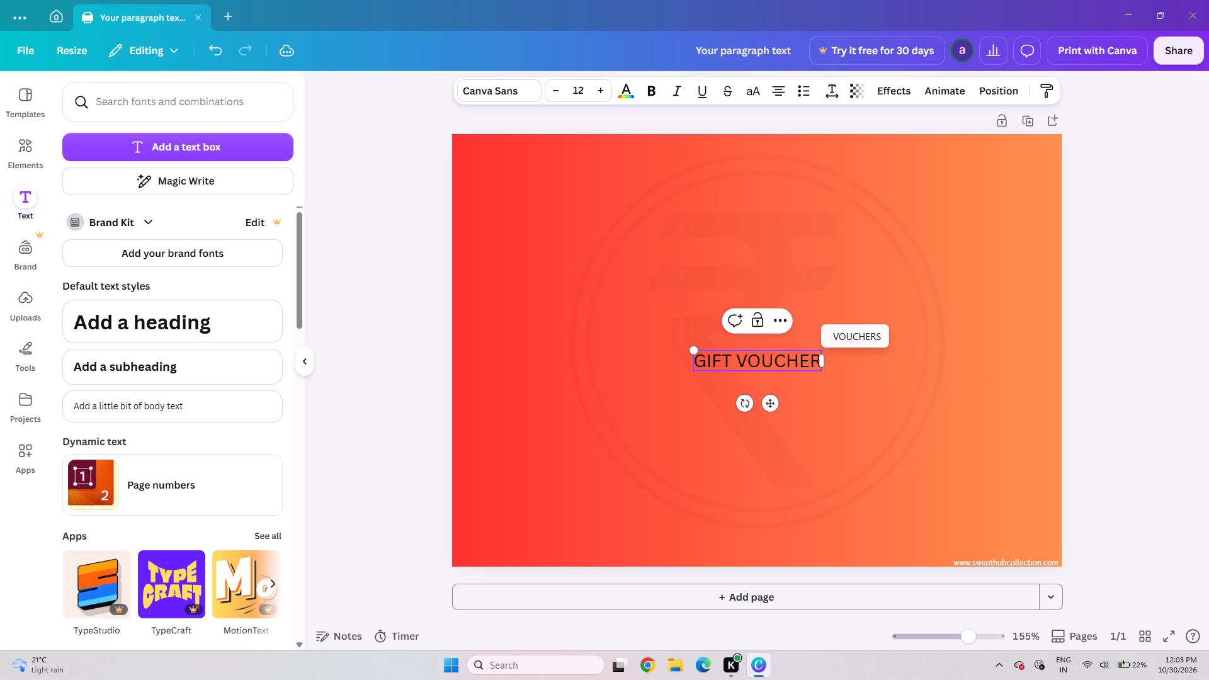
{"action": "key", "text": "space"}
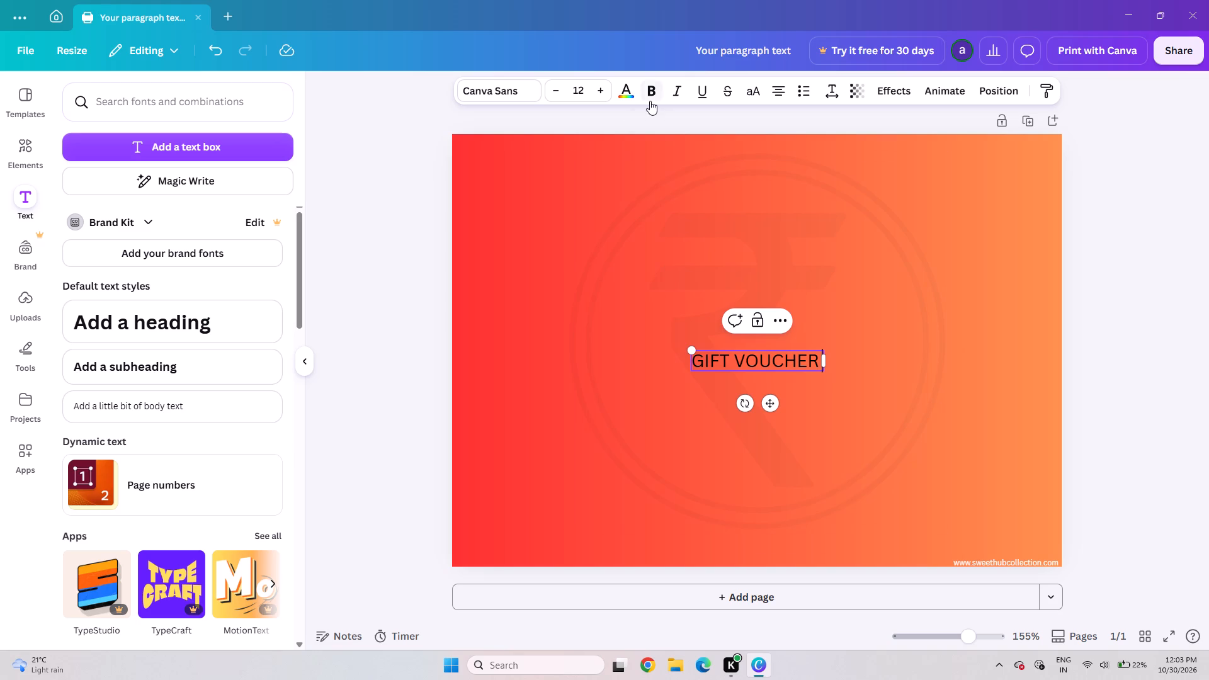
Enlarge the "GIFT VOUCHER" text to about font size 18.
{"action": "triple_click", "coordinate": [600, 88]}
{"action": "triple_click", "coordinate": [600, 88]}
{"action": "left_click", "coordinate": [600, 88]}
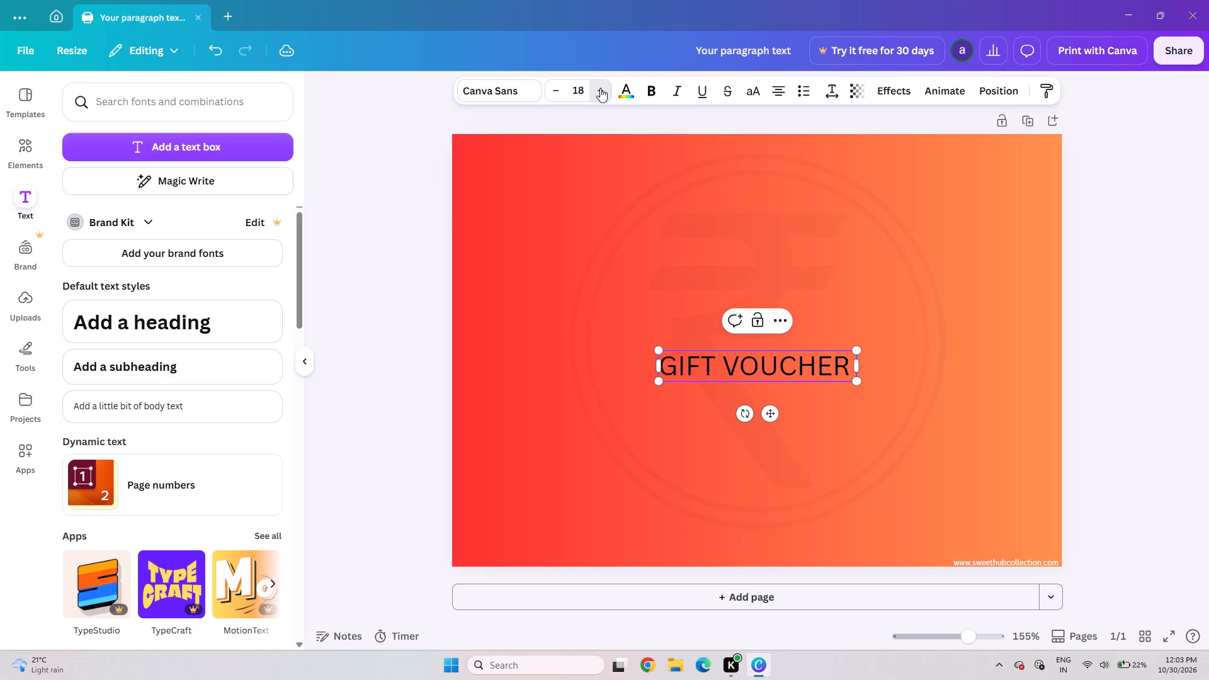
Enlarge the "GIFT VOUCHER" text to font size 21 and make it bold.
{"action": "left_click", "coordinate": [600, 88]}
{"action": "left_click", "coordinate": [600, 88]}
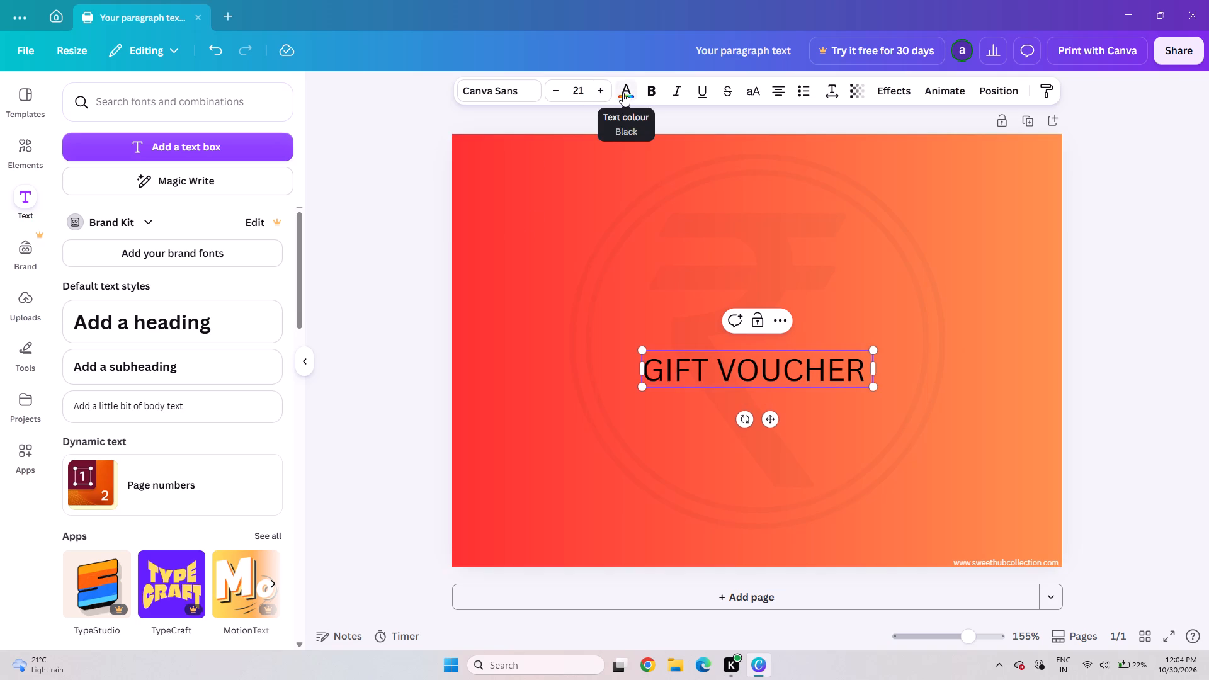
{"action": "left_click", "coordinate": [645, 91]}
{"action": "left_click", "coordinate": [647, 88]}
{"action": "left_click", "coordinate": [647, 88]}
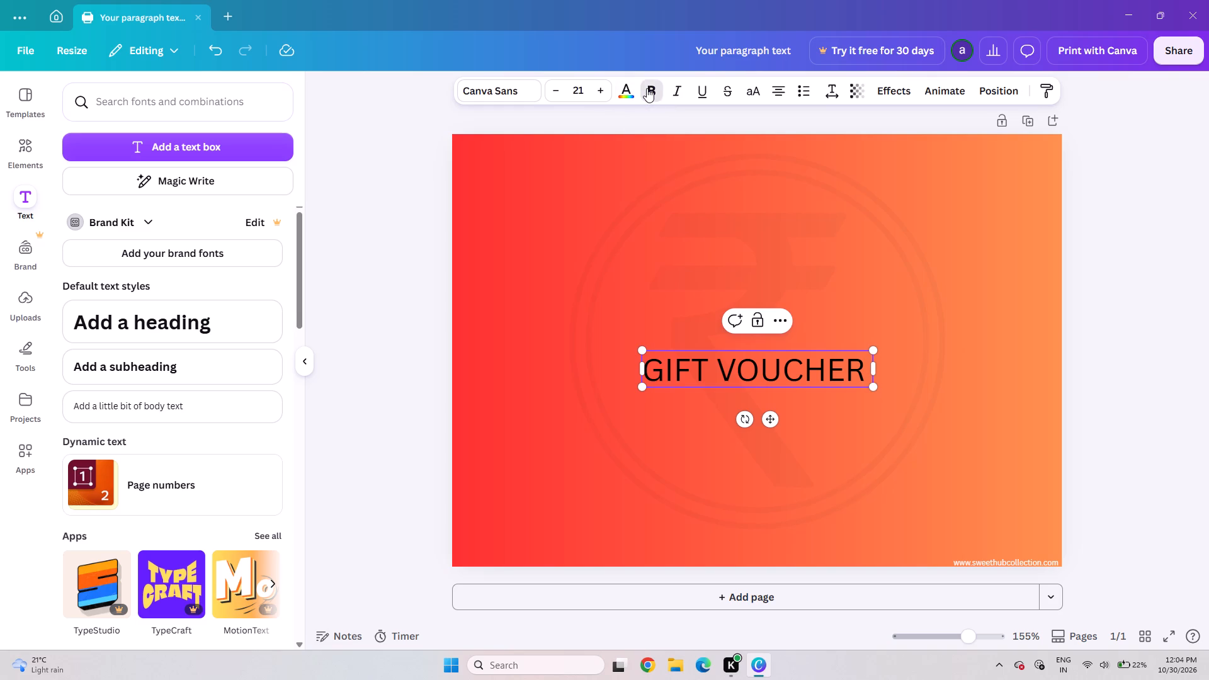
{"action": "left_click", "coordinate": [647, 88]}
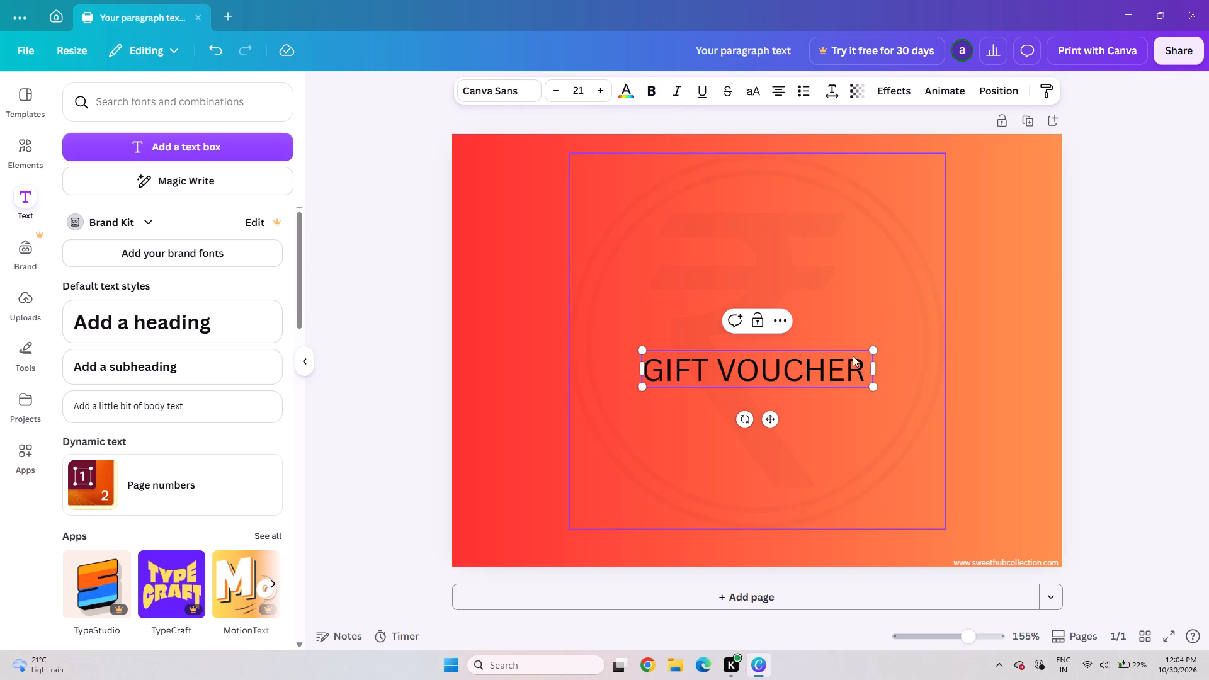
{"action": "left_click", "coordinate": [802, 389]}
{"action": "left_click", "coordinate": [819, 370]}
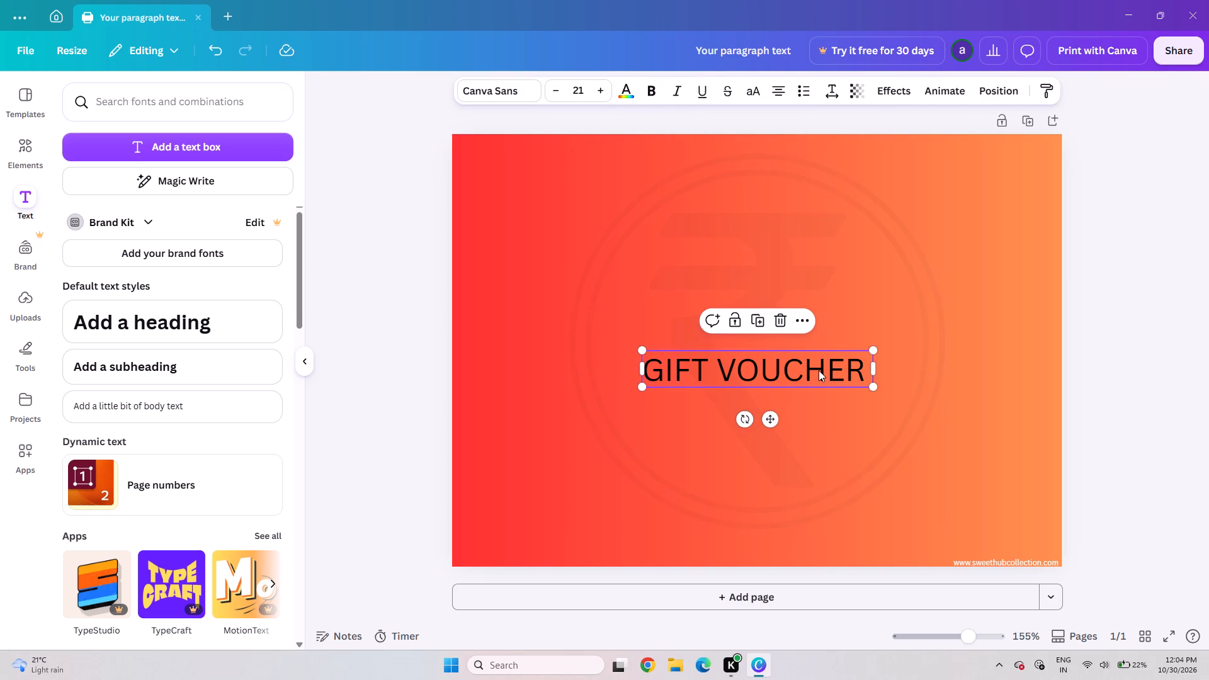
{"action": "left_click", "coordinate": [660, 97]}
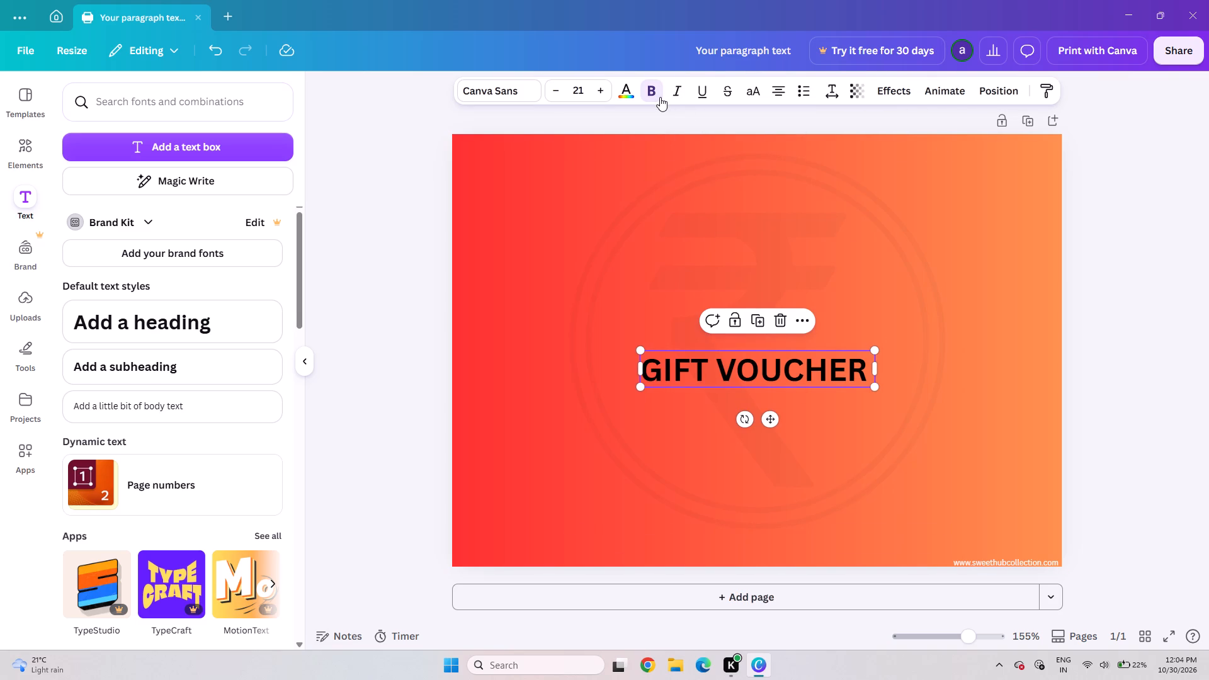
Change the font of the "GIFT VOUCHER" text to Lilita One.
{"action": "left_click", "coordinate": [477, 89]}
{"action": "left_click", "coordinate": [244, 366]}
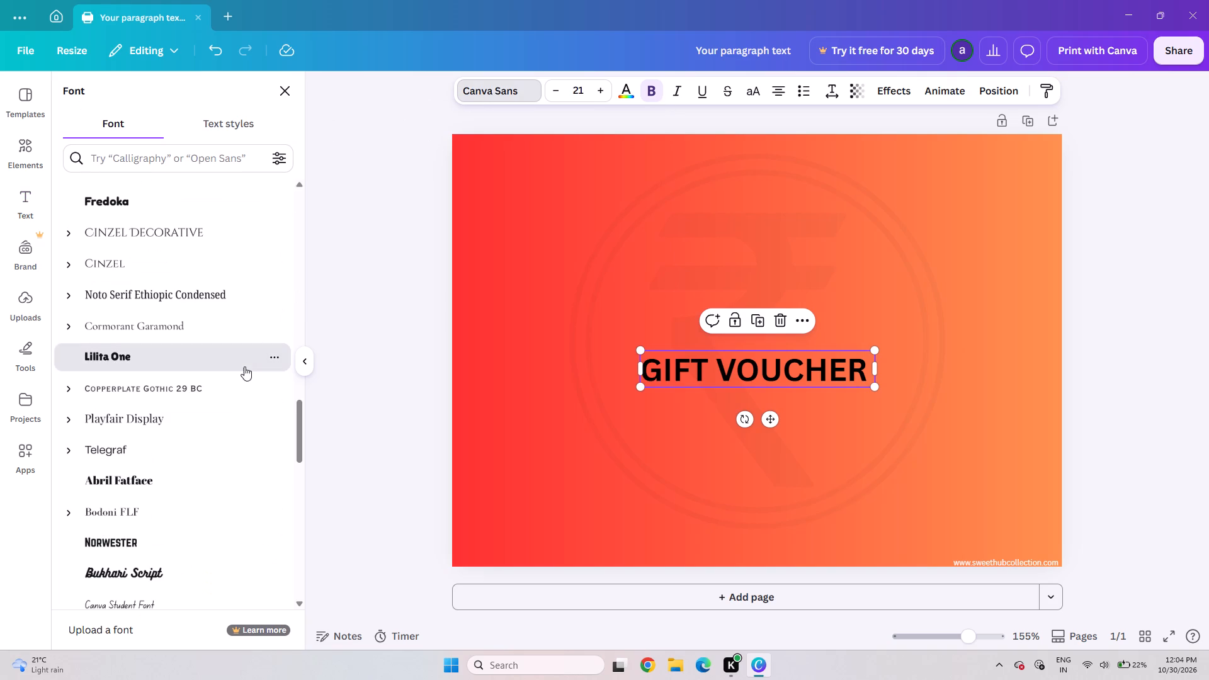
{"action": "left_click", "coordinate": [1152, 371]}
Move the "GIFT VOUCHER" title to the upper-left area of the card and scale it up to about font size 27.3.
{"action": "left_click_drag", "start_coordinate": [764, 423], "coordinate": [648, 273]}
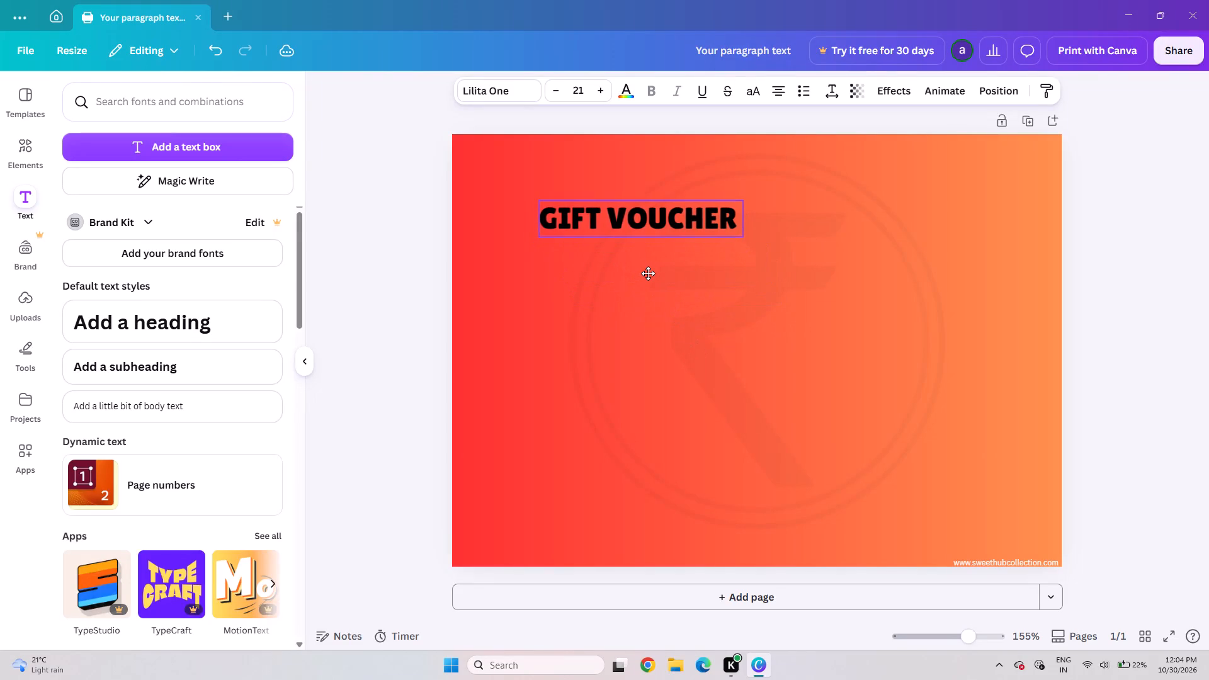
{"action": "left_click_drag", "start_coordinate": [648, 273], "coordinate": [650, 287]}
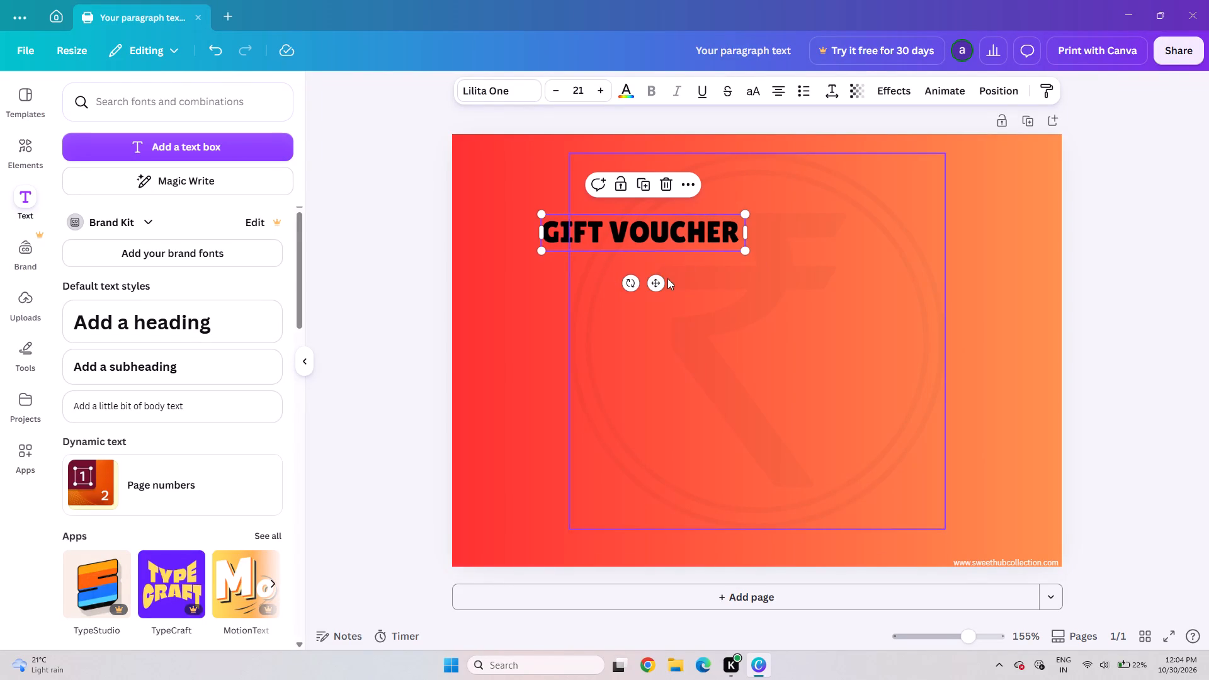
{"action": "left_click_drag", "start_coordinate": [748, 247], "coordinate": [775, 297]}
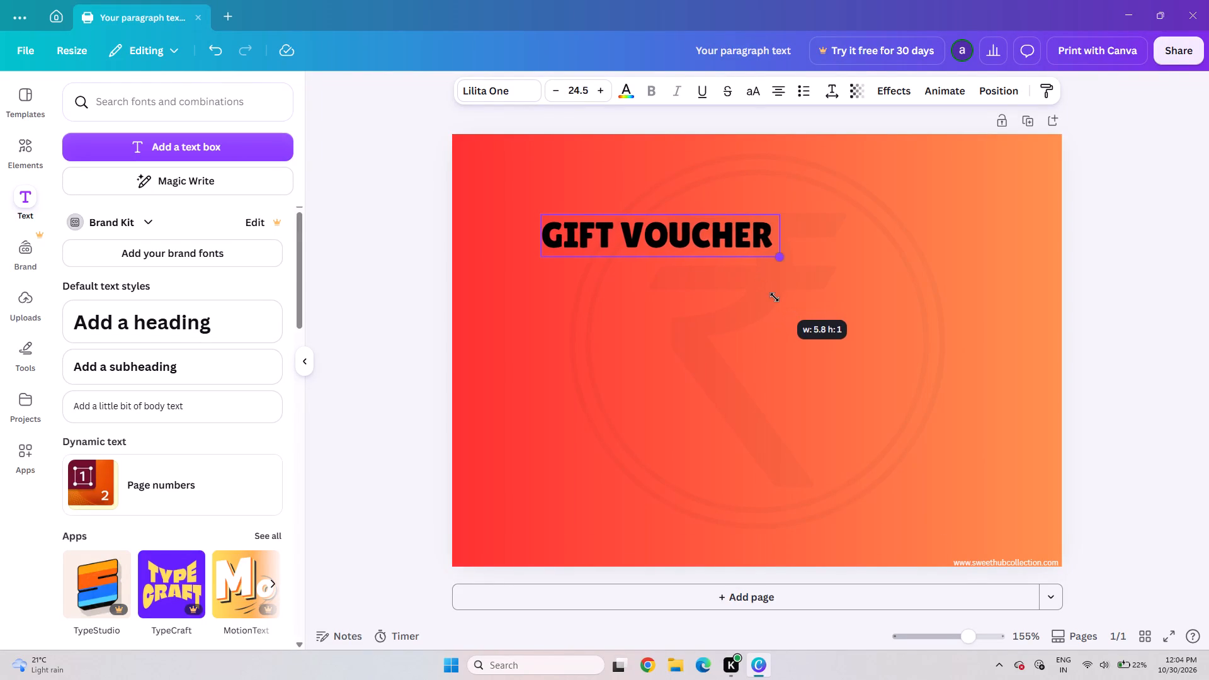
{"action": "left_click_drag", "start_coordinate": [775, 297], "coordinate": [798, 320]}
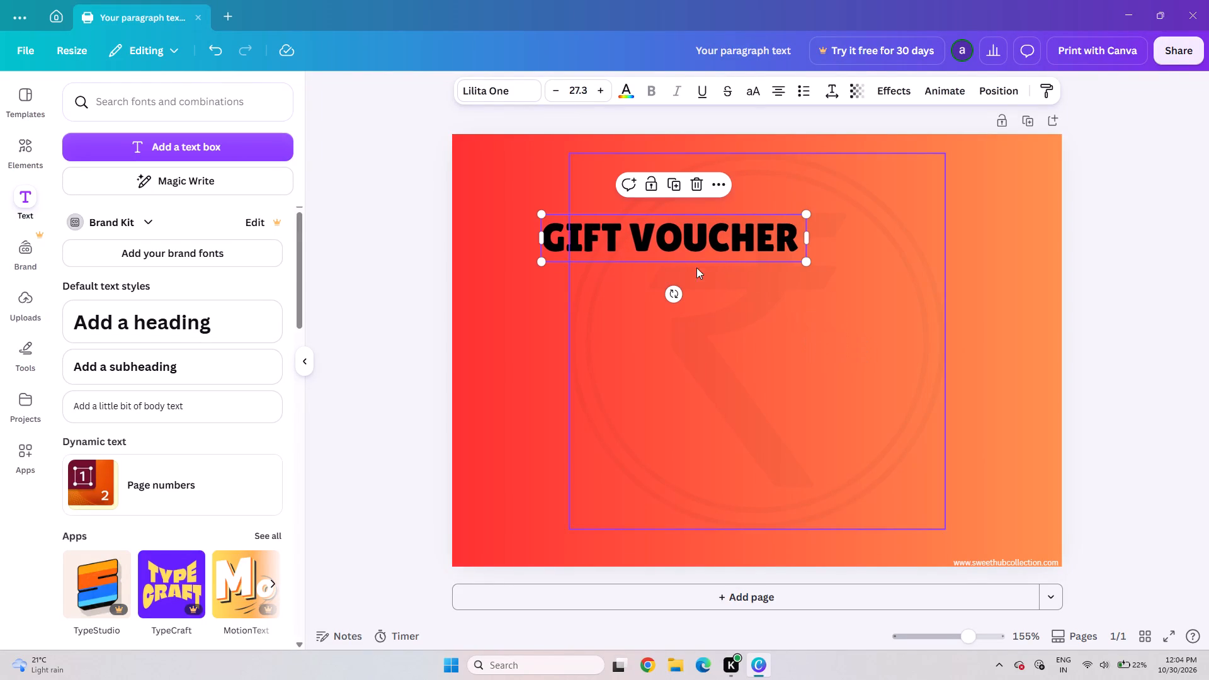
Fade the circled rupee watermark behind the title, trying a transparency value of 1 and settling on 2.
{"action": "left_click", "coordinate": [660, 261]}
{"action": "left_click", "coordinate": [761, 404]}
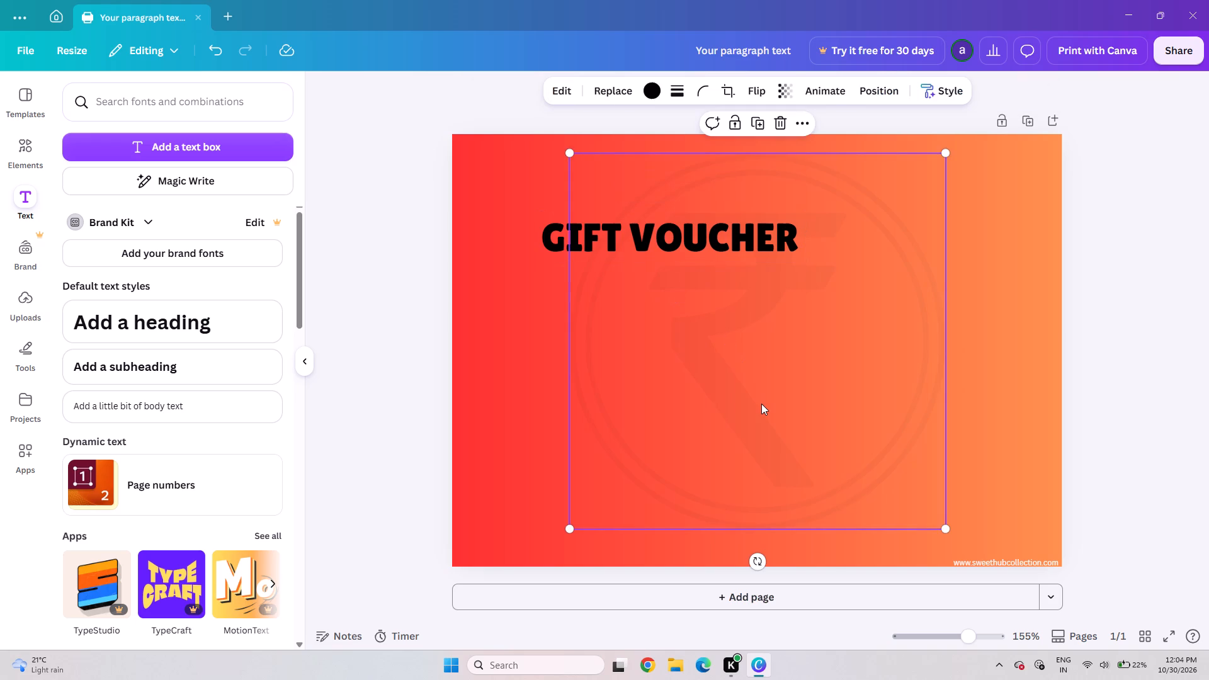
{"action": "left_click", "coordinate": [783, 91]}
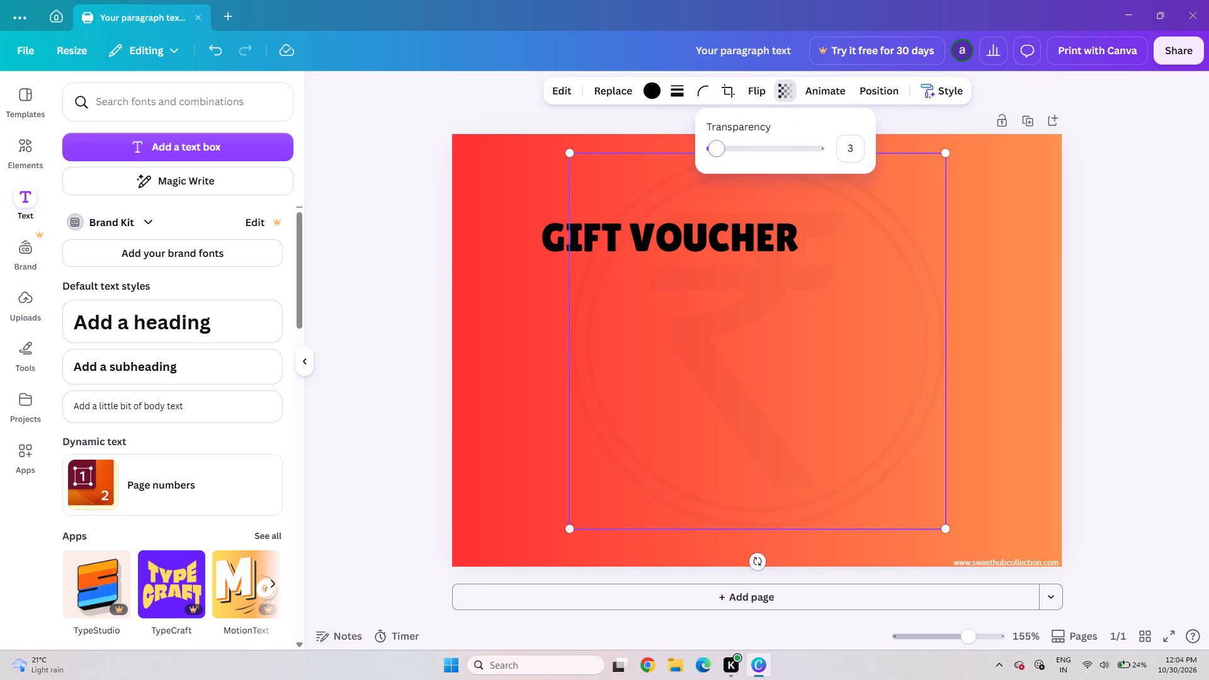
{"action": "left_click", "coordinate": [720, 147]}
{"action": "key", "text": "Left"}
{"action": "key", "text": "Left"}
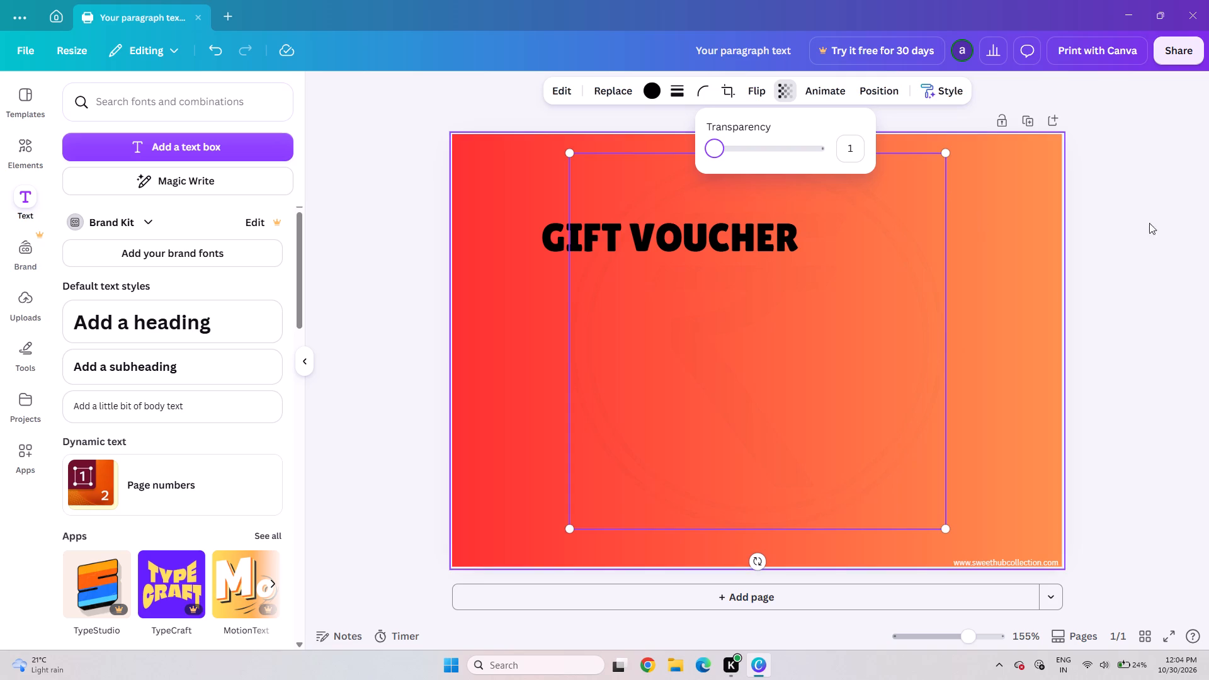
{"action": "left_click", "coordinate": [1169, 263]}
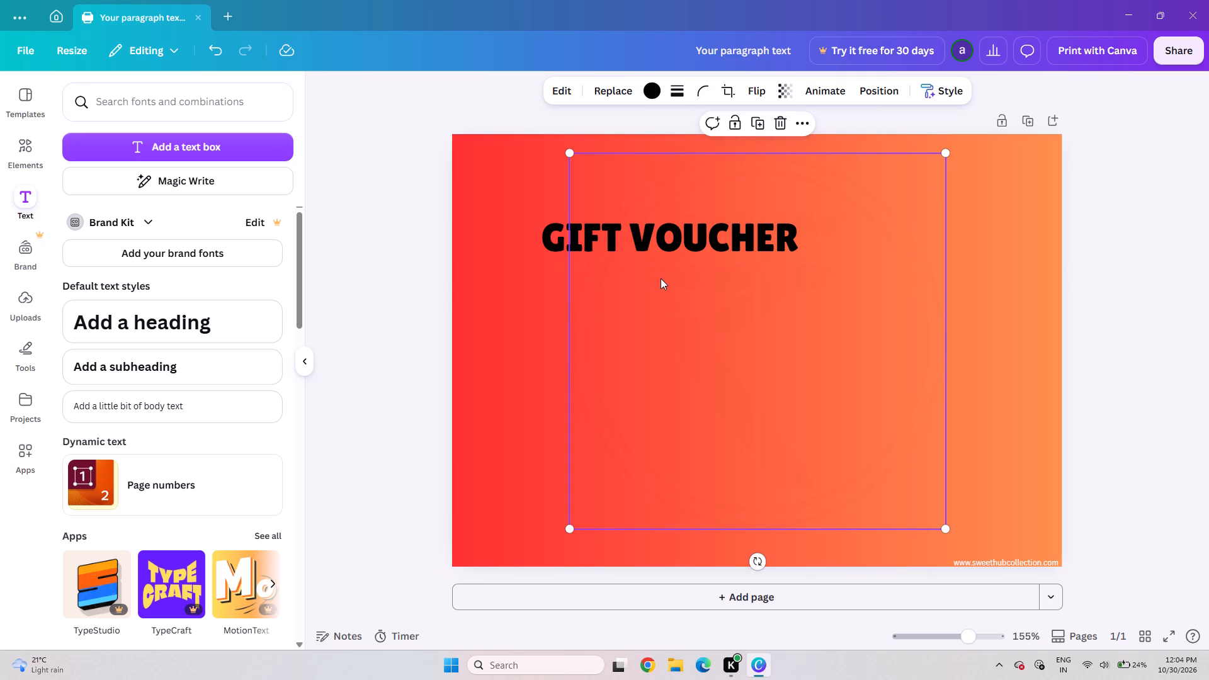
{"action": "left_click", "coordinate": [1132, 270]}
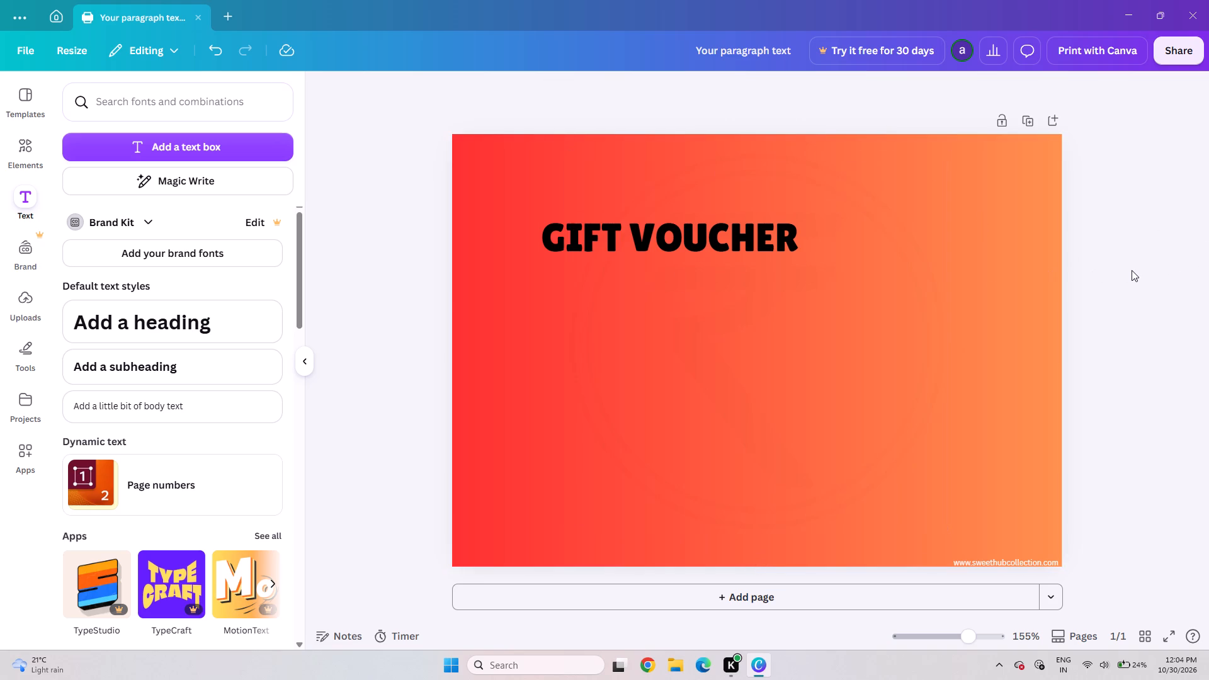
{"action": "left_click", "coordinate": [888, 302]}
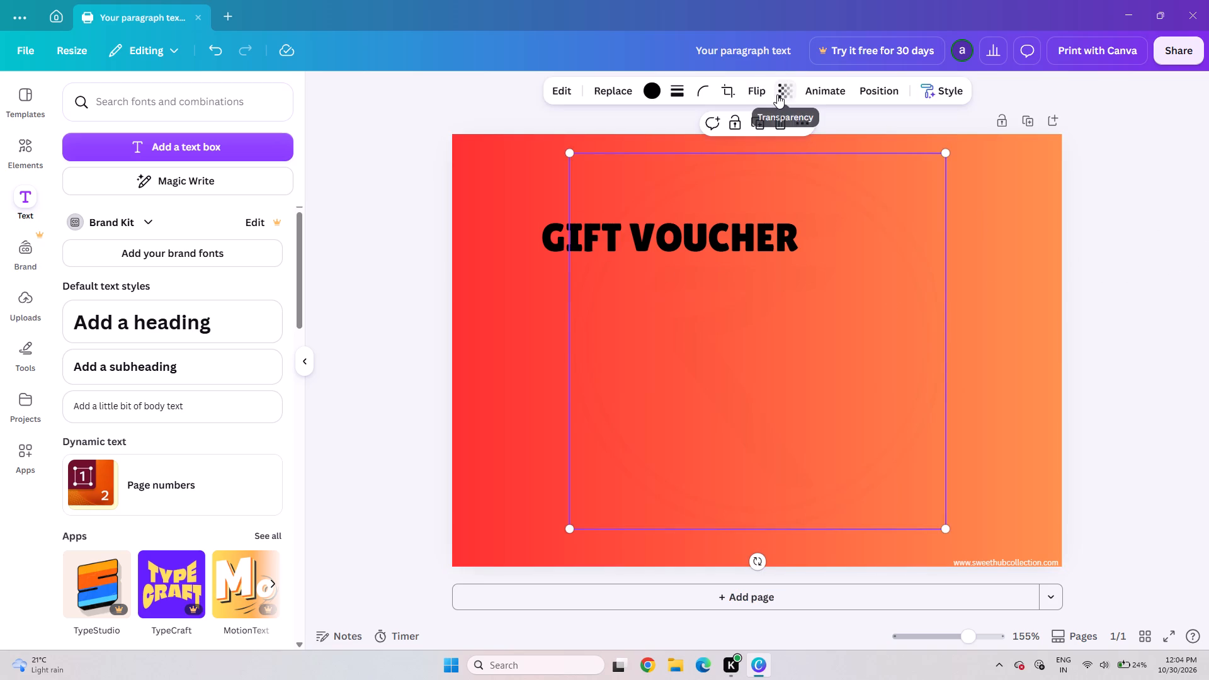
{"action": "left_click", "coordinate": [777, 94]}
{"action": "left_click", "coordinate": [713, 146]}
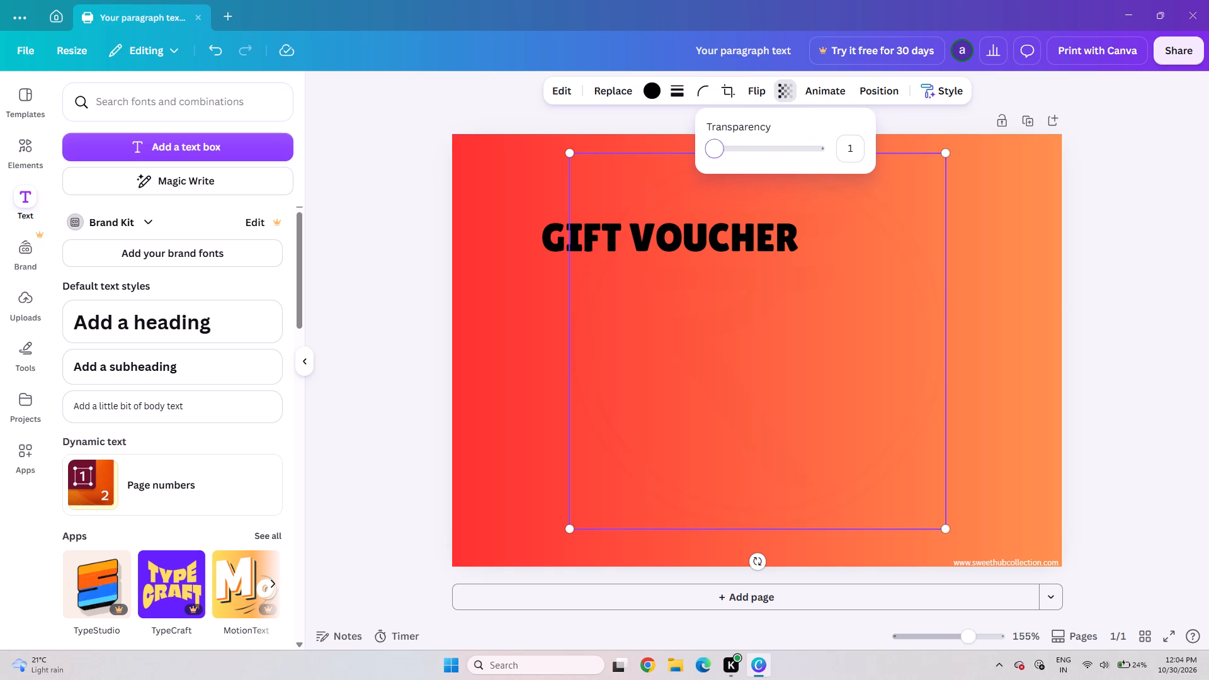
{"action": "key", "text": "Right"}
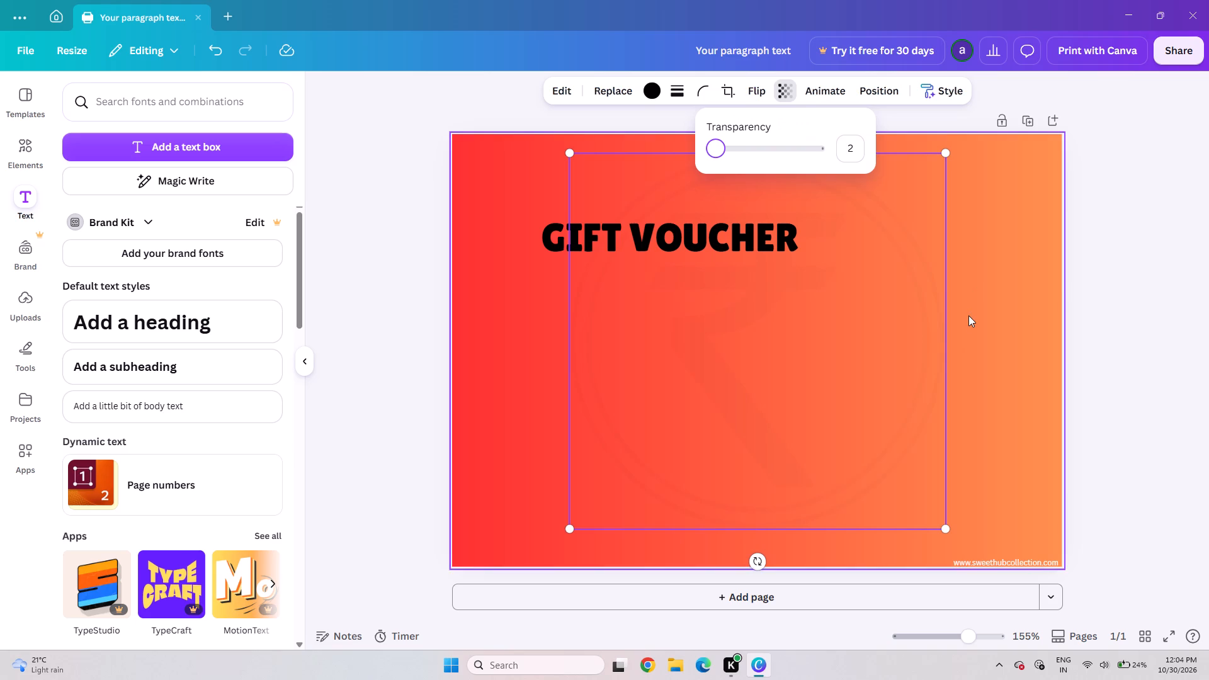
{"action": "left_click", "coordinate": [1165, 279]}
{"action": "left_click", "coordinate": [1137, 272]}
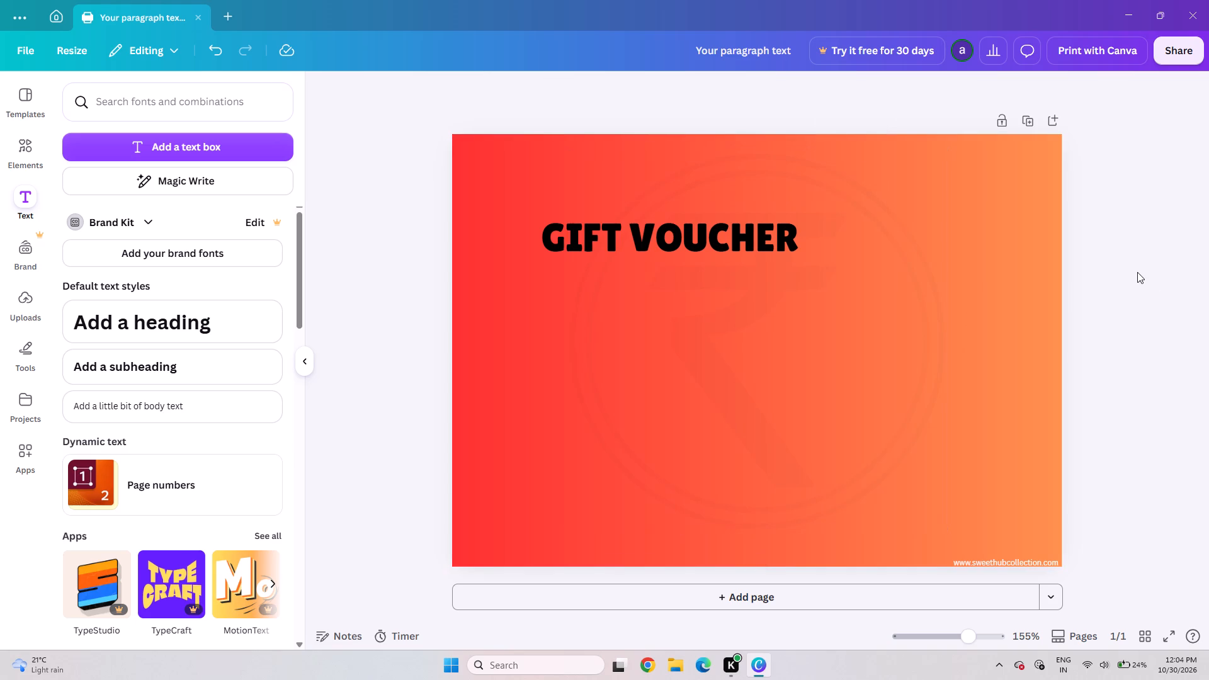
Nudge the "GIFT VOUCHER" title rightwards in small increments toward the middle of the card.
{"action": "left_click", "coordinate": [708, 247]}
{"action": "key", "text": "Right"}
{"action": "key", "text": "Right"}
{"action": "key", "text": "Right"}
{"action": "key", "text": "Right"}
{"action": "key", "text": "Right"}
{"action": "key", "text": "Right"}
{"action": "key", "text": "Right"}
{"action": "key", "text": "Right"}
{"action": "key", "text": "Right"}
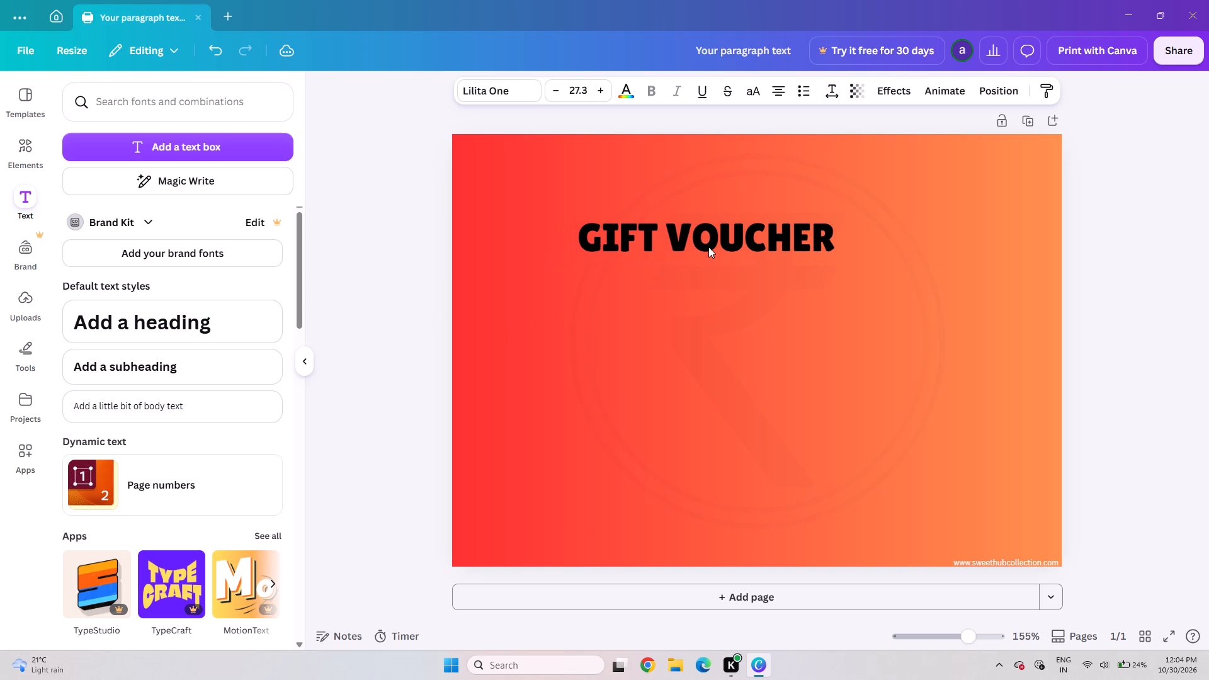
{"action": "key", "text": "Right"}
{"action": "key", "text": "Right"}
{"action": "key", "text": "Right"}
{"action": "key", "text": "Right"}
{"action": "key", "text": "Right"}
{"action": "key", "text": "Right"}
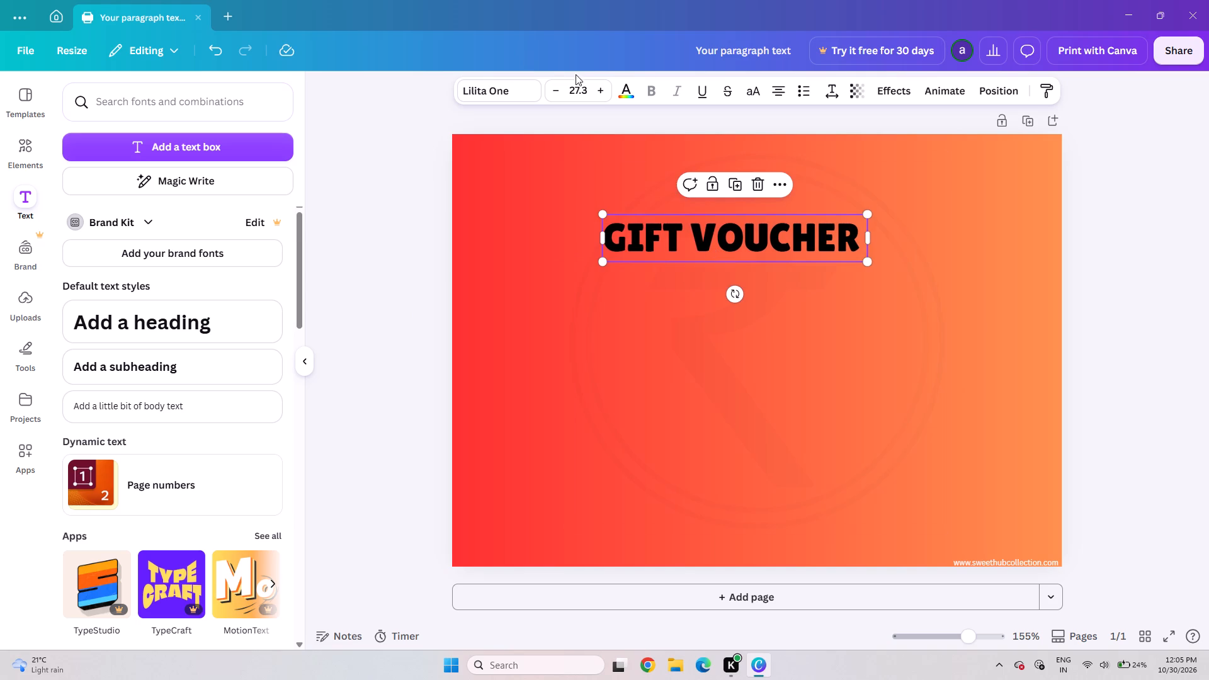
Enlarge the "GIFT VOUCHER" title to font size 40.3.
{"action": "triple_click", "coordinate": [596, 88]}
{"action": "triple_click", "coordinate": [596, 88]}
{"action": "double_click", "coordinate": [596, 88]}
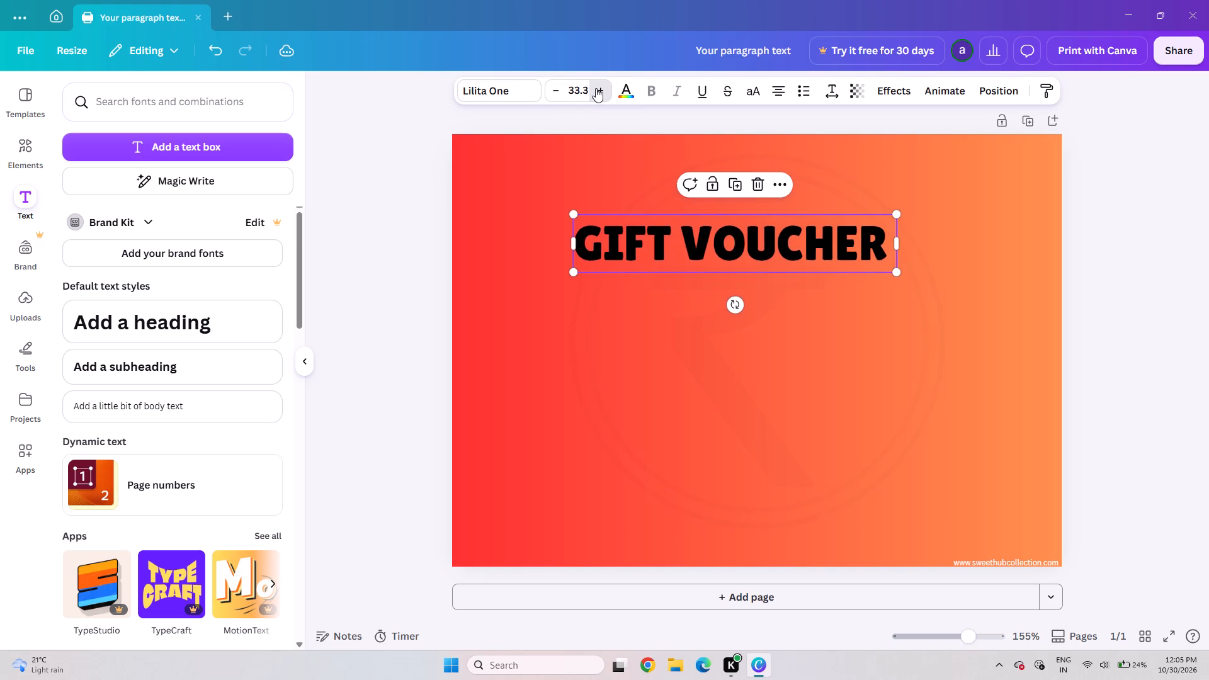
{"action": "left_click", "coordinate": [596, 88]}
{"action": "left_click", "coordinate": [596, 88]}
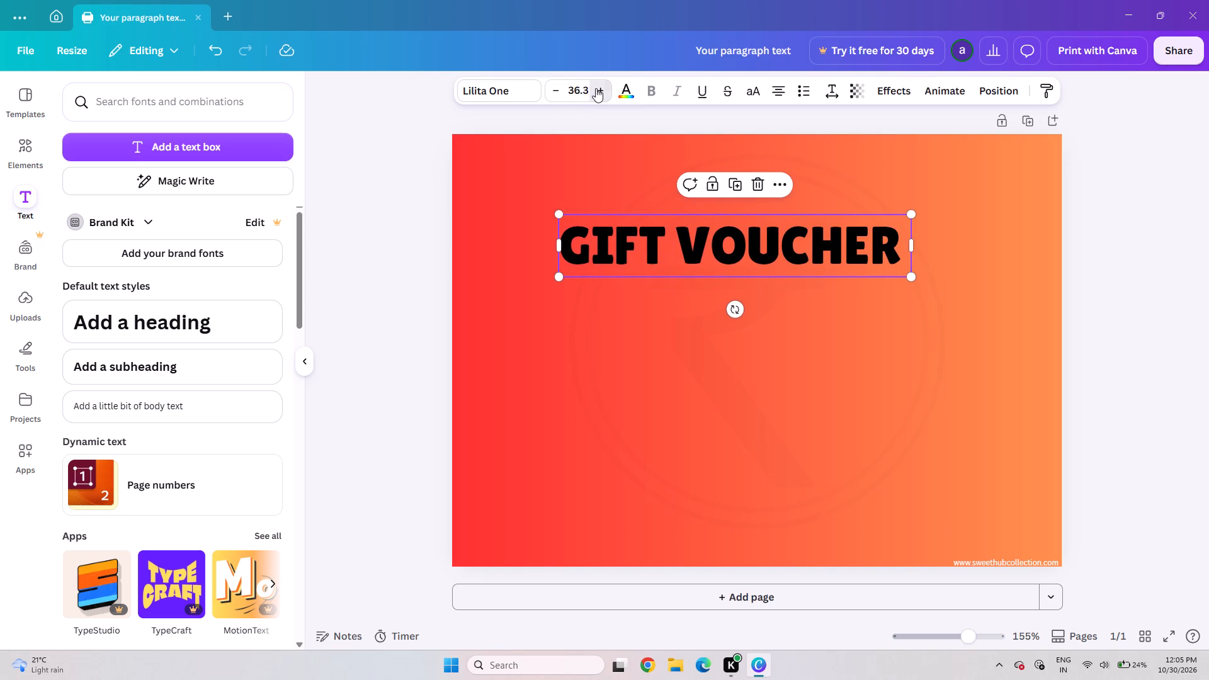
{"action": "left_click", "coordinate": [596, 88]}
{"action": "left_click", "coordinate": [596, 88]}
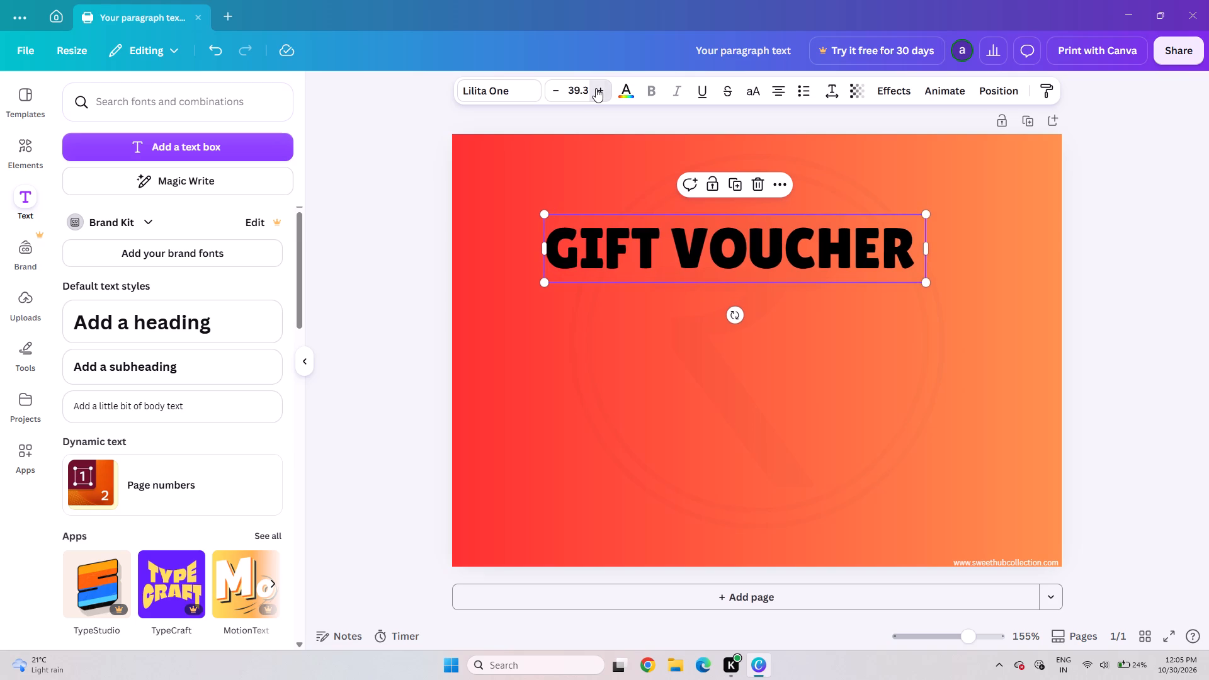
{"action": "left_click", "coordinate": [596, 88]}
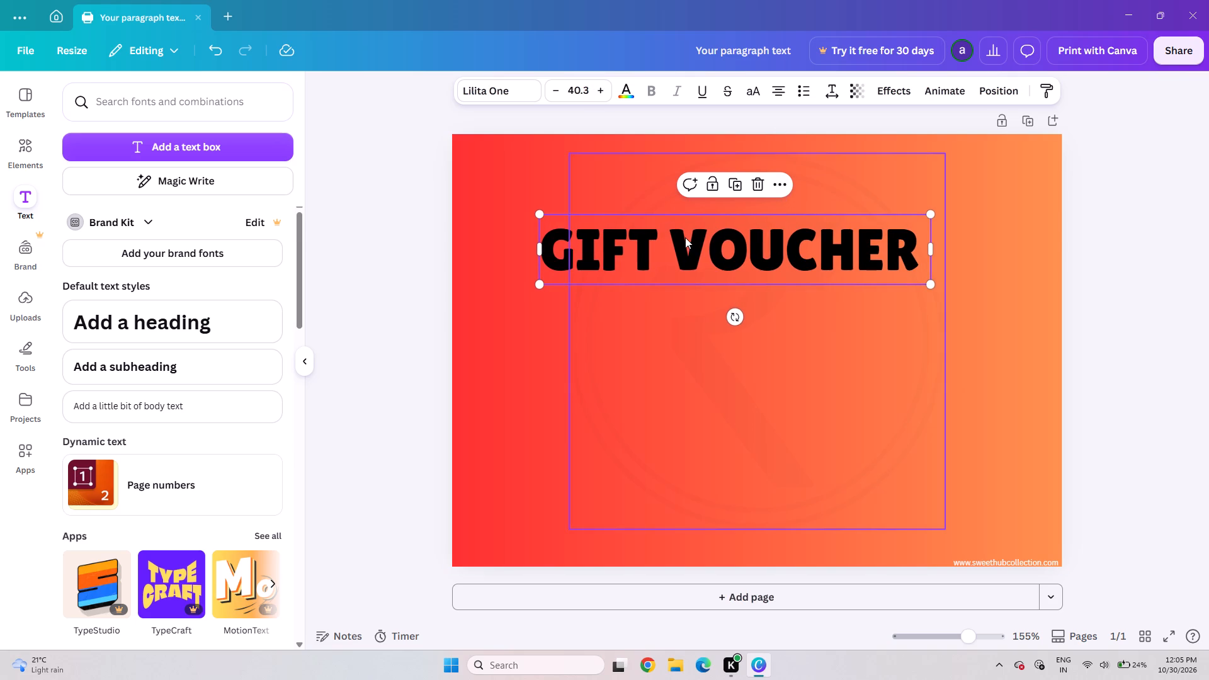
Nudge the enlarged "GIFT VOUCHER" title right and left until it is horizontally centred on the card, over the watermark.
{"action": "key", "text": "Right"}
{"action": "key", "text": "Right"}
{"action": "key", "text": "Right"}
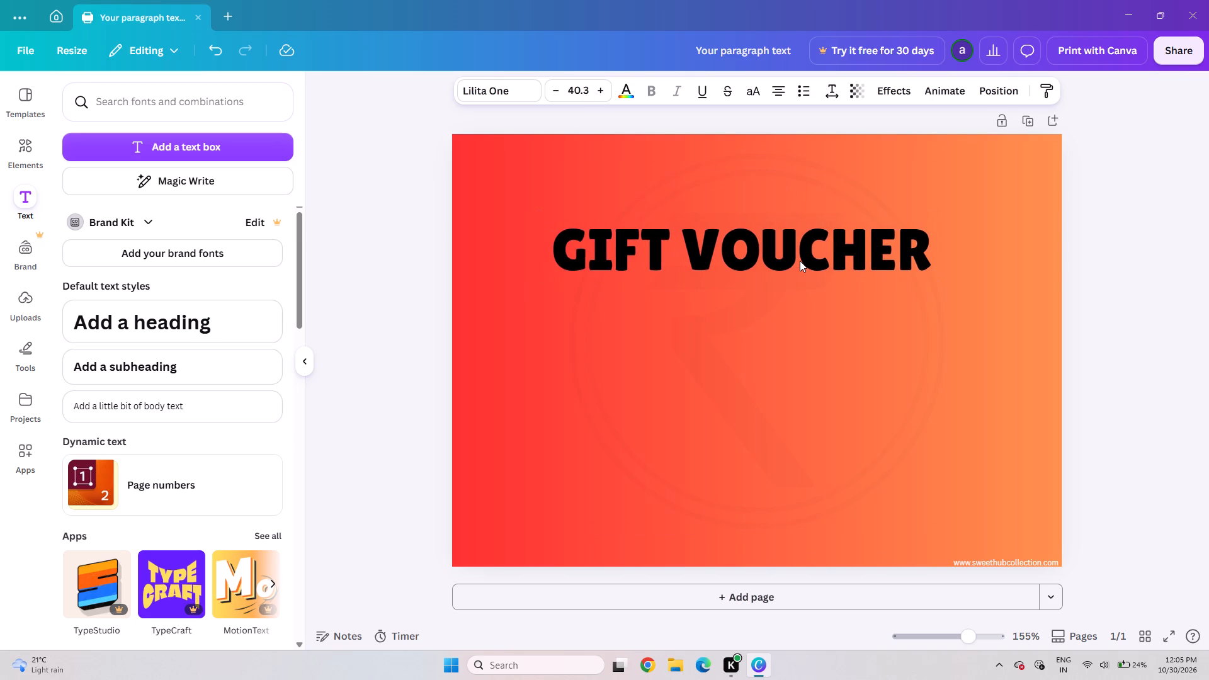
{"action": "key", "text": "Right"}
{"action": "key", "text": "Right"}
{"action": "key", "text": "Right"}
{"action": "key", "text": "Right"}
{"action": "key", "text": "Right"}
{"action": "key", "text": "Right"}
{"action": "key", "text": "Right"}
{"action": "key", "text": "Right"}
{"action": "key", "text": "Right"}
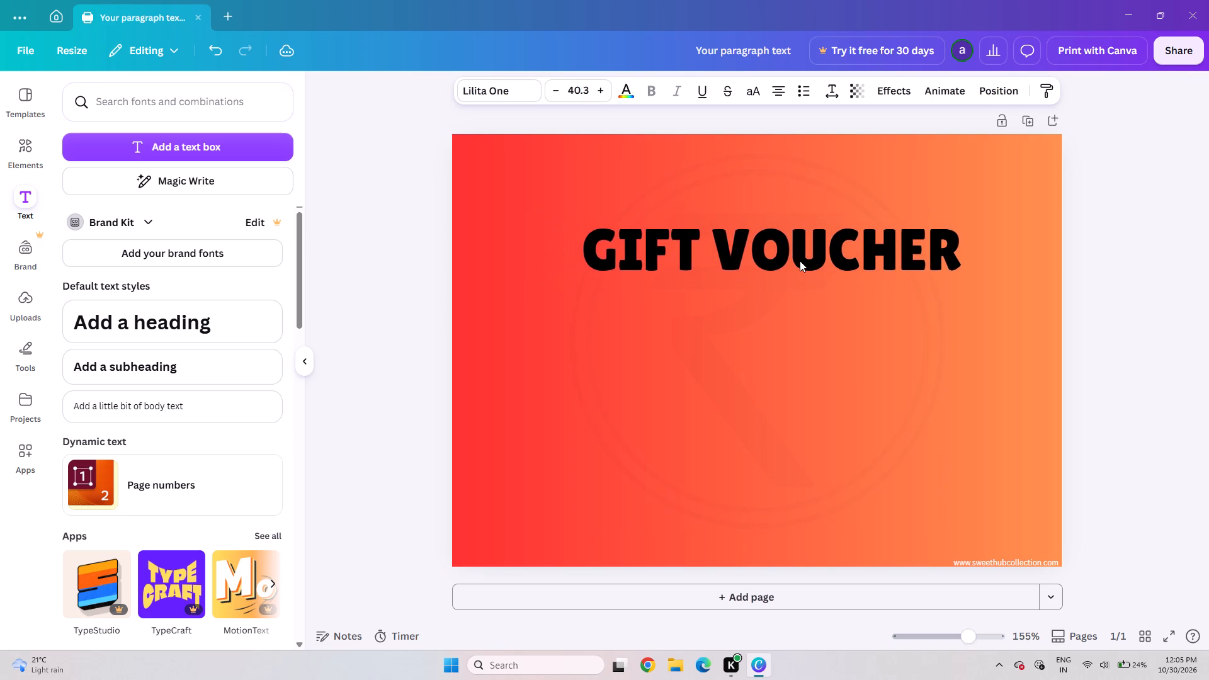
{"action": "key", "text": "Right"}
{"action": "key", "text": "Left"}
{"action": "key", "text": "Left"}
{"action": "key", "text": "Left"}
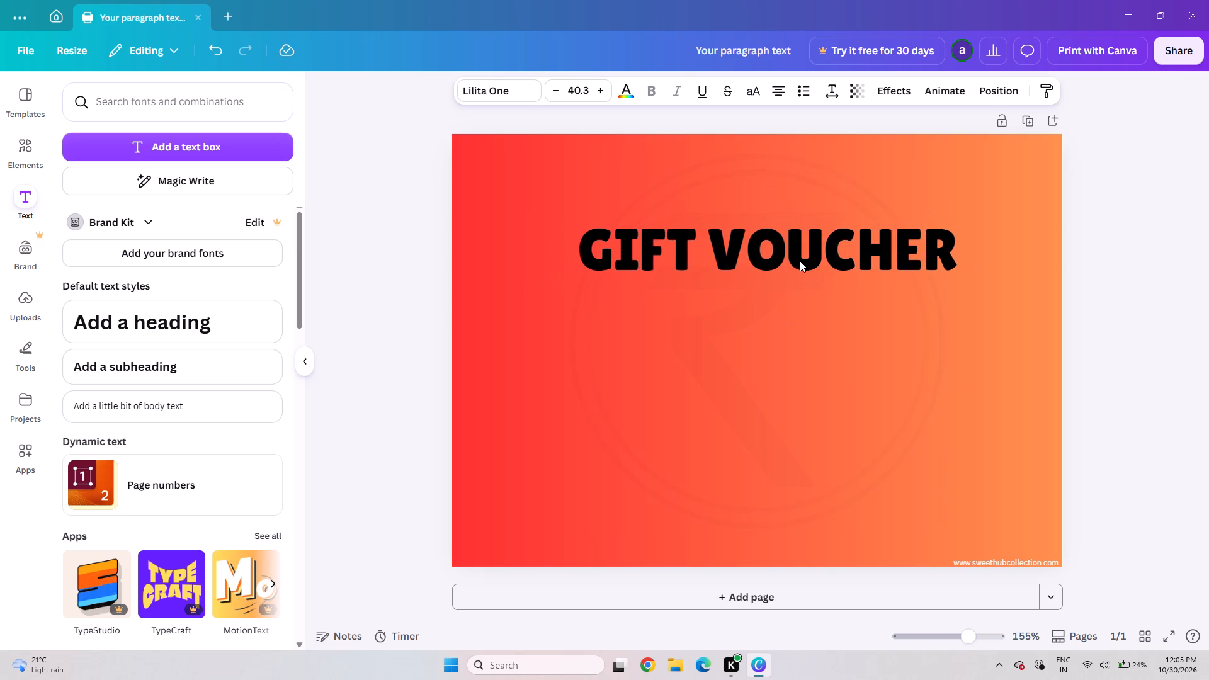
{"action": "key", "text": "Left"}
{"action": "key", "text": "Left"}
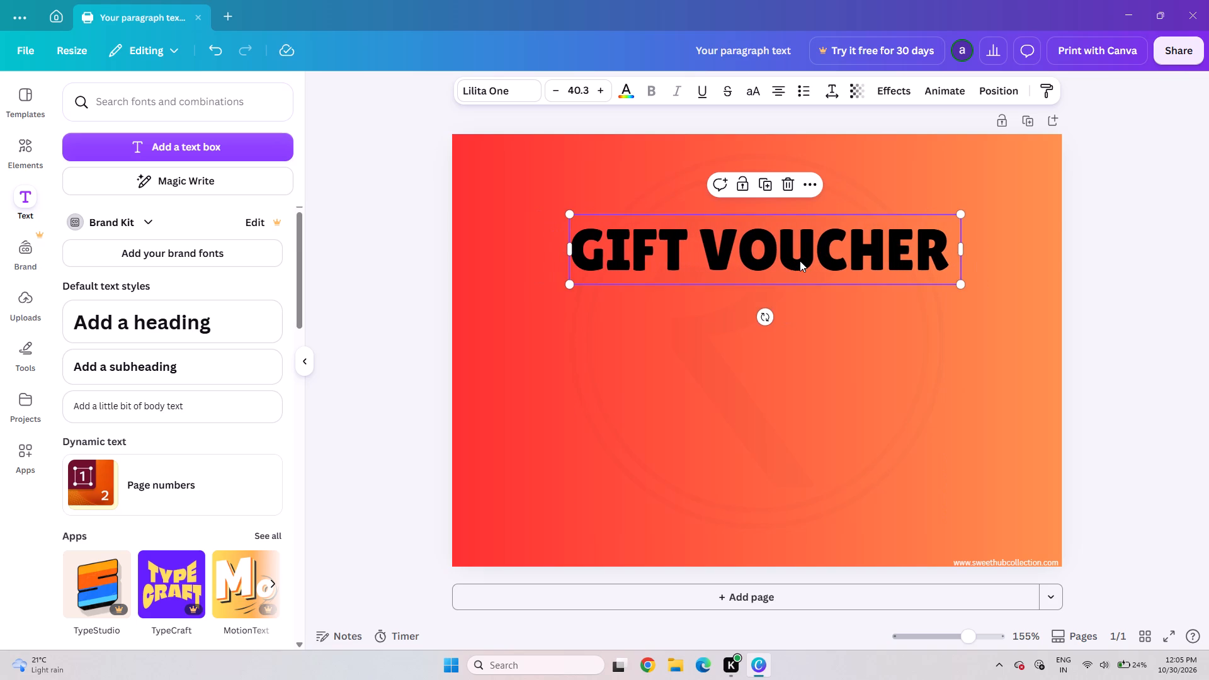
{"action": "key", "text": "Right"}
{"action": "key", "text": "Right"}
{"action": "key", "text": "Right"}
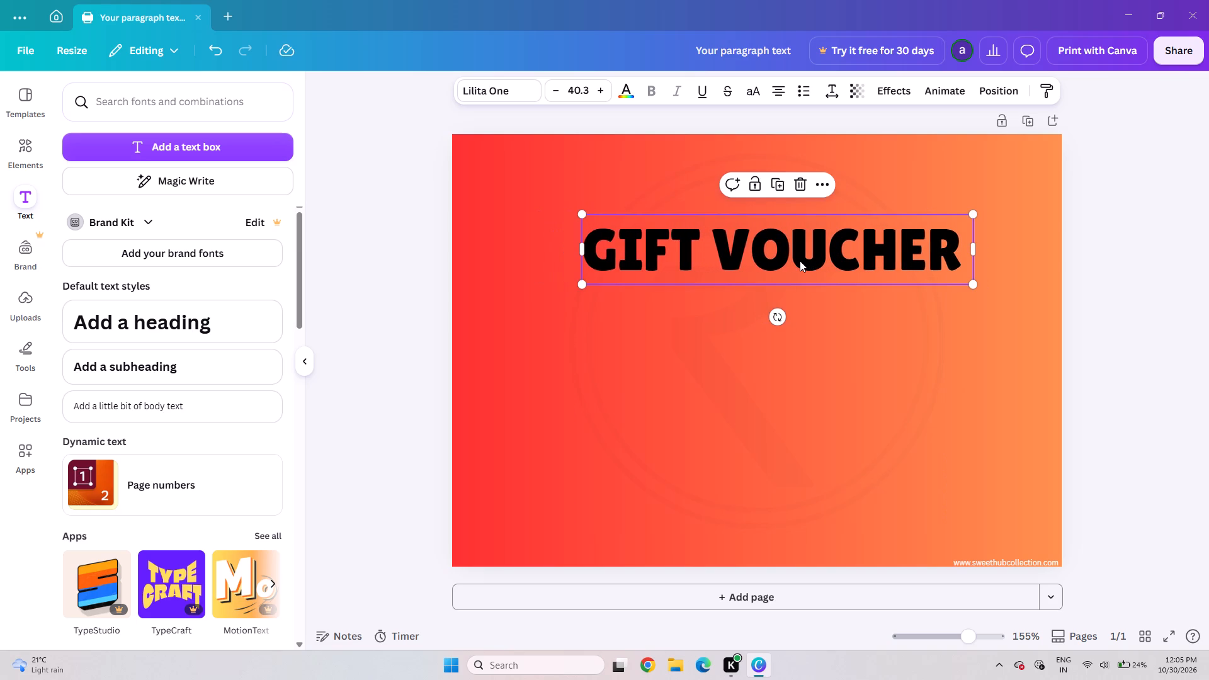
{"action": "key", "text": "Left"}
{"action": "key", "text": "Left"}
{"action": "key", "text": "Left"}
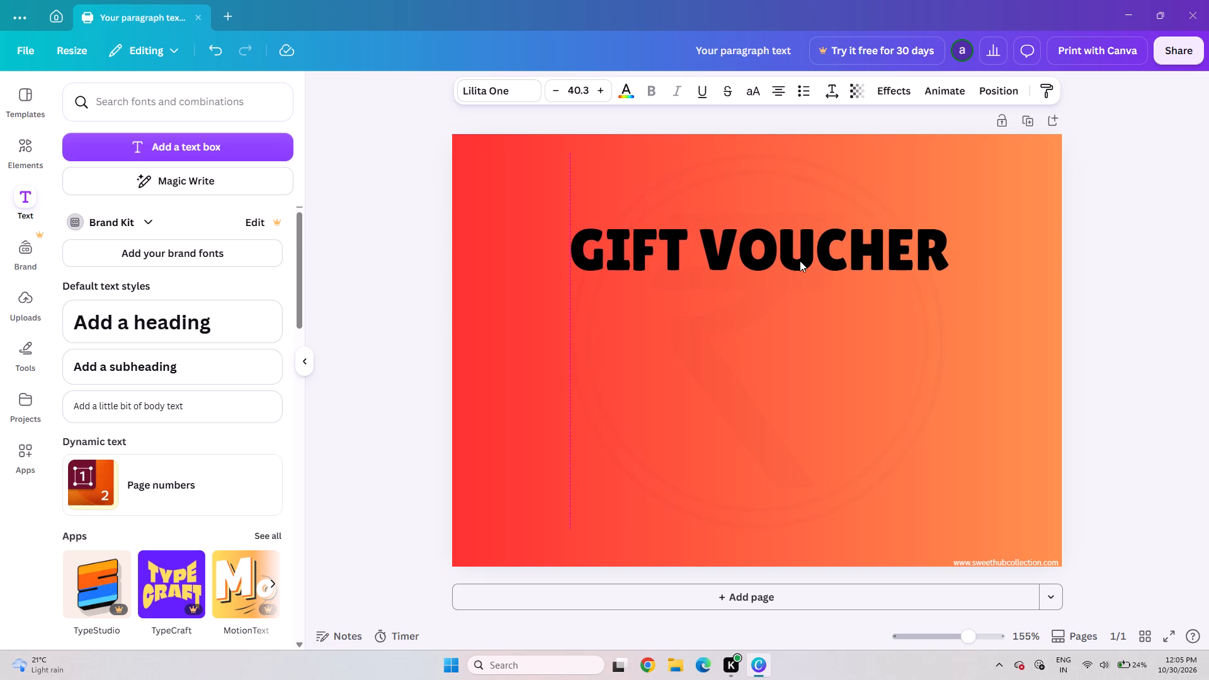
{"action": "key", "text": "Left"}
{"action": "key", "text": "Left"}
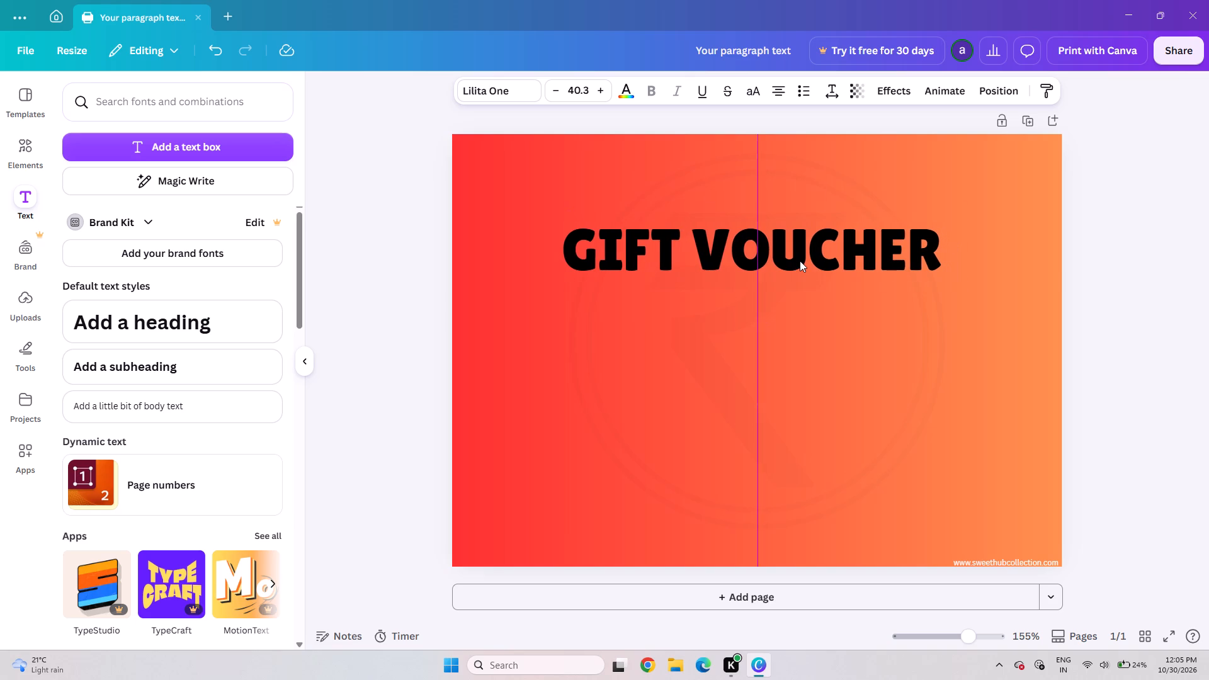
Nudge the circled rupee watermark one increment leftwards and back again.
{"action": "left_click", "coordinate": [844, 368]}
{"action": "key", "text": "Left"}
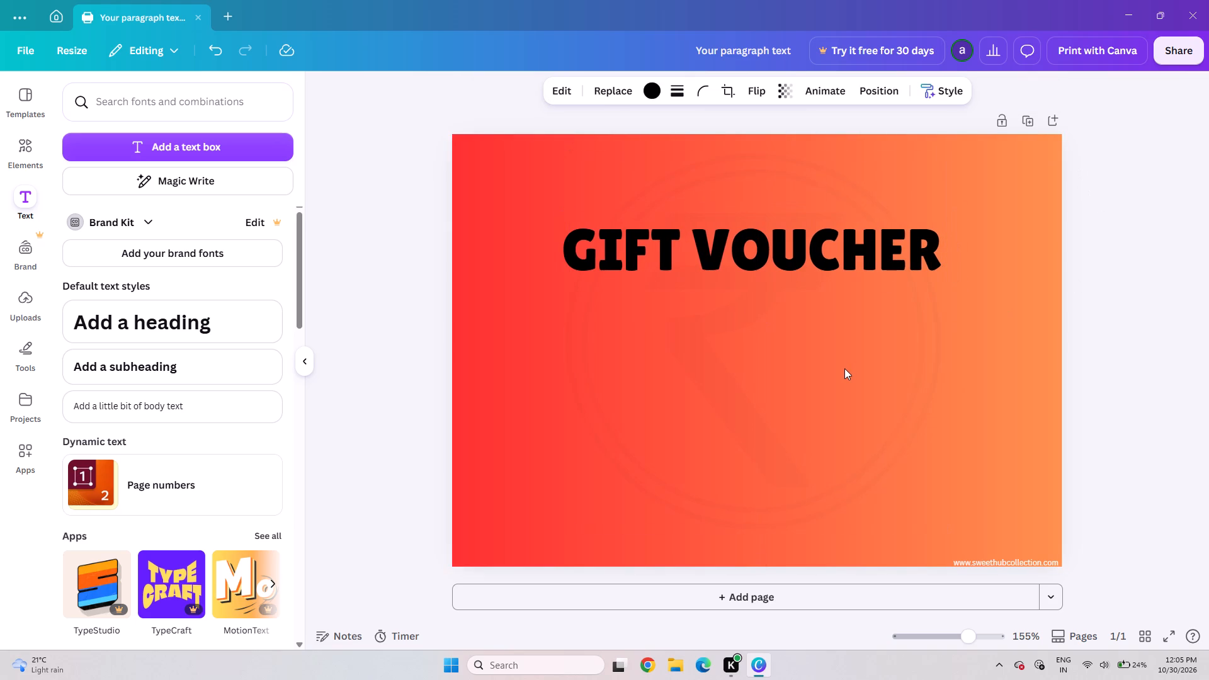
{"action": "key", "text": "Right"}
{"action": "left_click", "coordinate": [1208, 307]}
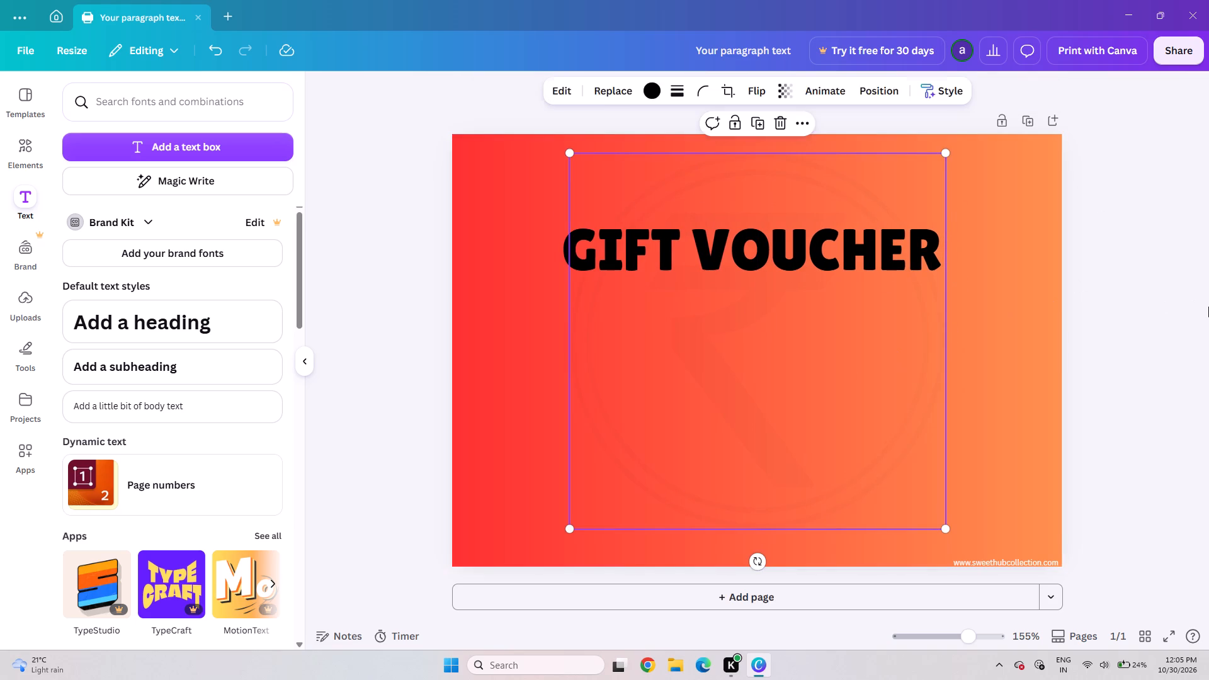
Nudge the "GIFT VOUCHER" title upwards in small increments, keeping its horizontal position over the watermark.
{"action": "left_click", "coordinate": [800, 254]}
{"action": "key", "text": "Up"}
{"action": "key", "text": "Up"}
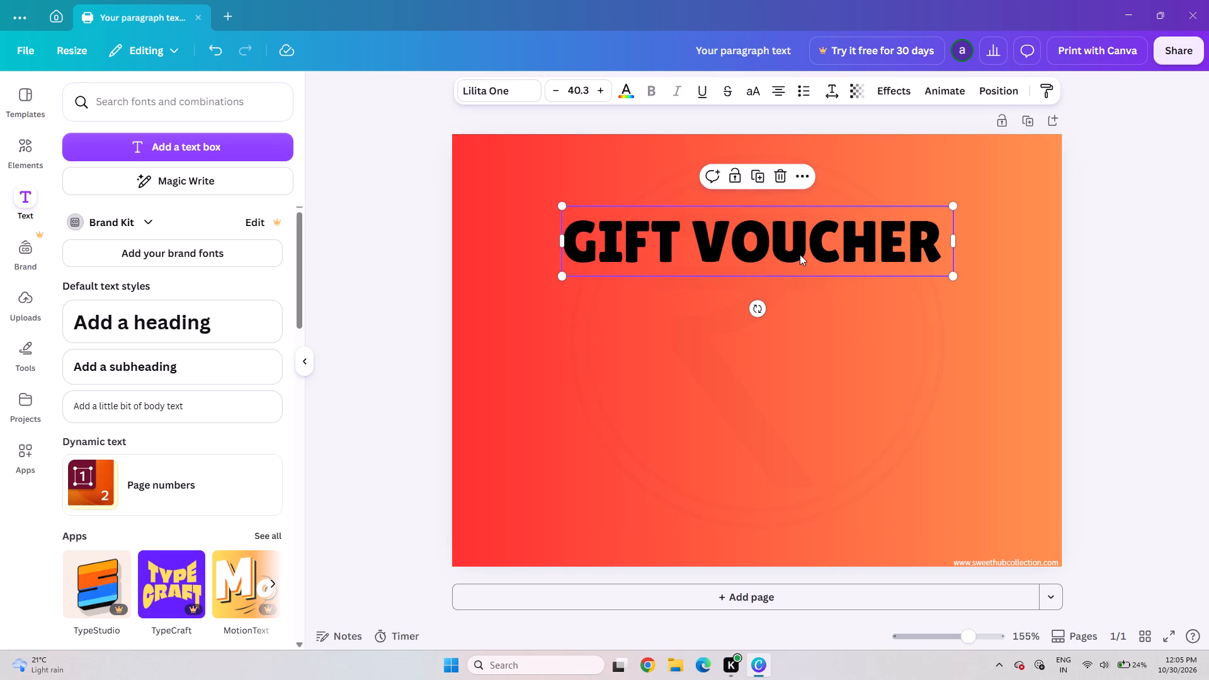
{"action": "key", "text": "Up"}
{"action": "key", "text": "Right"}
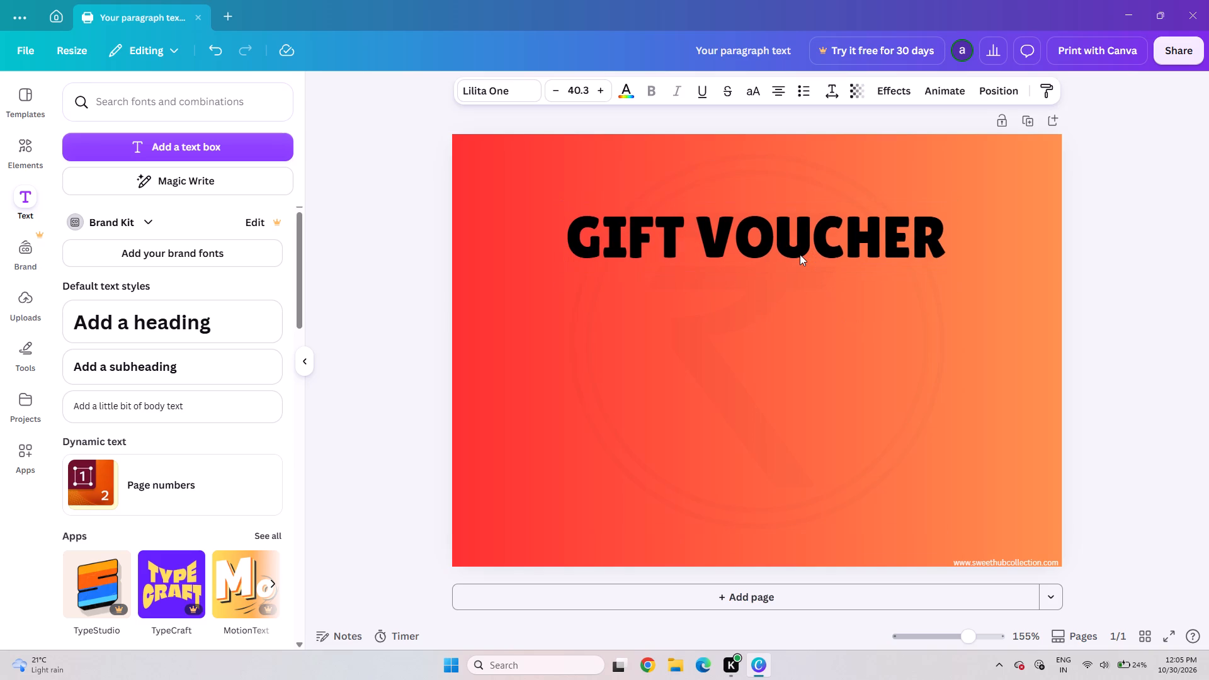
{"action": "key", "text": "Left"}
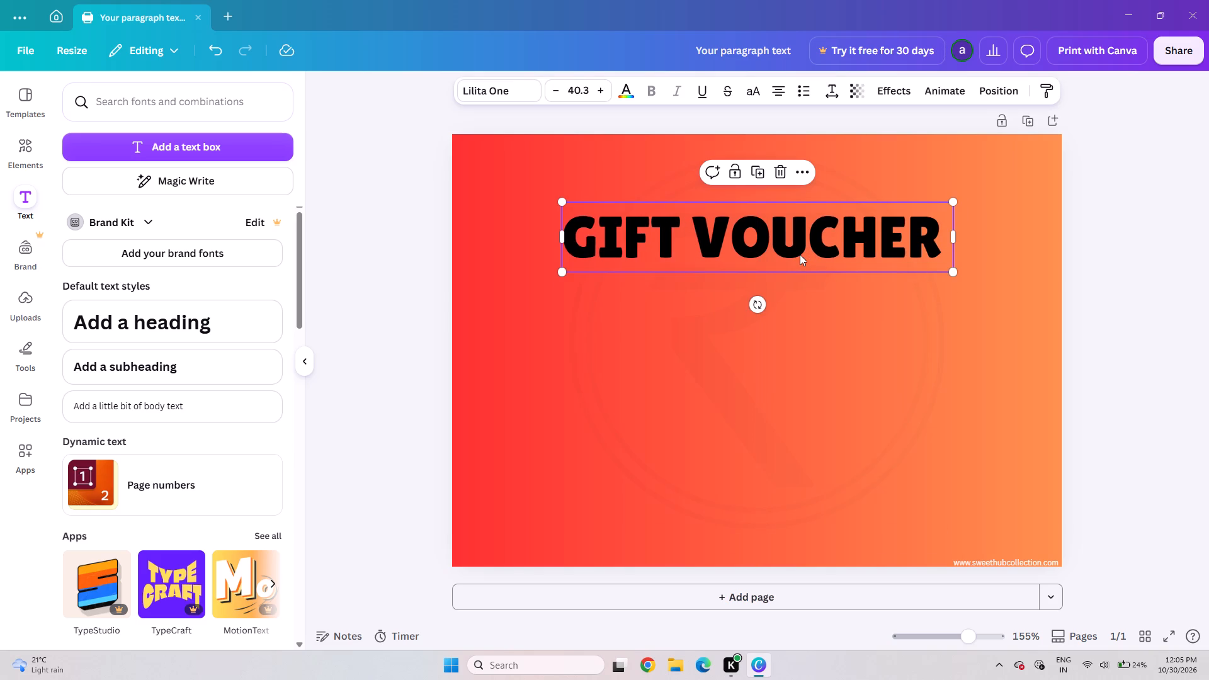
{"action": "left_click", "coordinate": [1202, 323]}
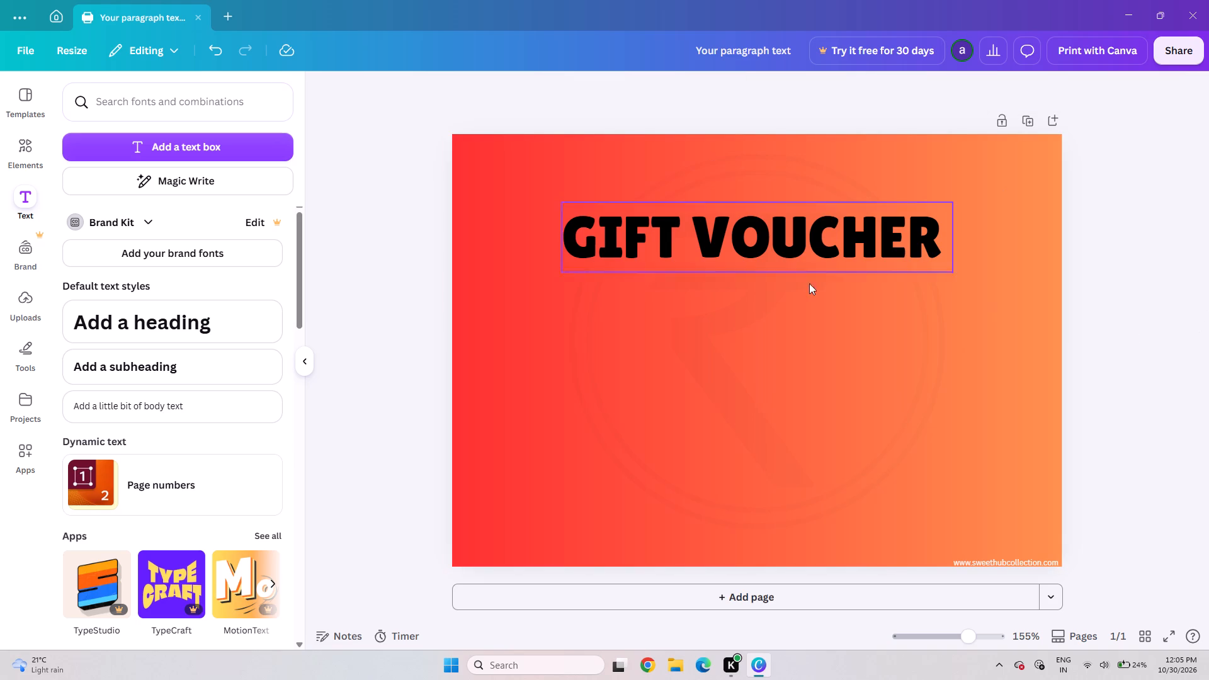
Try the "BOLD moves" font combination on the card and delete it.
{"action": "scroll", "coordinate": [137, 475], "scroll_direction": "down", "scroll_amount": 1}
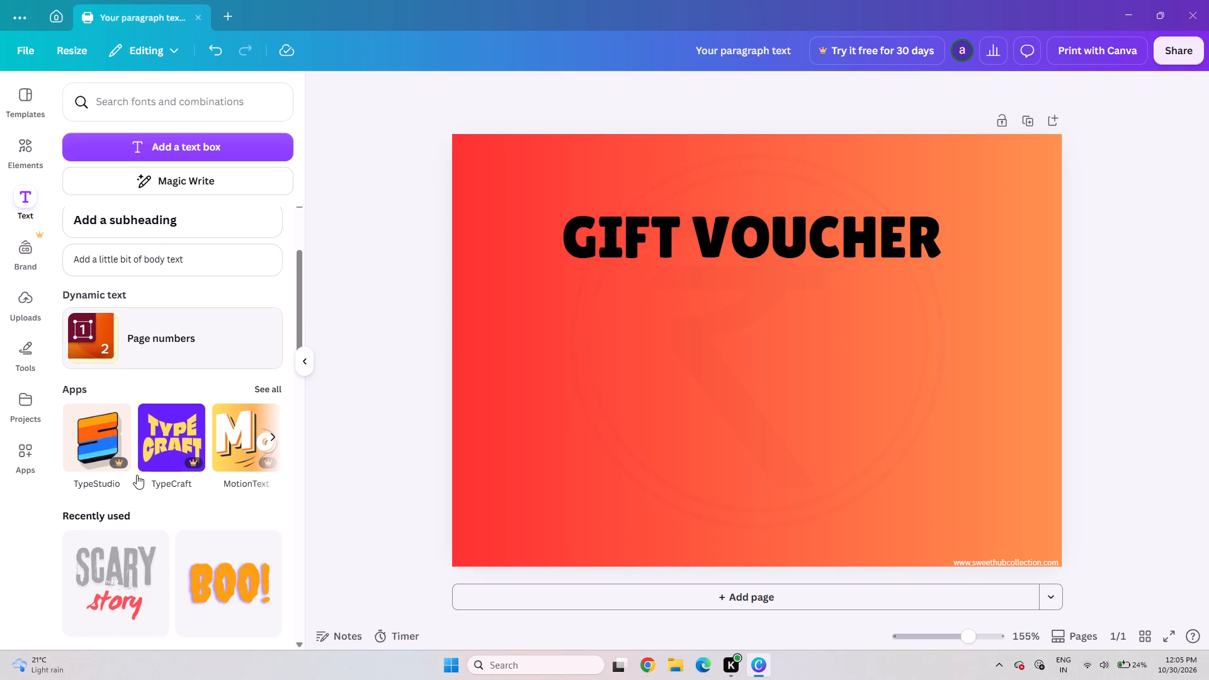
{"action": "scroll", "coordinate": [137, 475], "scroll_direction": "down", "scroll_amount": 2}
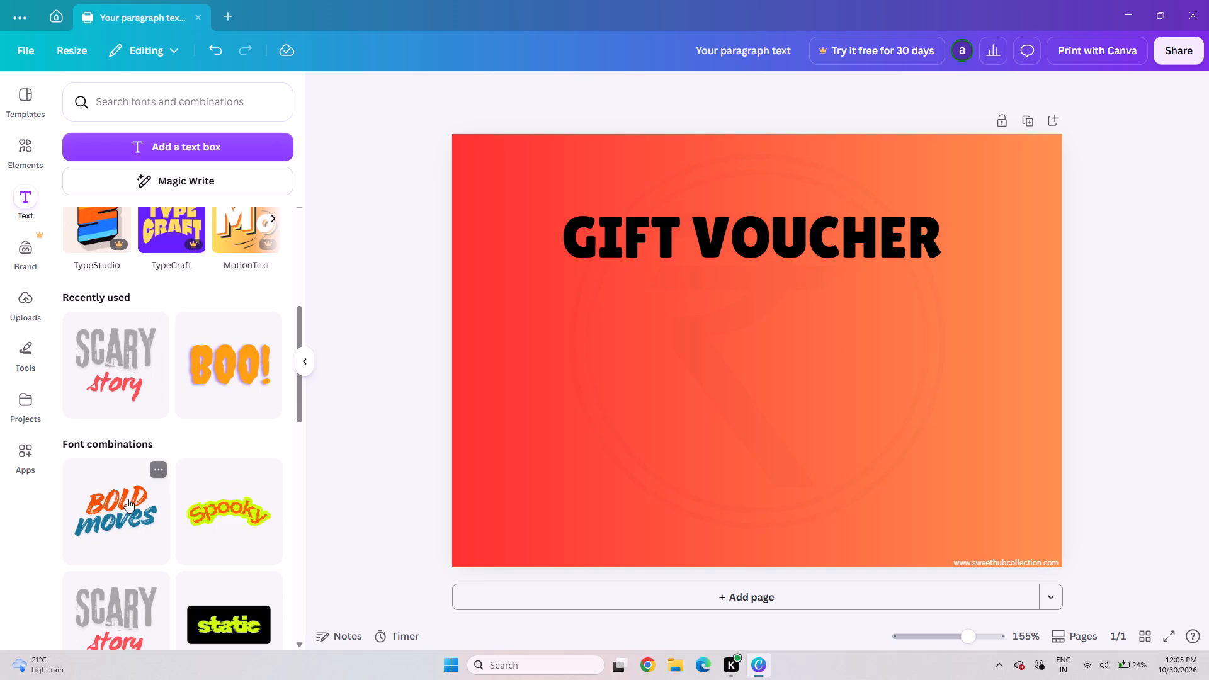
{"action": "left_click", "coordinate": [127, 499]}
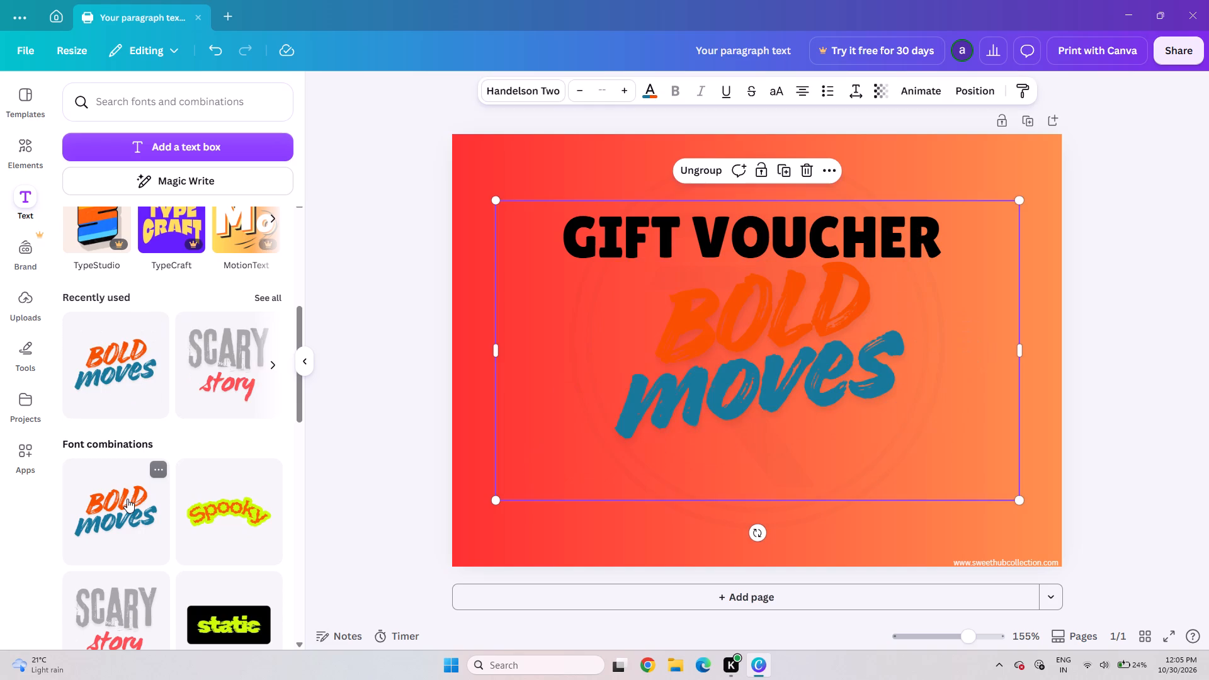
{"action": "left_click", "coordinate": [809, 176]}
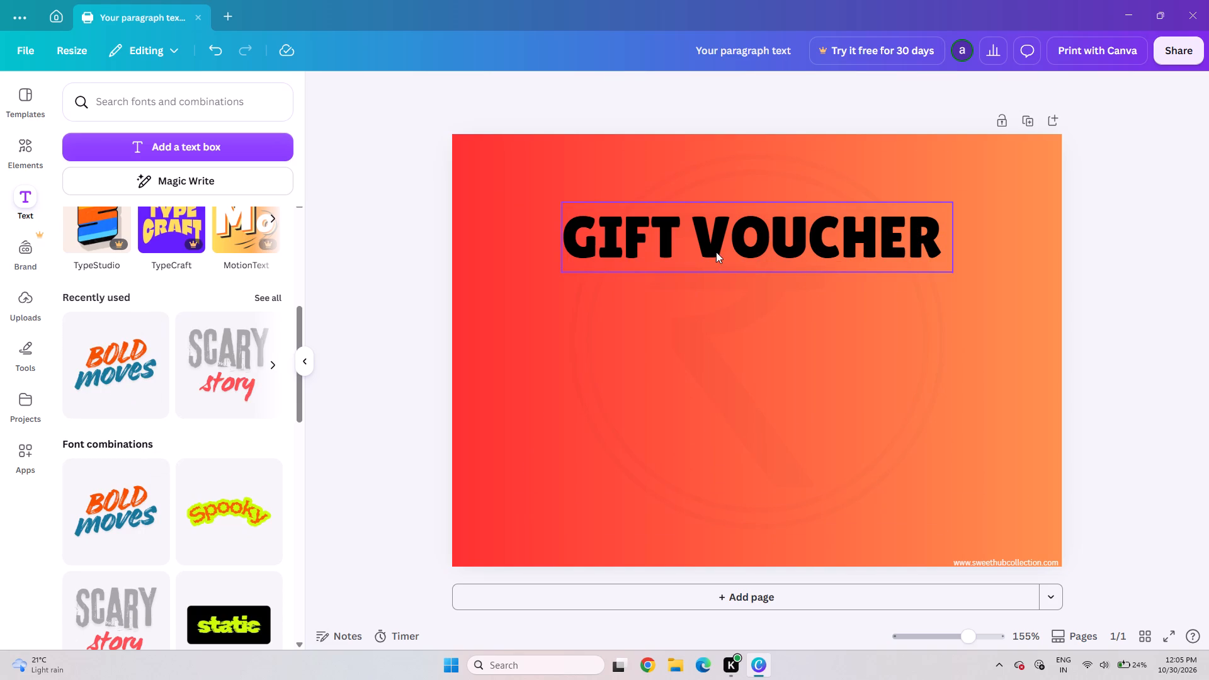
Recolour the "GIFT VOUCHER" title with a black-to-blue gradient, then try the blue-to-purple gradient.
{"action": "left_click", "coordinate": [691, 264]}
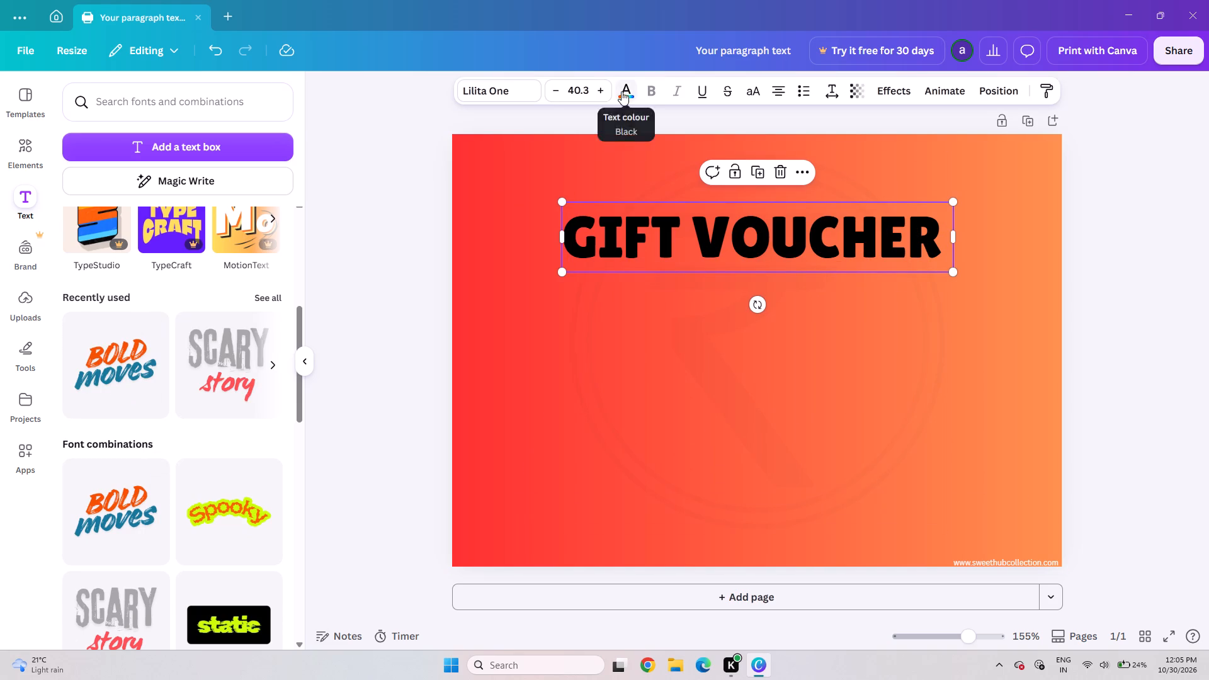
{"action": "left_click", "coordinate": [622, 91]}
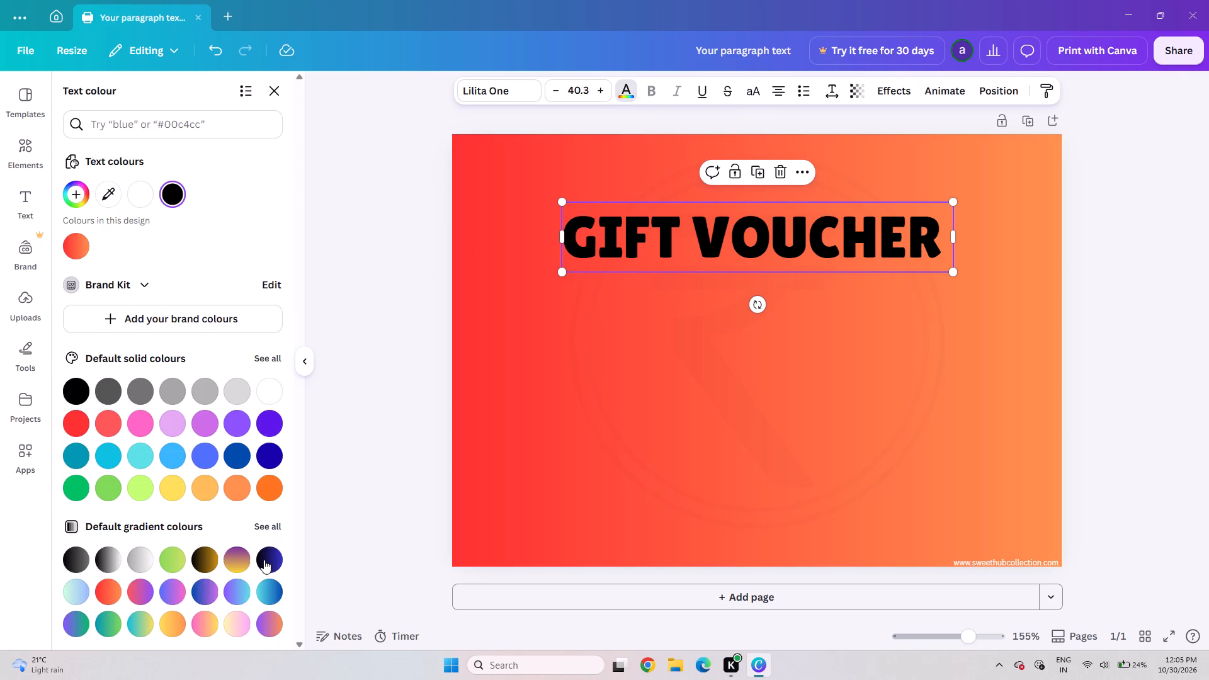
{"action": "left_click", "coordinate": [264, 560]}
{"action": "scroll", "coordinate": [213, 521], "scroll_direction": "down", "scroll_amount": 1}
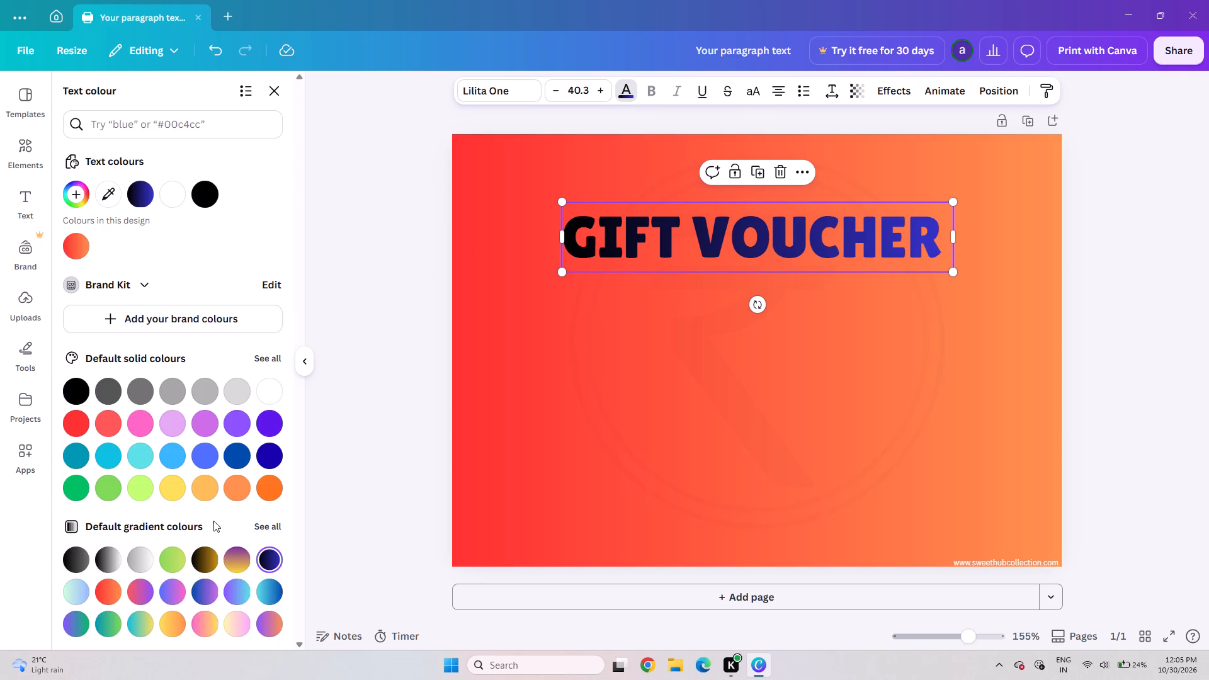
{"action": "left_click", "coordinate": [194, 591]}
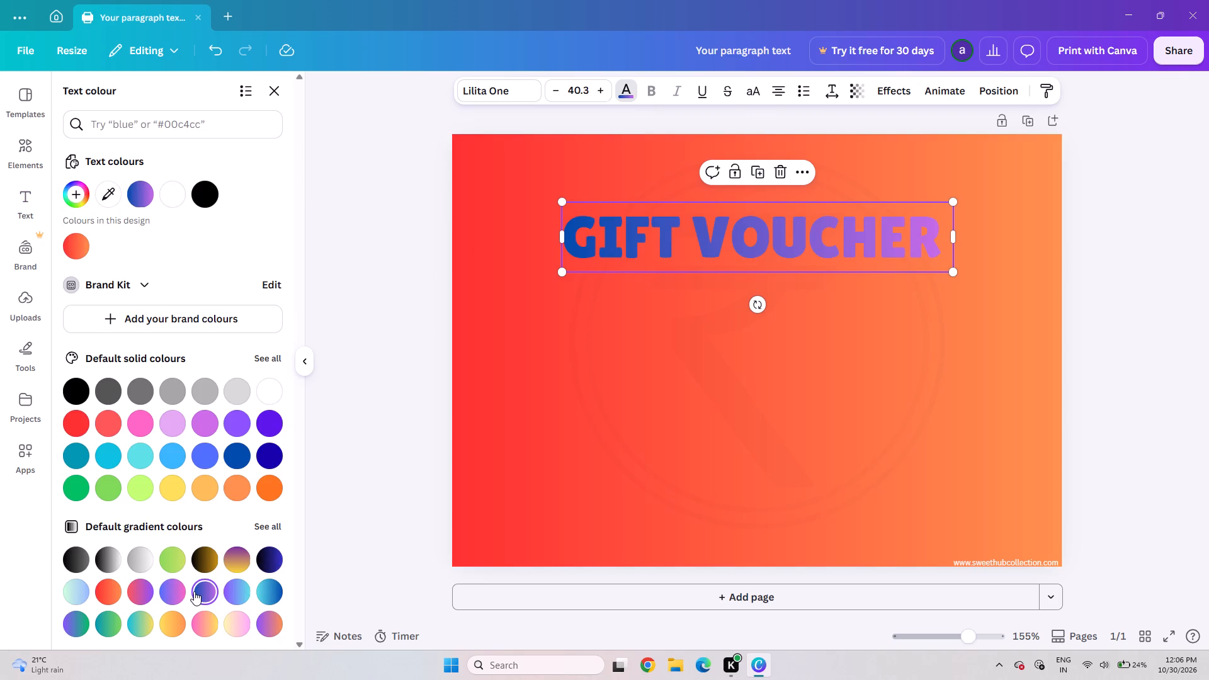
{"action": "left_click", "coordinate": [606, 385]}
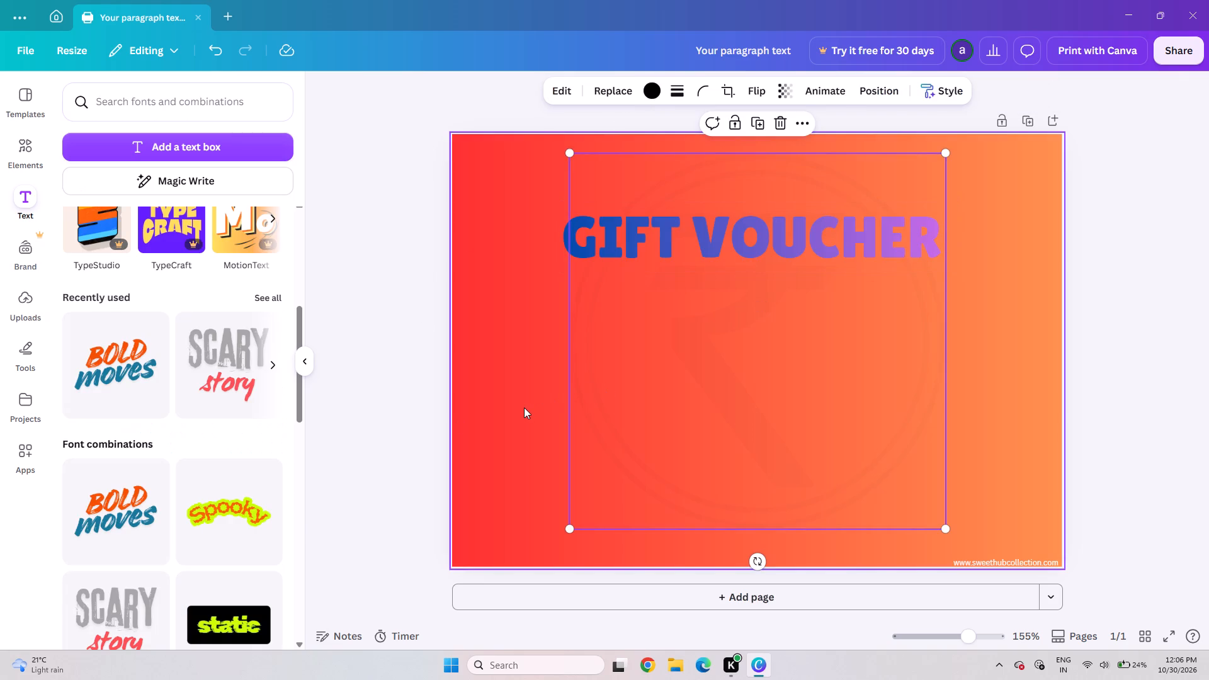
Change the card background to the purple-to-green gradient after trying cyan-to-yellow, yellow-to-orange and teal-to-green gradients.
{"action": "left_click", "coordinate": [524, 407]}
{"action": "left_click", "coordinate": [524, 407]}
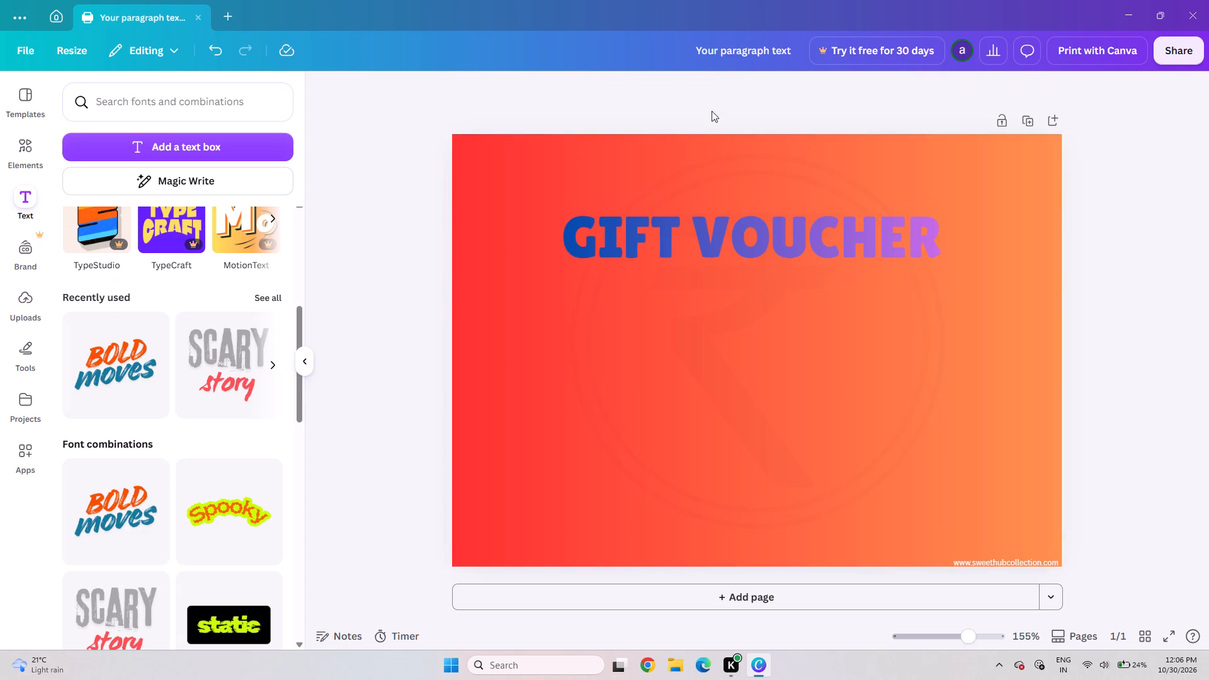
{"action": "left_click", "coordinate": [526, 204]}
{"action": "left_click", "coordinate": [712, 93]}
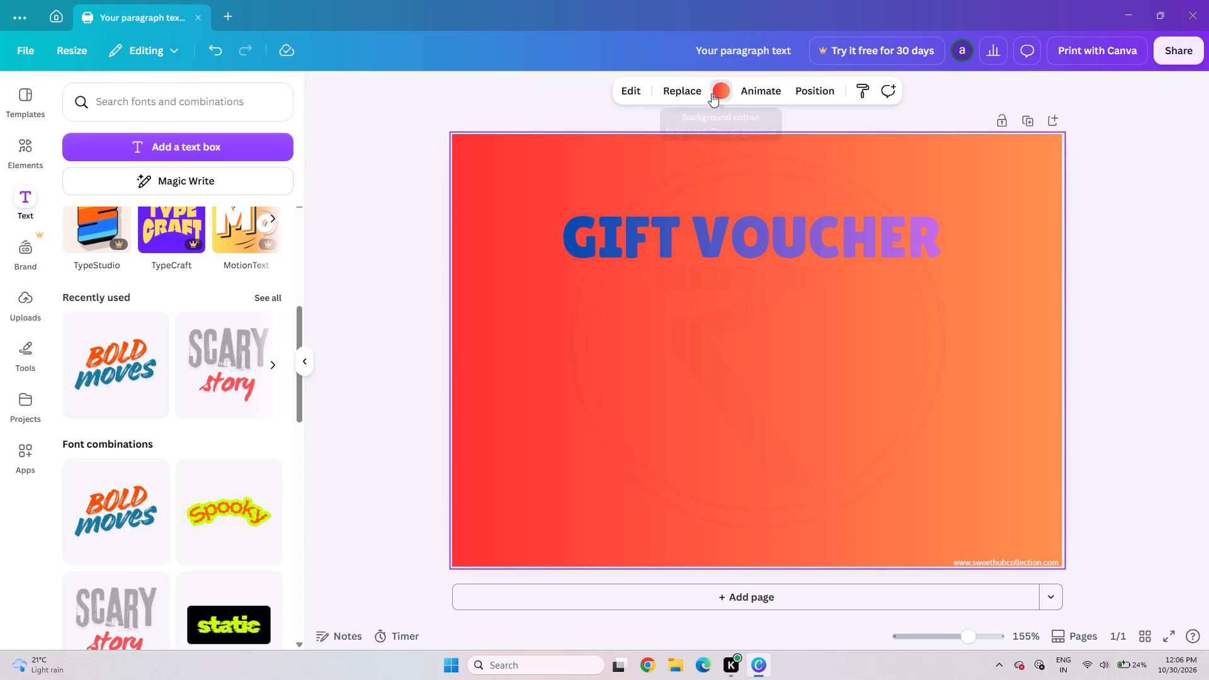
{"action": "scroll", "coordinate": [161, 569], "scroll_direction": "down", "scroll_amount": 1}
{"action": "left_click", "coordinate": [135, 630]}
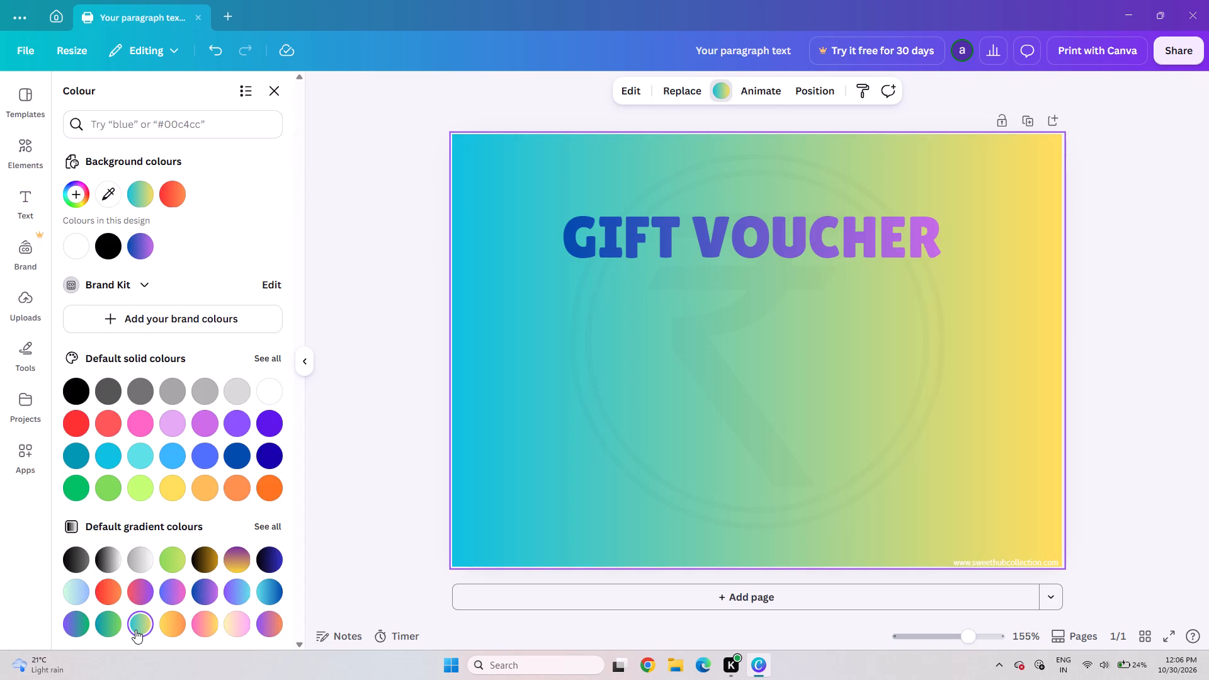
{"action": "left_click", "coordinate": [177, 624]}
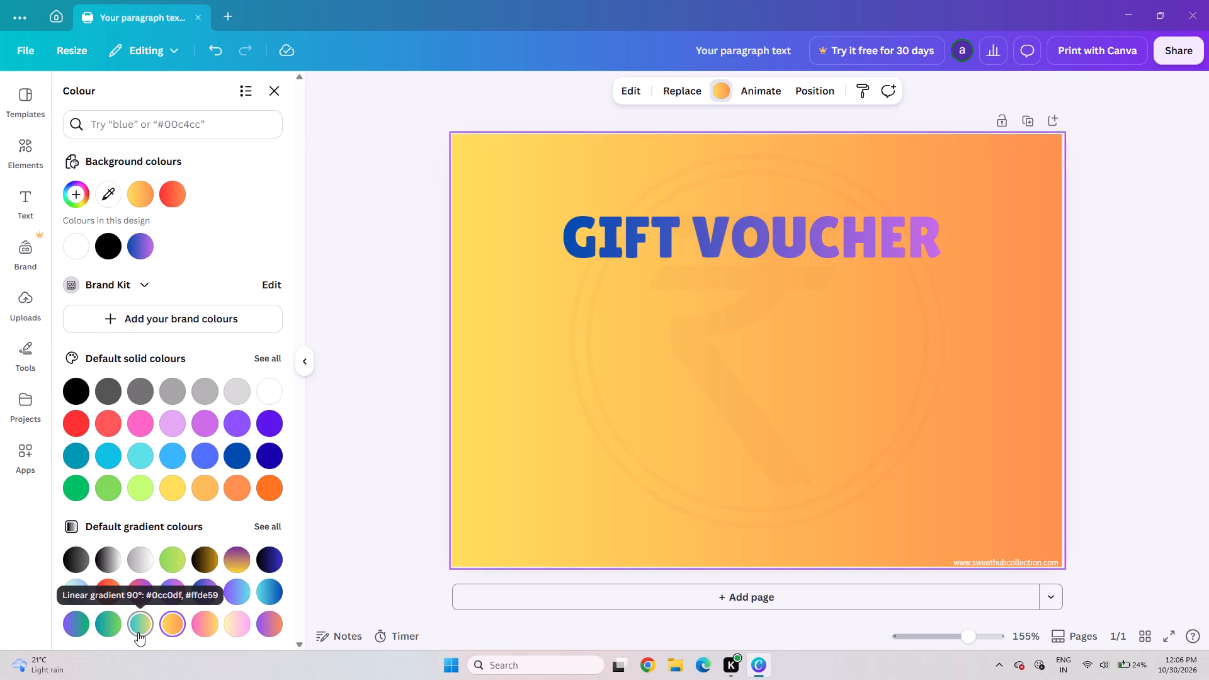
{"action": "left_click", "coordinate": [138, 632]}
{"action": "left_click", "coordinate": [106, 628]}
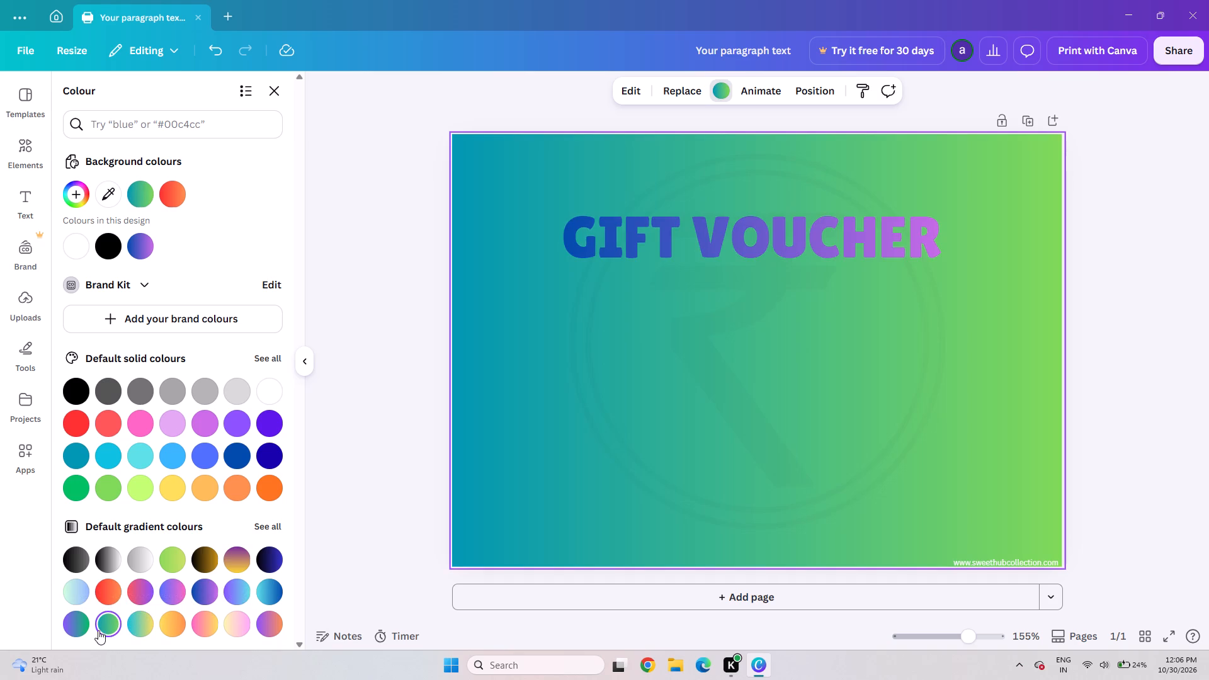
{"action": "left_click", "coordinate": [80, 628]}
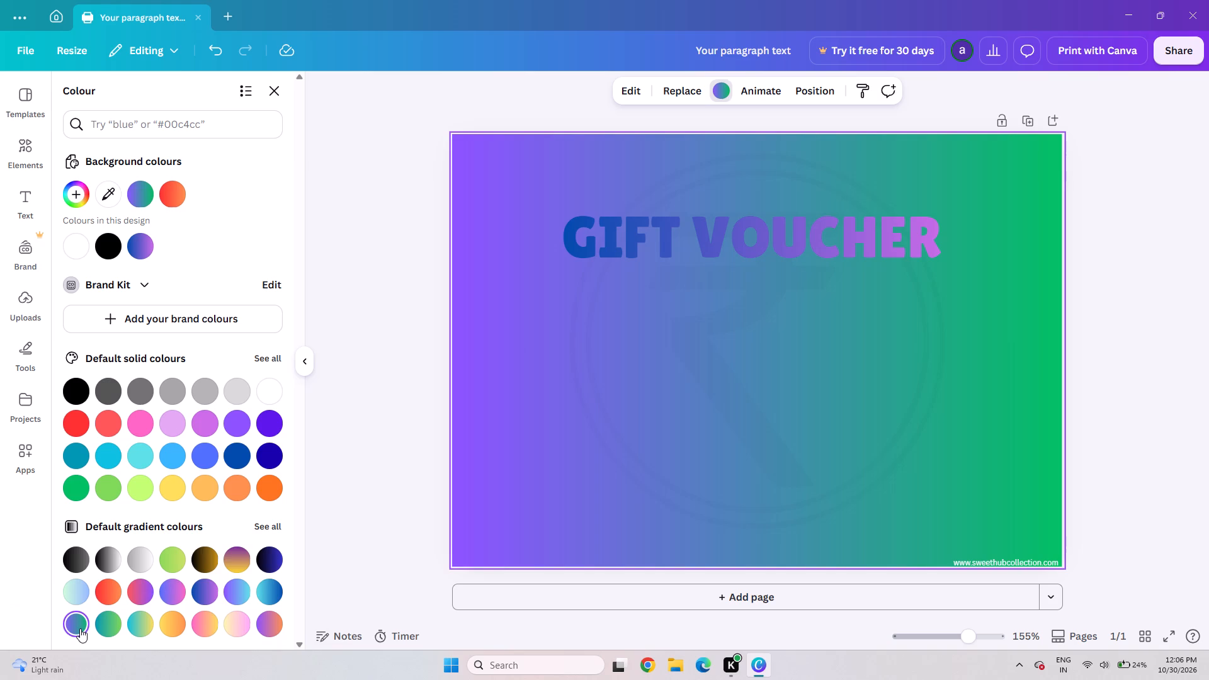
Recolour the "GIFT VOUCHER" title solid dark navy blue from the full solid palette, after trying blue-to-pink and yellow-to-orange gradients.
{"action": "left_click", "coordinate": [650, 236]}
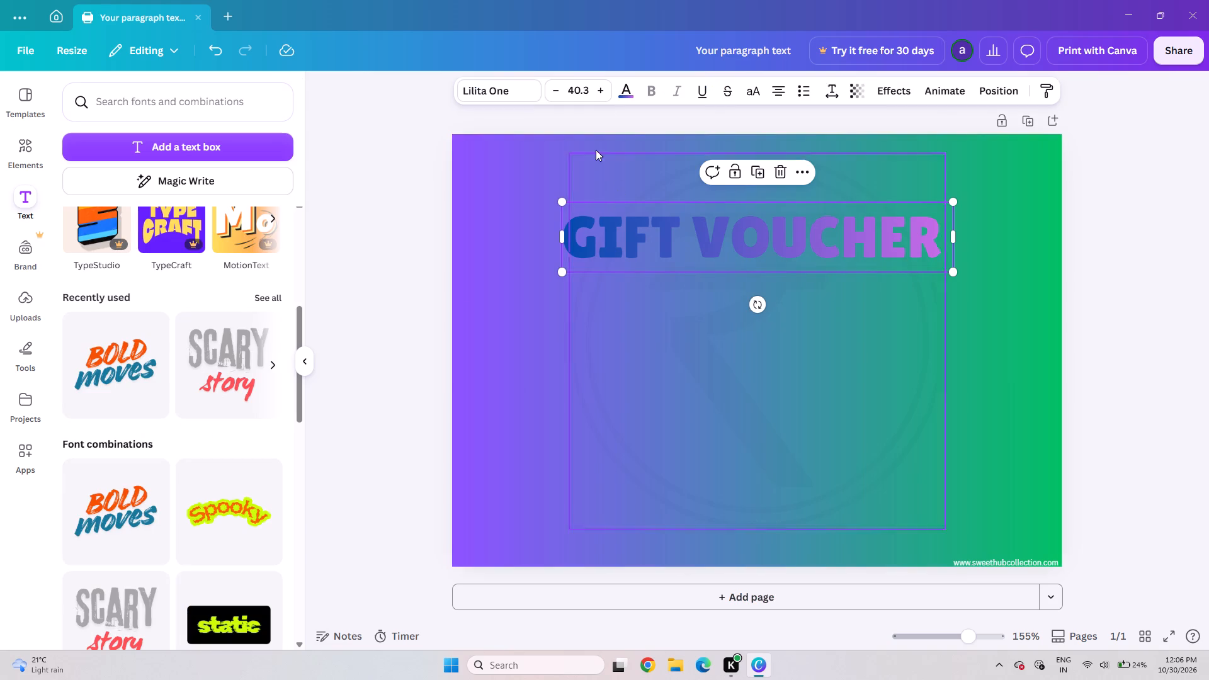
{"action": "left_click", "coordinate": [619, 93]}
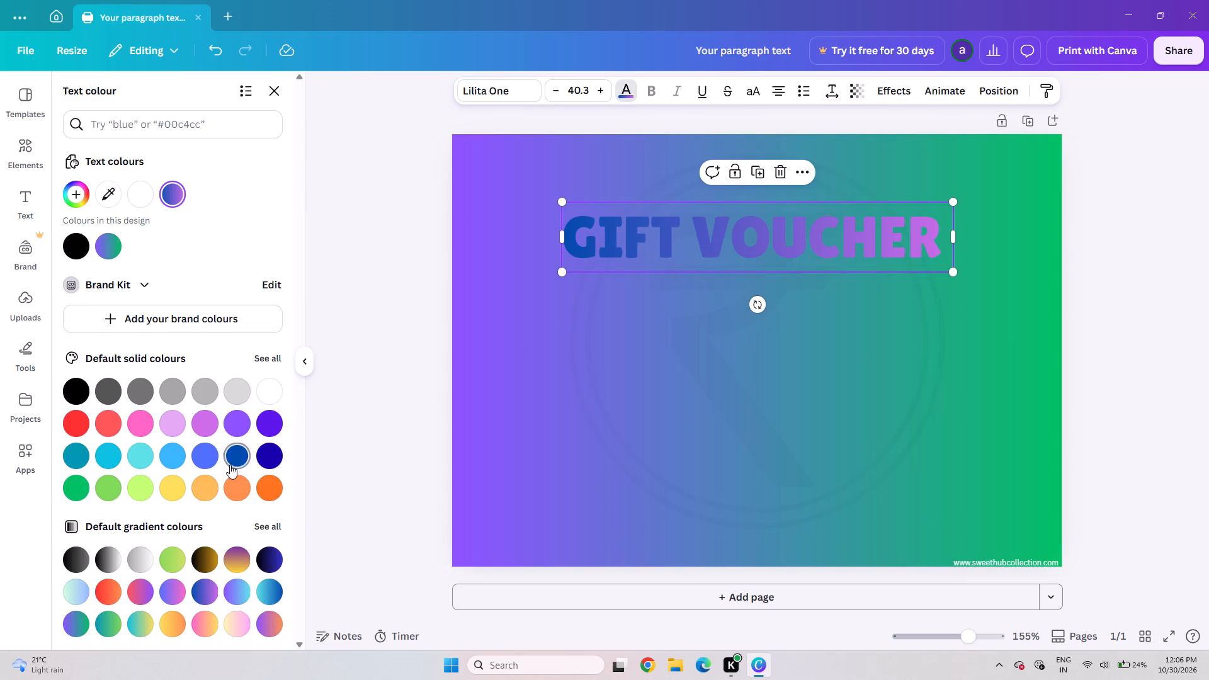
{"action": "left_click", "coordinate": [230, 465]}
{"action": "left_click", "coordinate": [181, 596]}
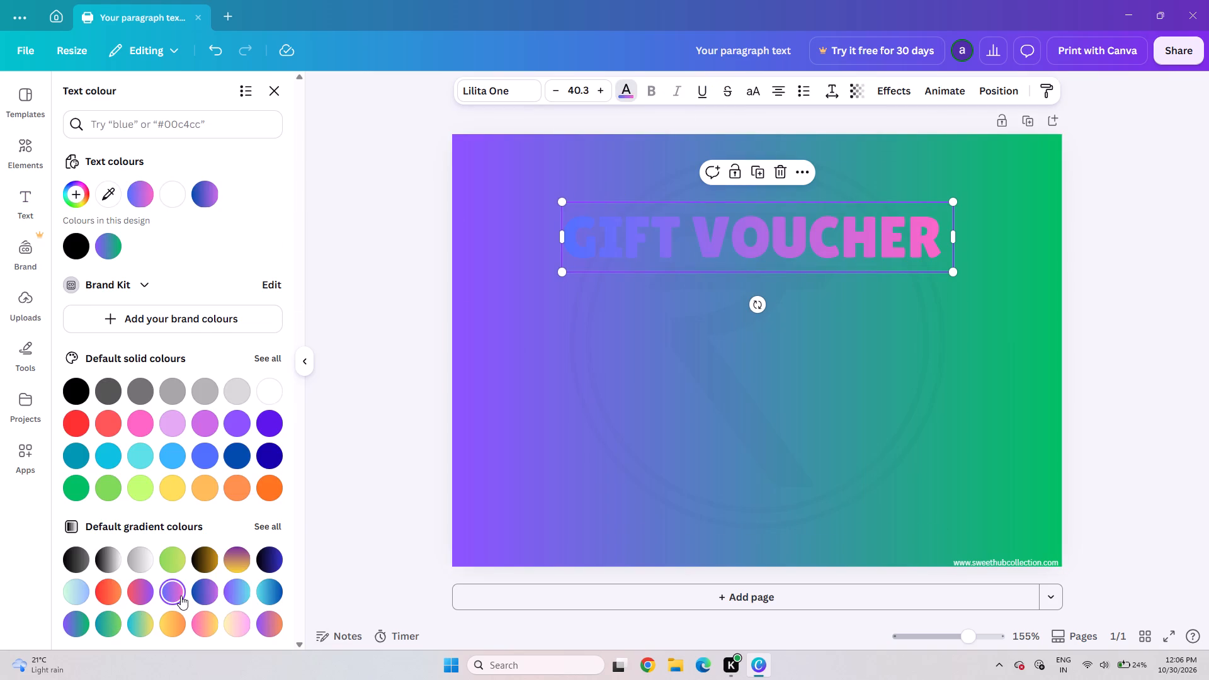
{"action": "scroll", "coordinate": [181, 596], "scroll_direction": "down", "scroll_amount": 2}
{"action": "left_click", "coordinate": [181, 596]}
{"action": "left_click", "coordinate": [176, 623]}
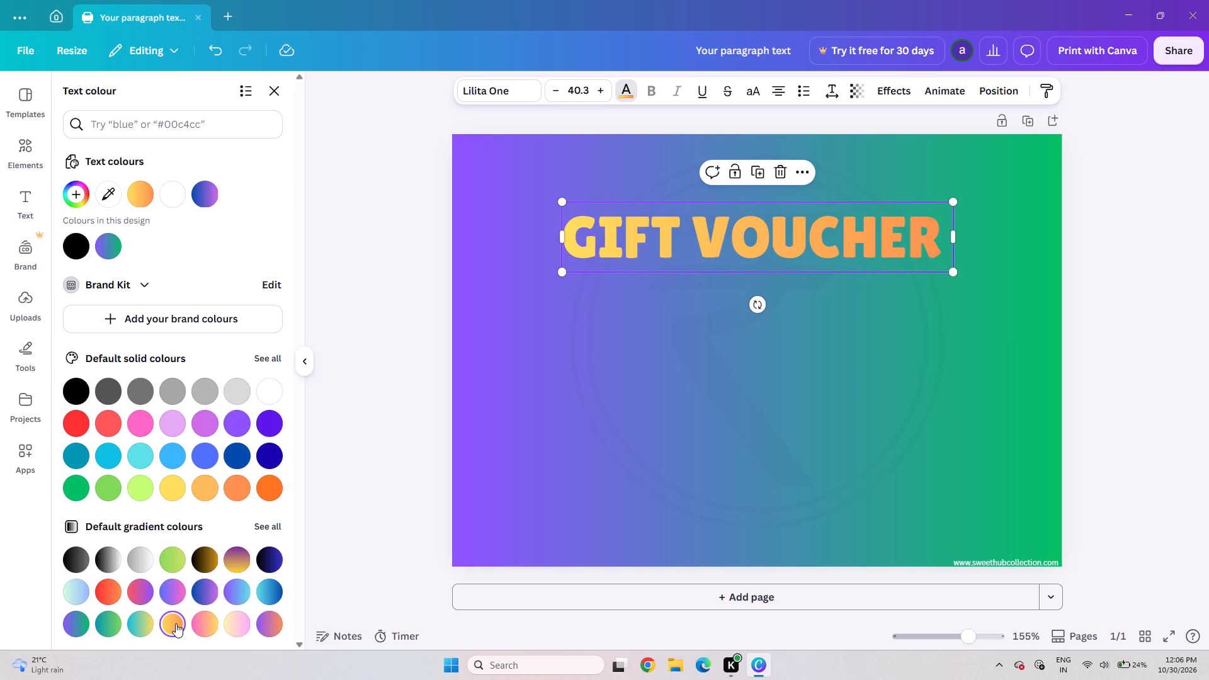
{"action": "left_click", "coordinate": [208, 202]}
{"action": "scroll", "coordinate": [208, 202], "scroll_direction": "down", "scroll_amount": 1}
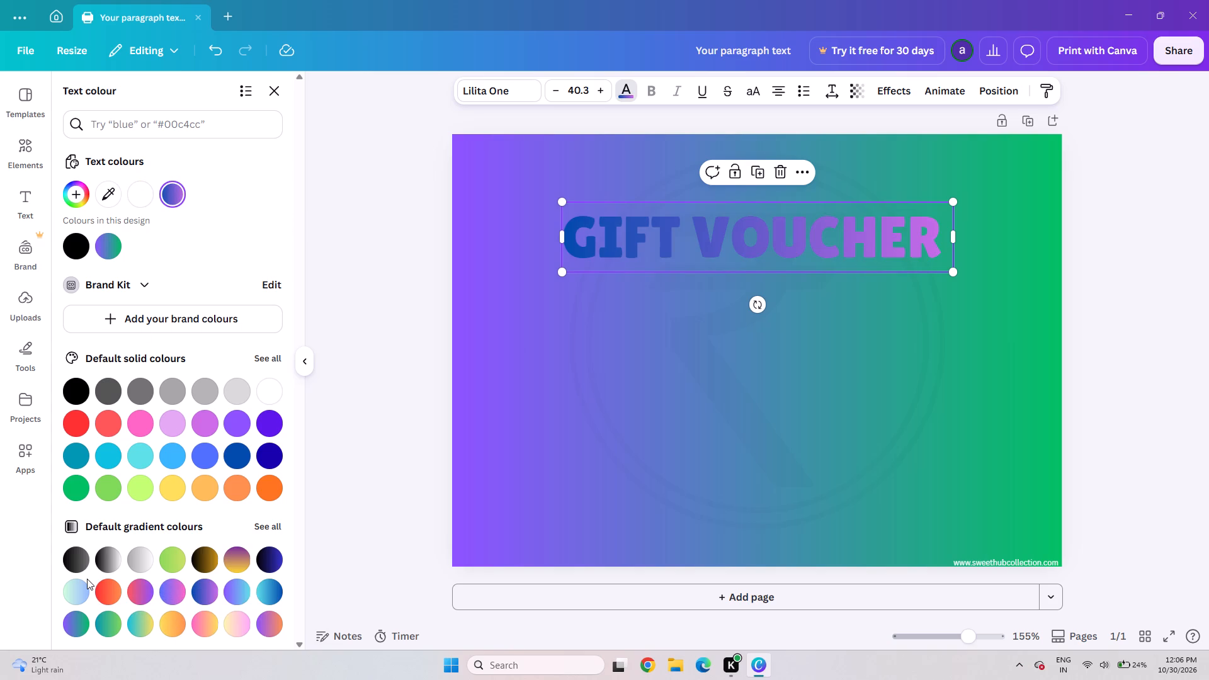
{"action": "scroll", "coordinate": [87, 579], "scroll_direction": "down", "scroll_amount": 2}
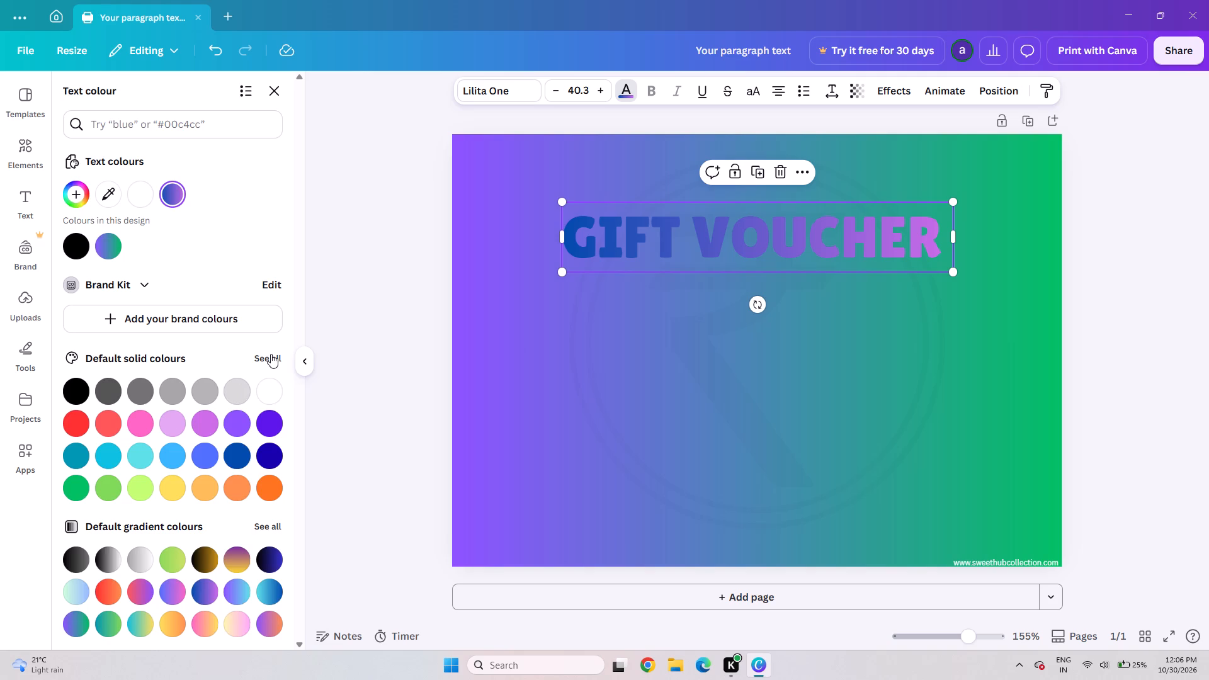
{"action": "left_click", "coordinate": [271, 354]}
{"action": "scroll", "coordinate": [212, 487], "scroll_direction": "down", "scroll_amount": 9}
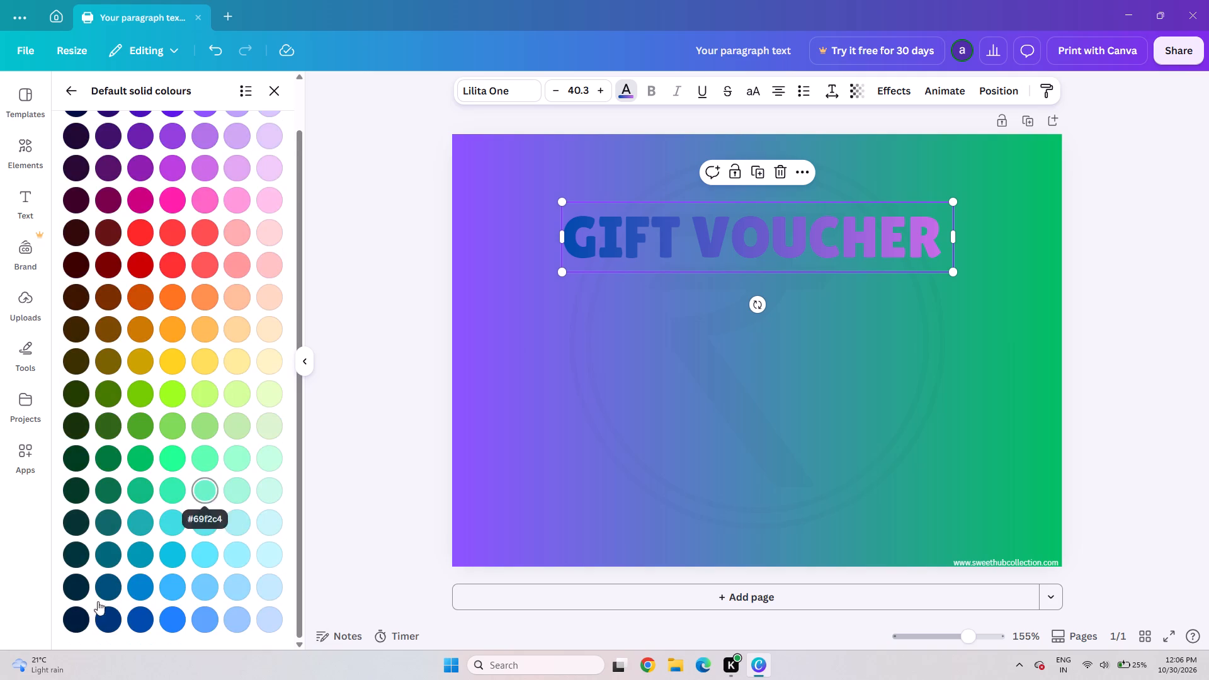
{"action": "left_click", "coordinate": [108, 620]}
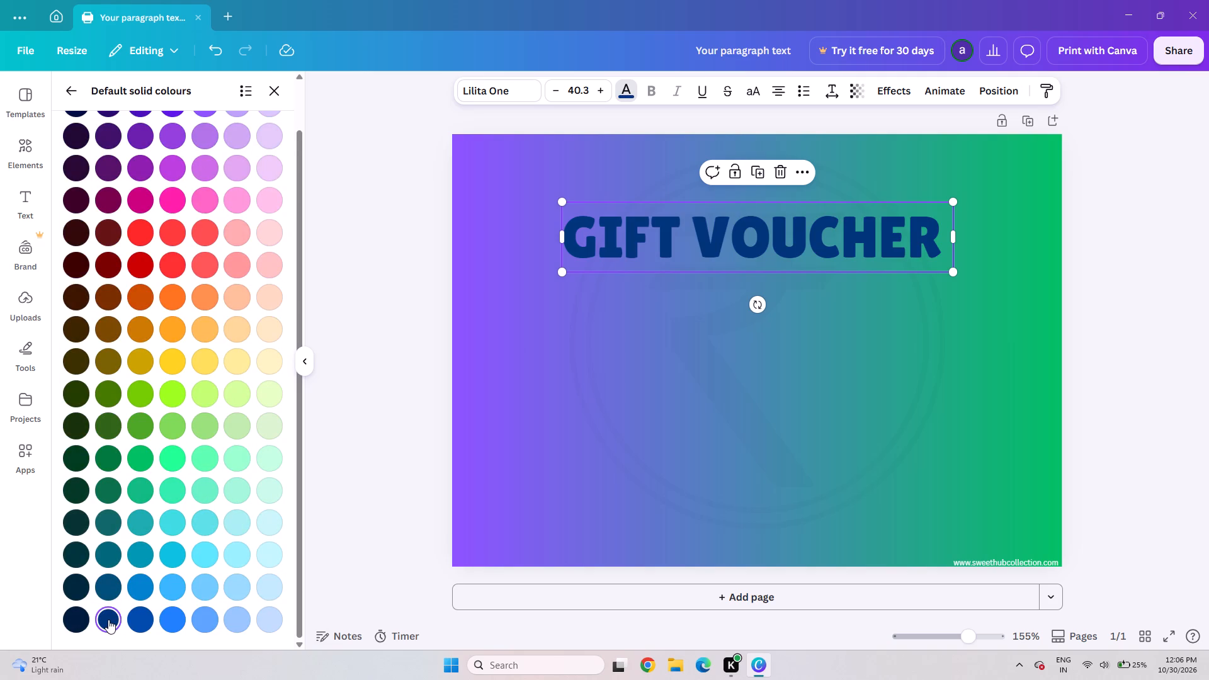
{"action": "left_click", "coordinate": [1137, 263]}
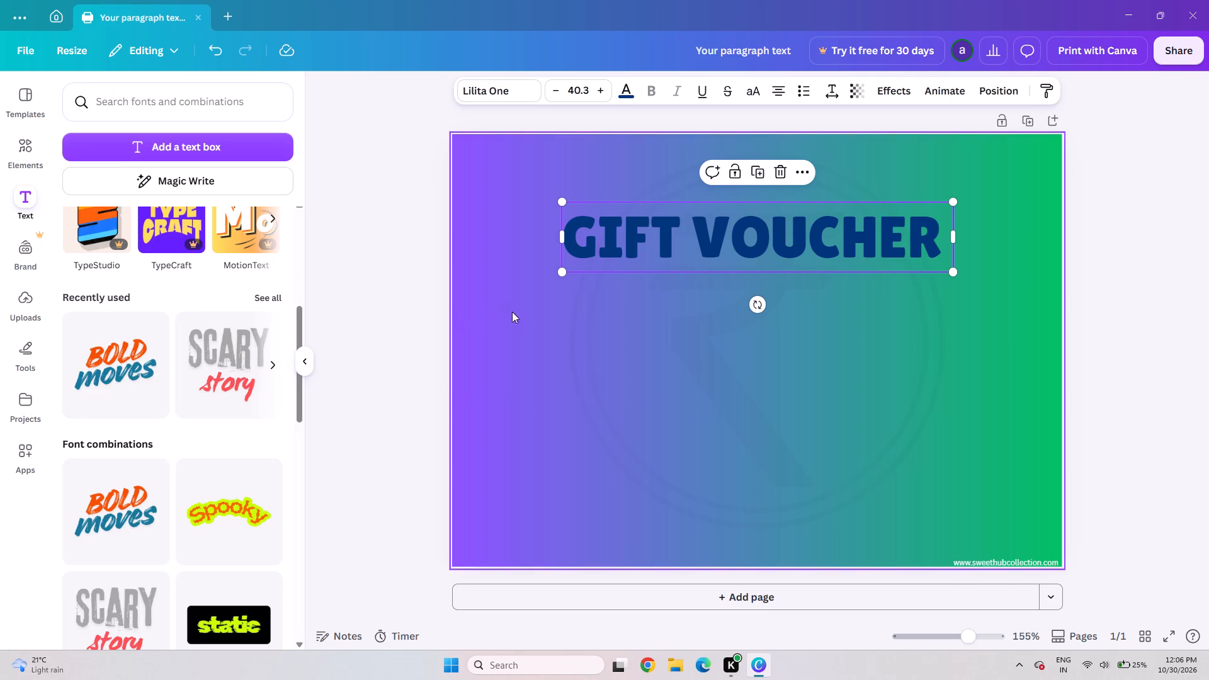
Add a second line reading "OF" beneath "GIFT VOUCHER" in the title text box.
{"action": "left_click", "coordinate": [938, 236]}
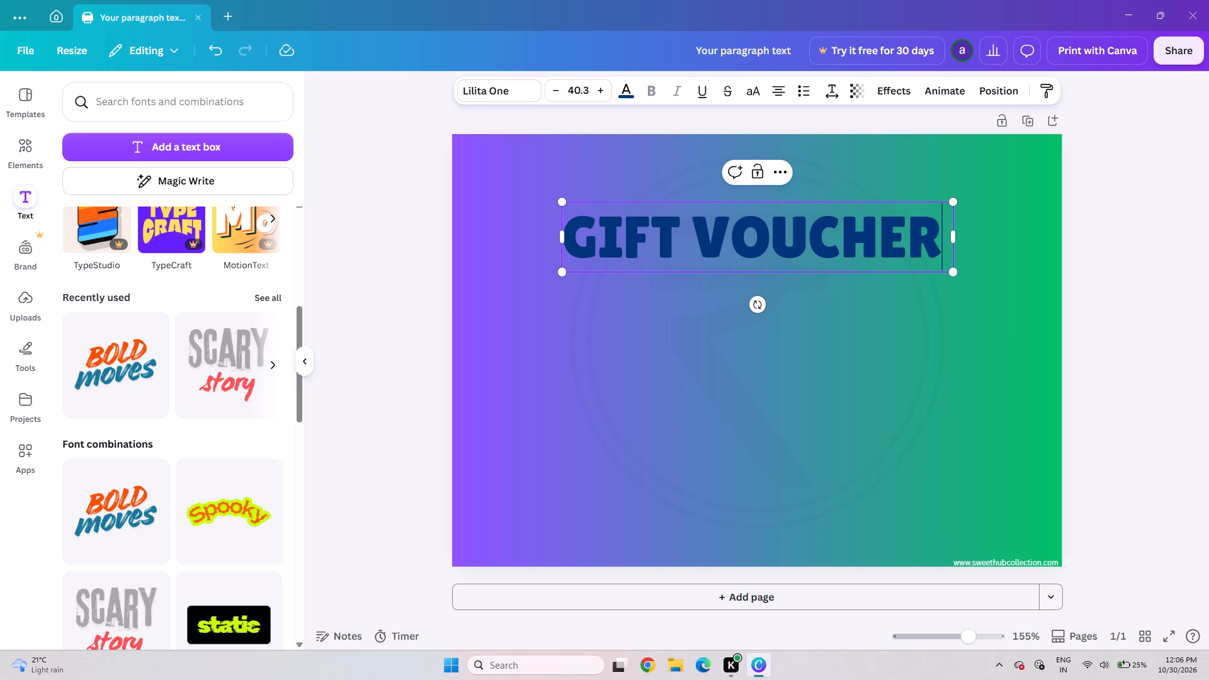
{"action": "key", "text": "shift+Return"}
{"action": "type", "text": "OF"}
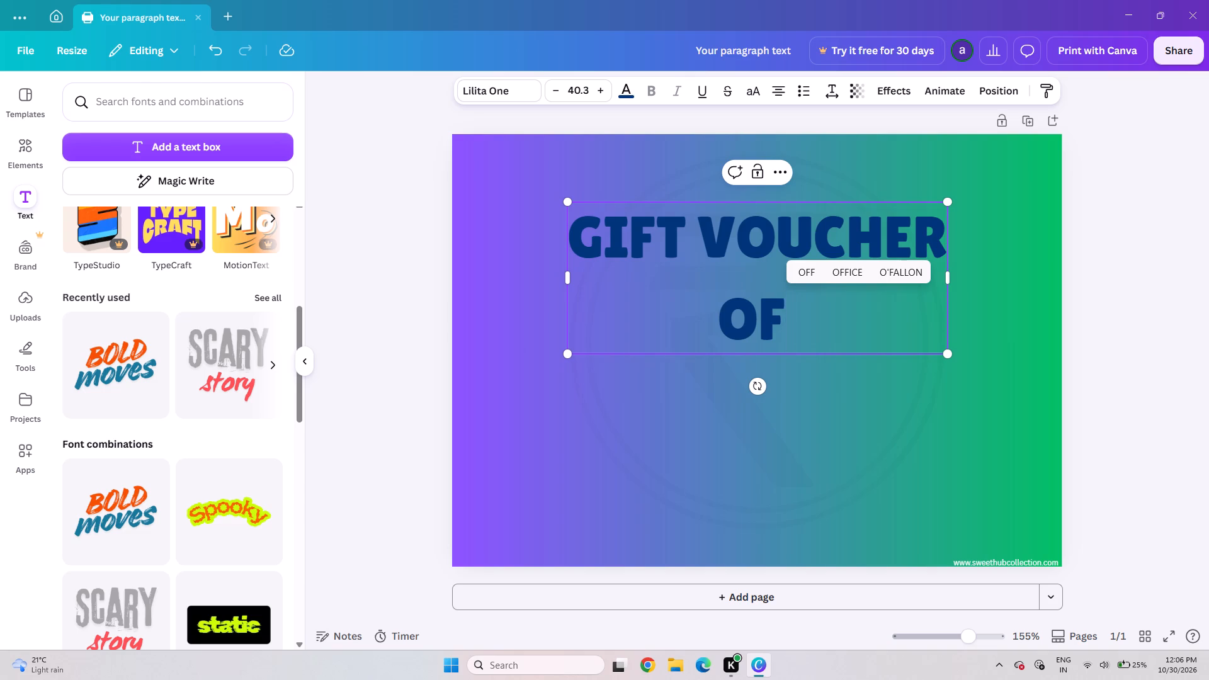
{"action": "left_click", "coordinate": [35, 101]}
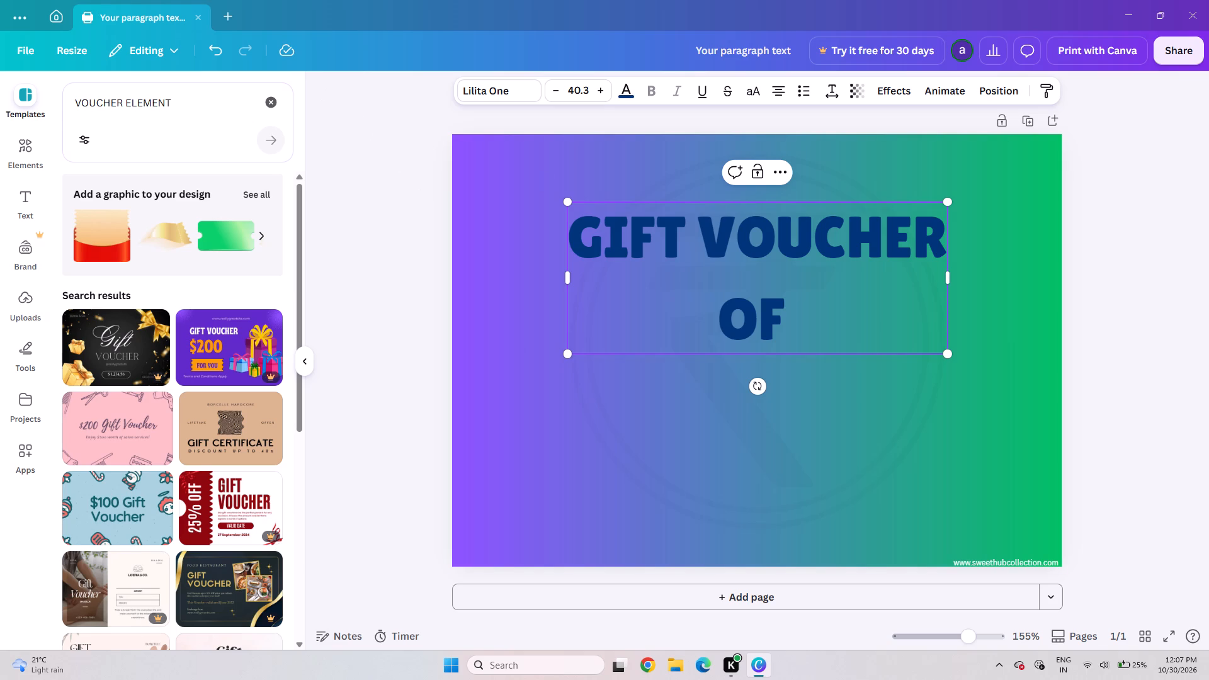
Replace the second line "OF" in the title text box with "$200".
{"action": "double_click", "coordinate": [792, 314]}
{"action": "key", "text": "BackSpace"}
{"action": "key", "text": "BackSpace"}
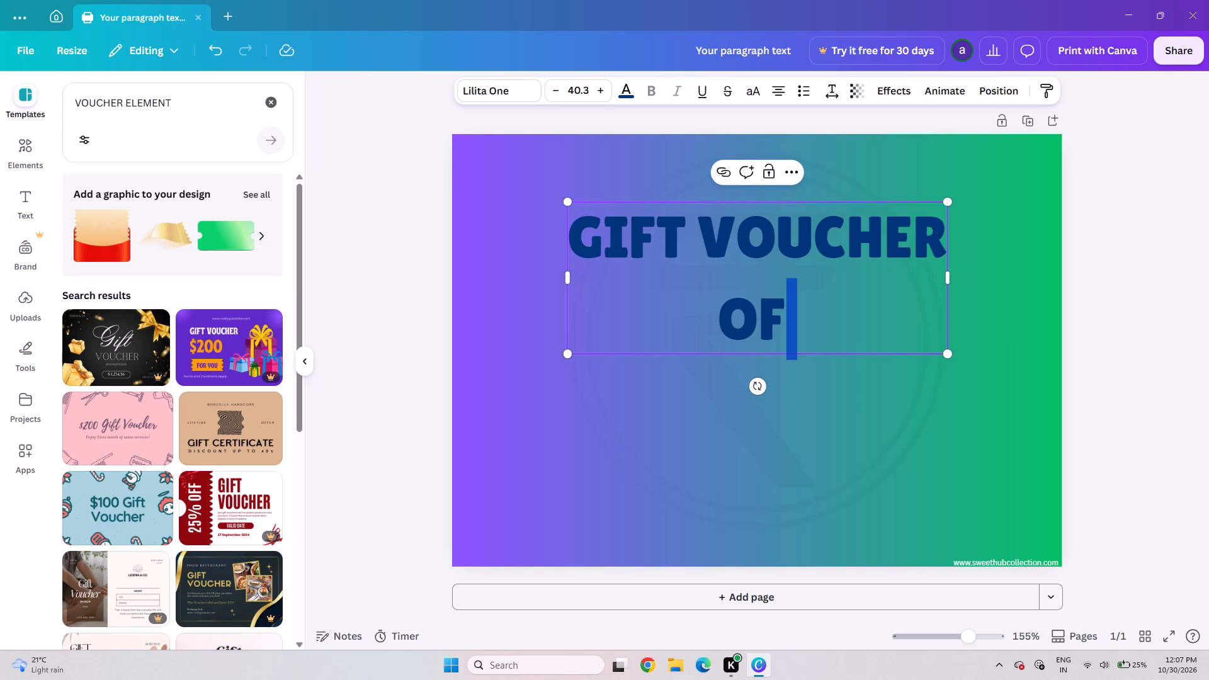
{"action": "key", "text": "BackSpace"}
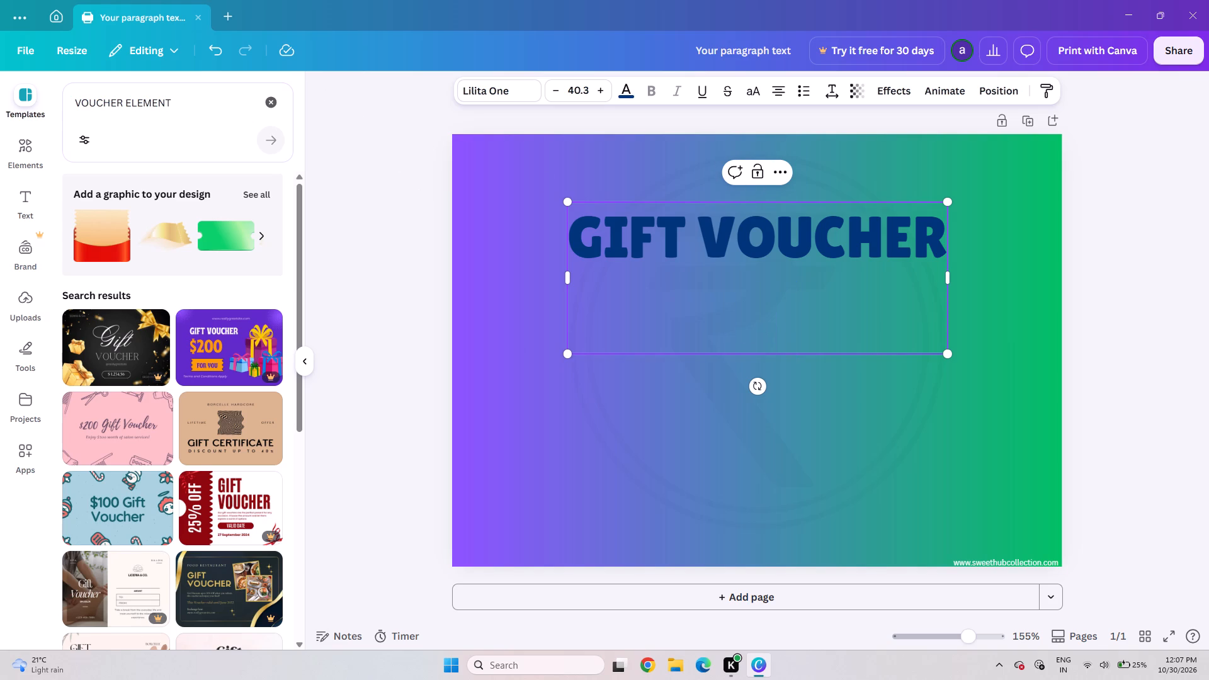
{"action": "key", "text": "shift+dollar"}
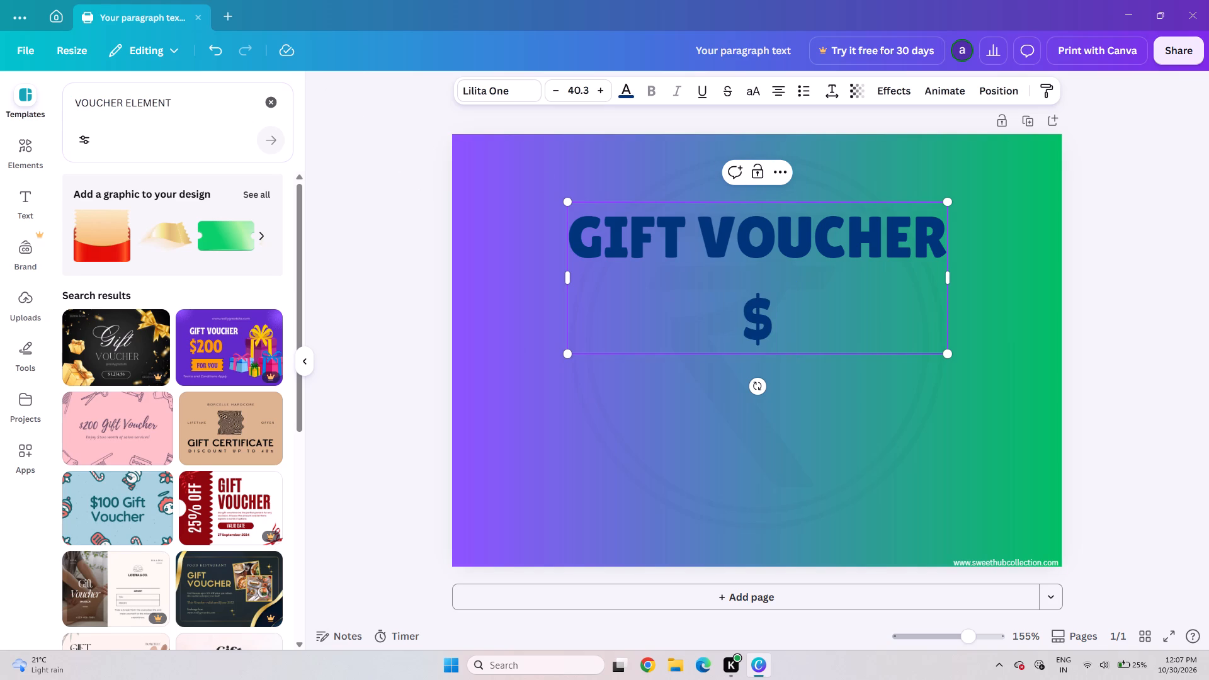
{"action": "type", "text": "200"}
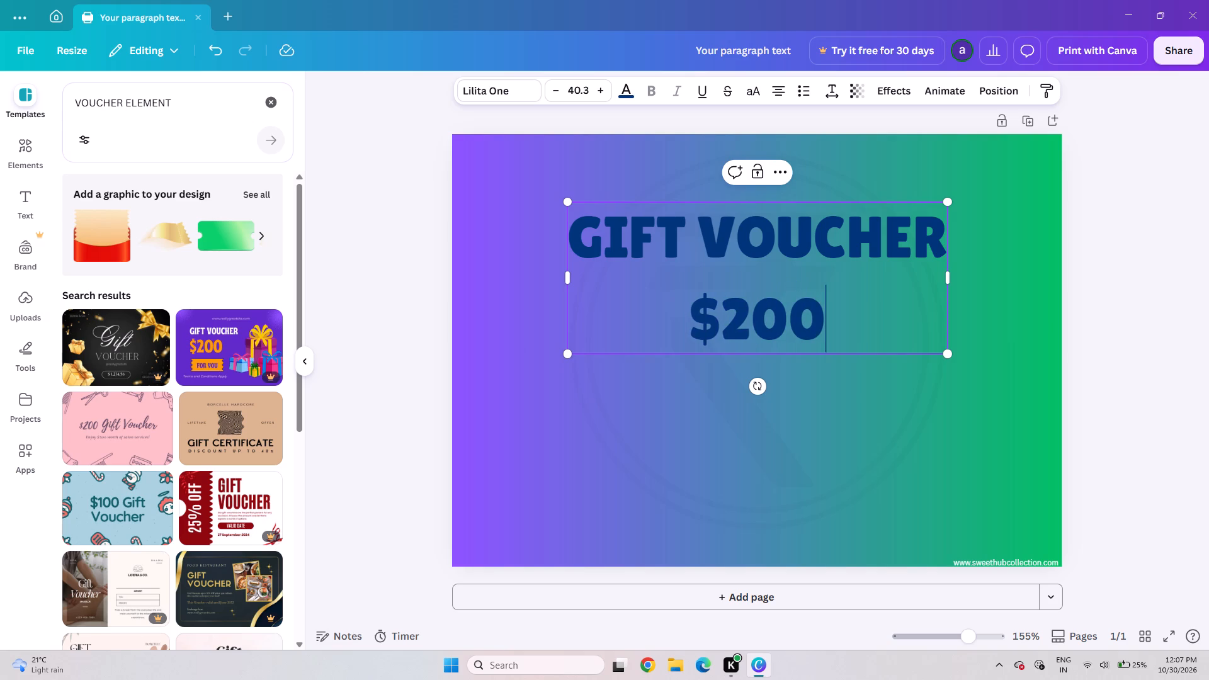
{"action": "left_click", "coordinate": [1199, 331]}
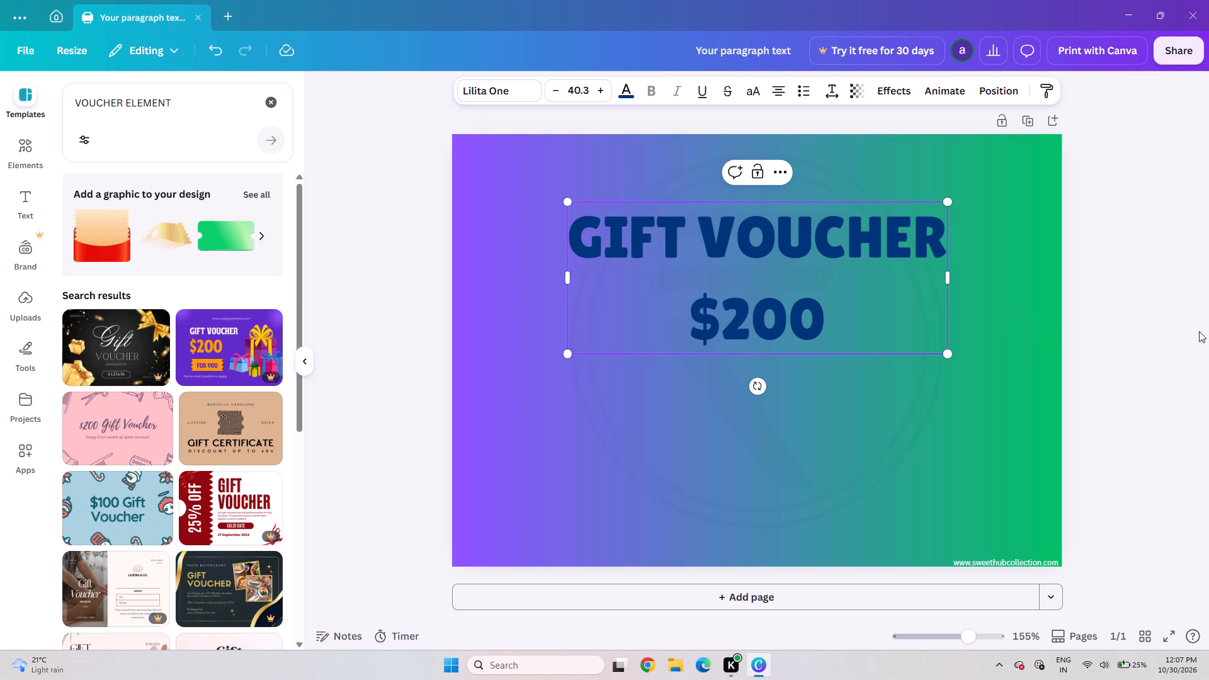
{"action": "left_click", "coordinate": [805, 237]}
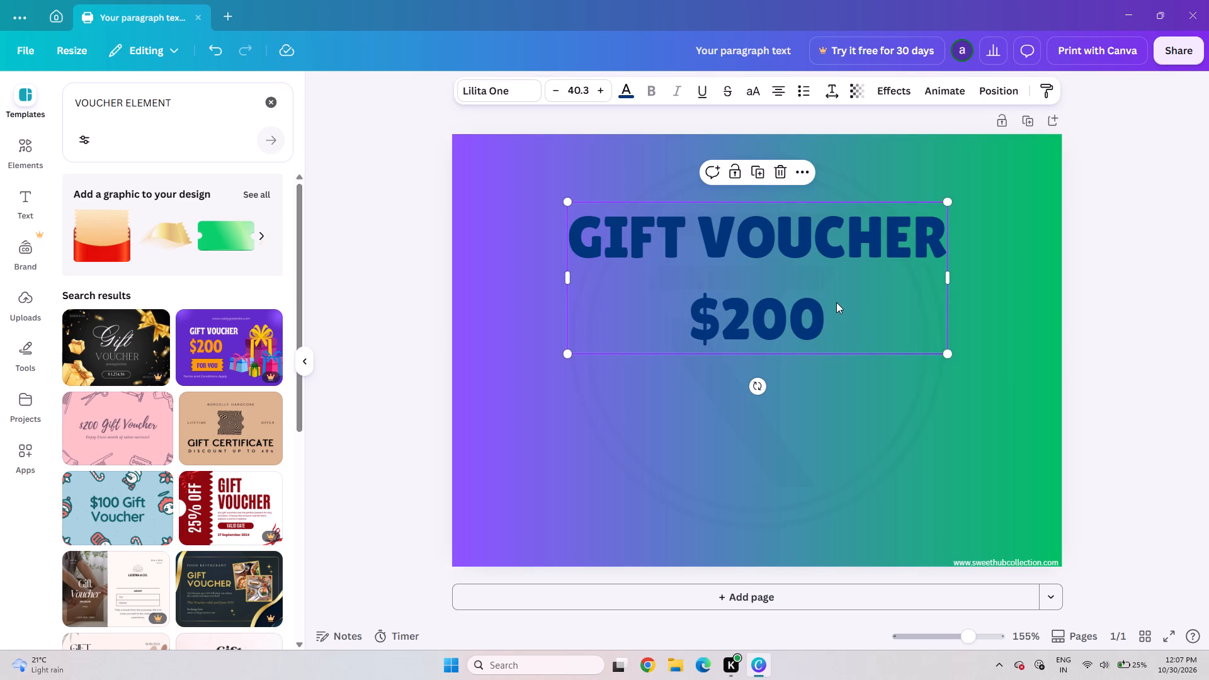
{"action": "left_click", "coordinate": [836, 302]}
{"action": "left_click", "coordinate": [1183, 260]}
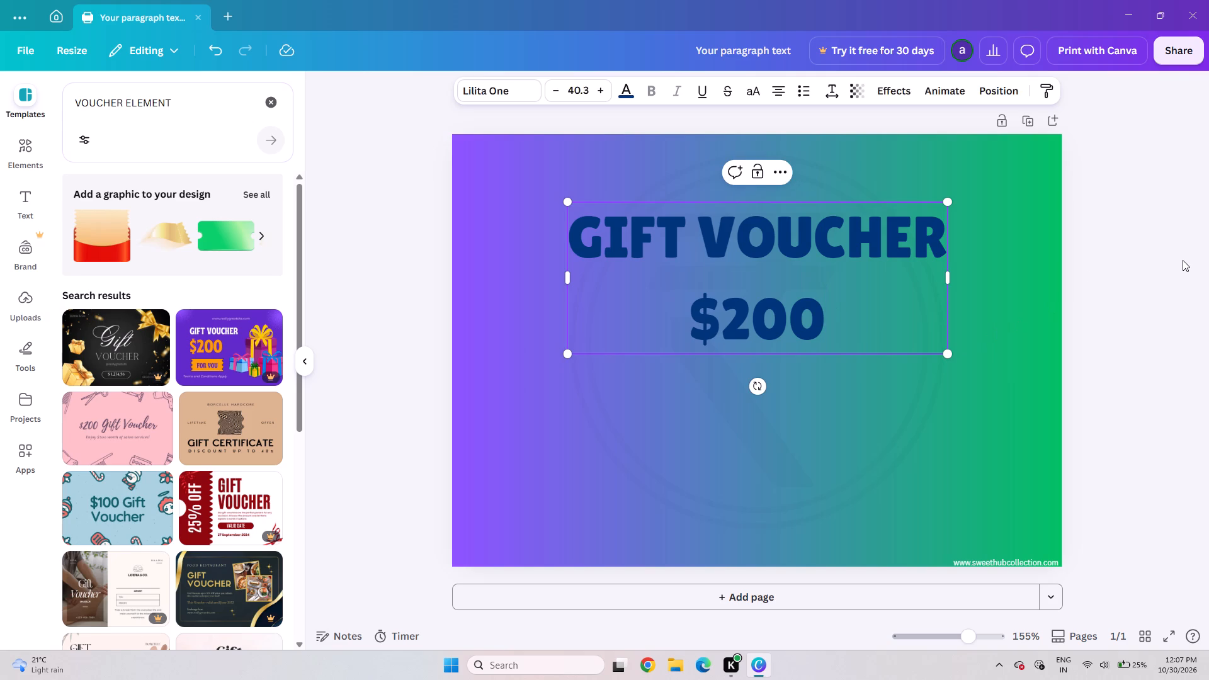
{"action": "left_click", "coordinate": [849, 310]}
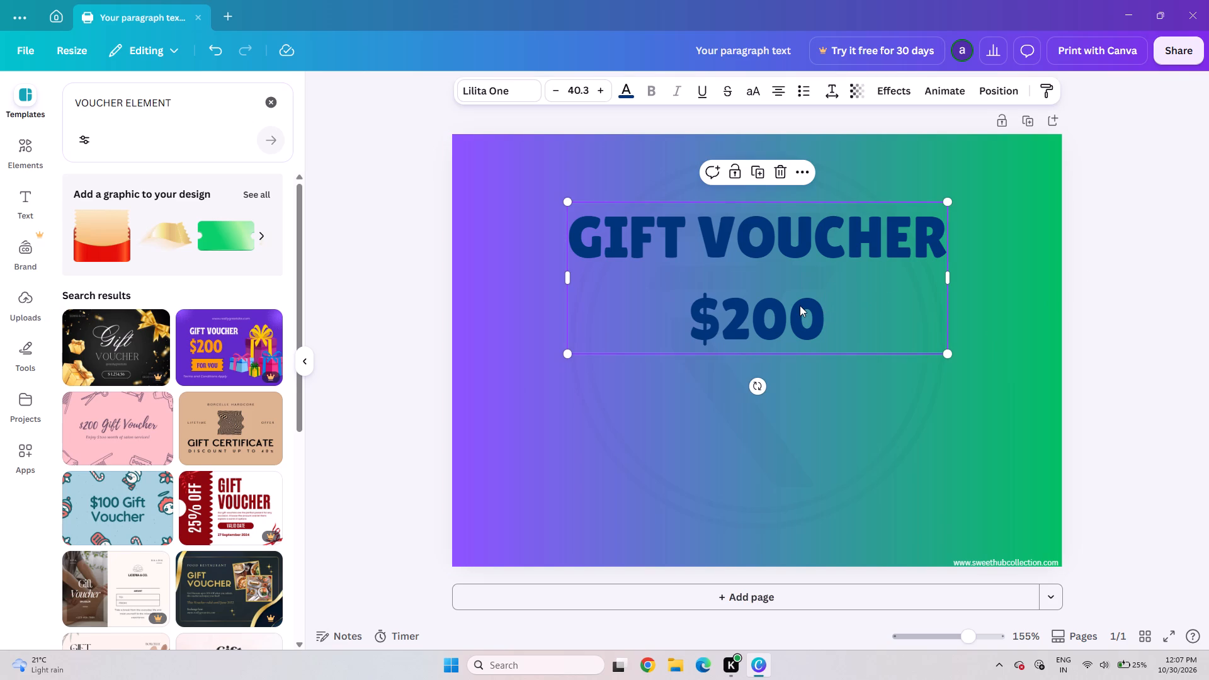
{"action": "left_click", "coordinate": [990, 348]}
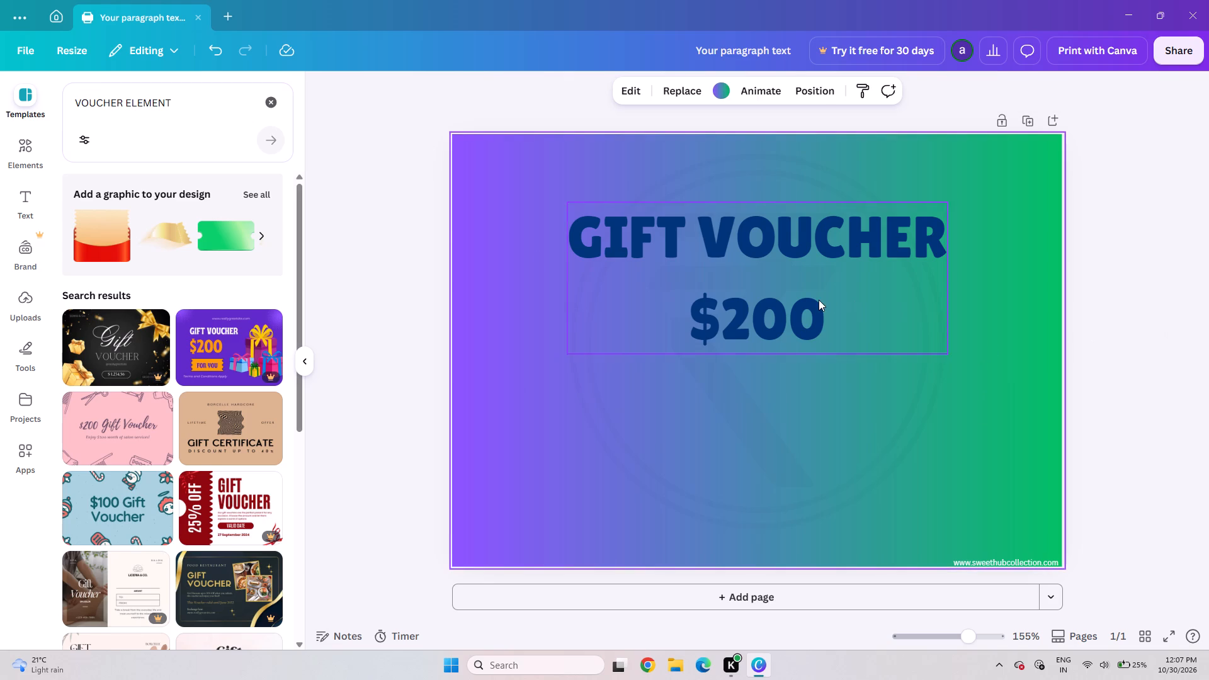
Search the gift certificate templates for "PAPER CUT", look over the results and clear the search.
{"action": "left_click", "coordinate": [181, 112]}
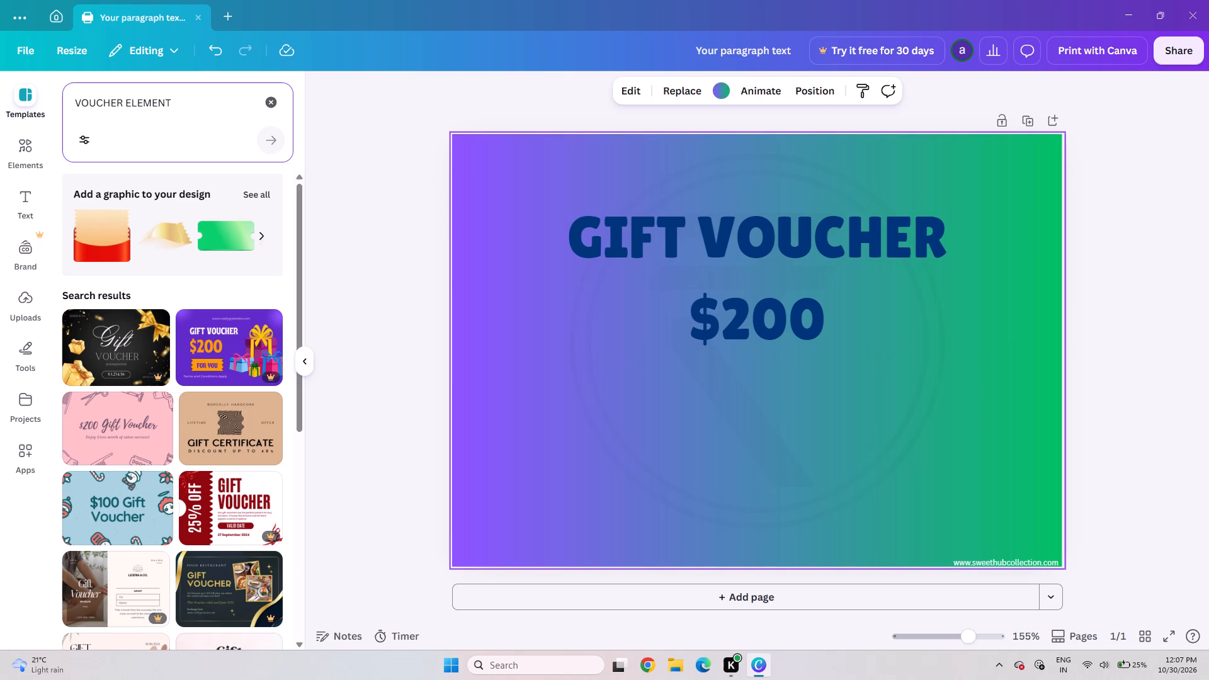
{"action": "key", "text": "BackSpace"}
{"action": "key", "text": "BackSpace"}
{"action": "key", "text": "BackSpace"}
{"action": "key", "text": "ctrl+z"}
{"action": "left_click", "coordinate": [177, 99]}
{"action": "key", "text": "BackSpace"}
{"action": "key", "text": "BackSpace"}
{"action": "key", "text": "BackSpace"}
{"action": "key", "text": "BackSpace"}
{"action": "key", "text": "BackSpace"}
{"action": "key", "text": "BackSpace"}
{"action": "key", "text": "BackSpace"}
{"action": "key", "text": "BackSpace"}
{"action": "key", "text": "BackSpace"}
{"action": "key", "text": "BackSpace"}
{"action": "key", "text": "BackSpace"}
{"action": "key", "text": "BackSpace"}
{"action": "key", "text": "BackSpace"}
{"action": "key", "text": "BackSpace"}
{"action": "key", "text": "BackSpace"}
{"action": "key", "text": "BackSpace"}
{"action": "key", "text": "BackSpace"}
{"action": "key", "text": "BackSpace"}
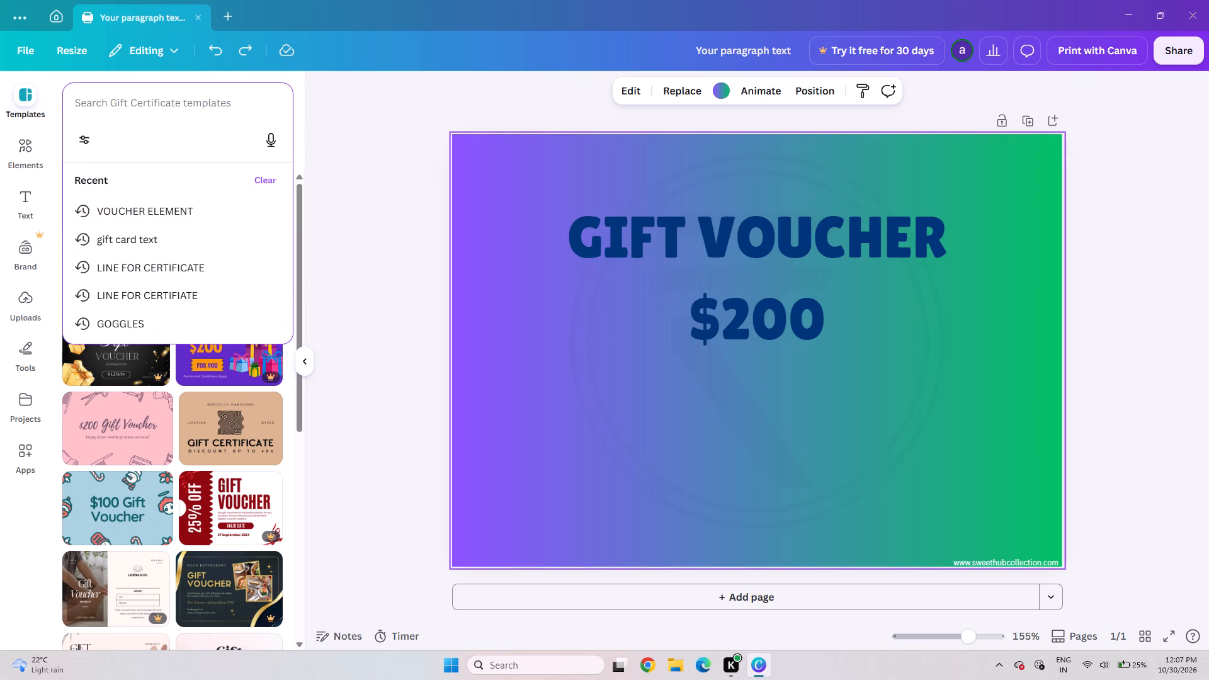
{"action": "type", "text": "PAP"}
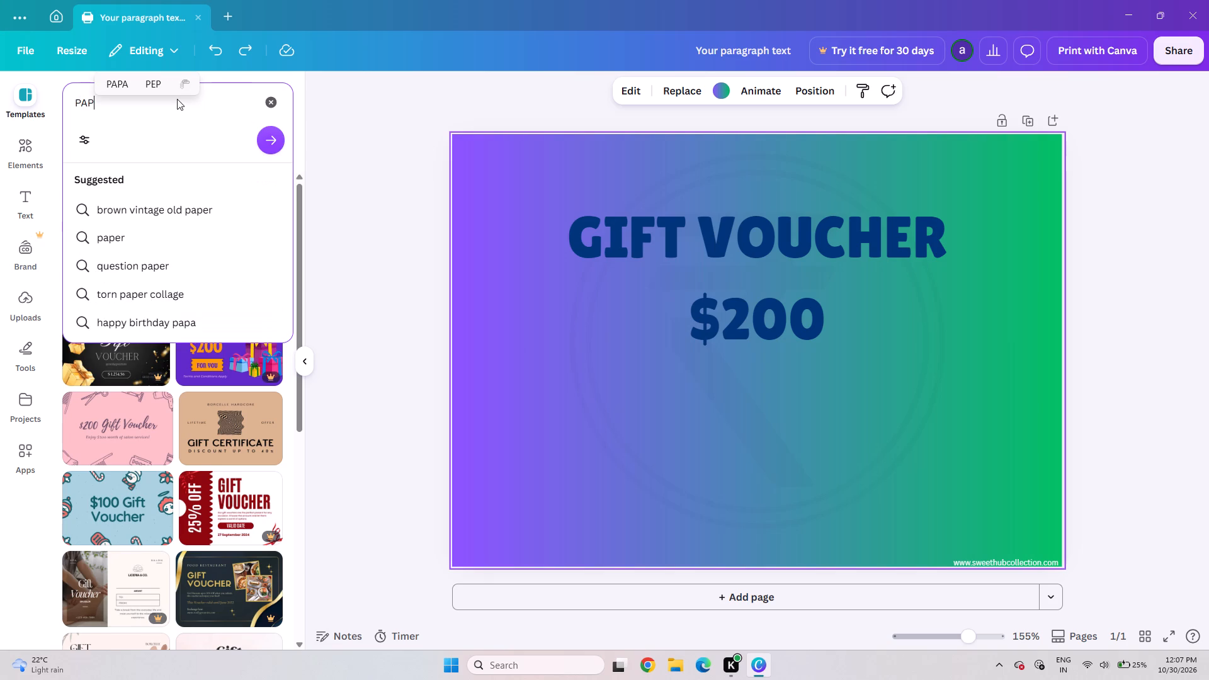
{"action": "type", "text": "AP"}
{"action": "key", "text": "BackSpace"}
{"action": "key", "text": "BackSpace"}
{"action": "key", "text": "BackSpace"}
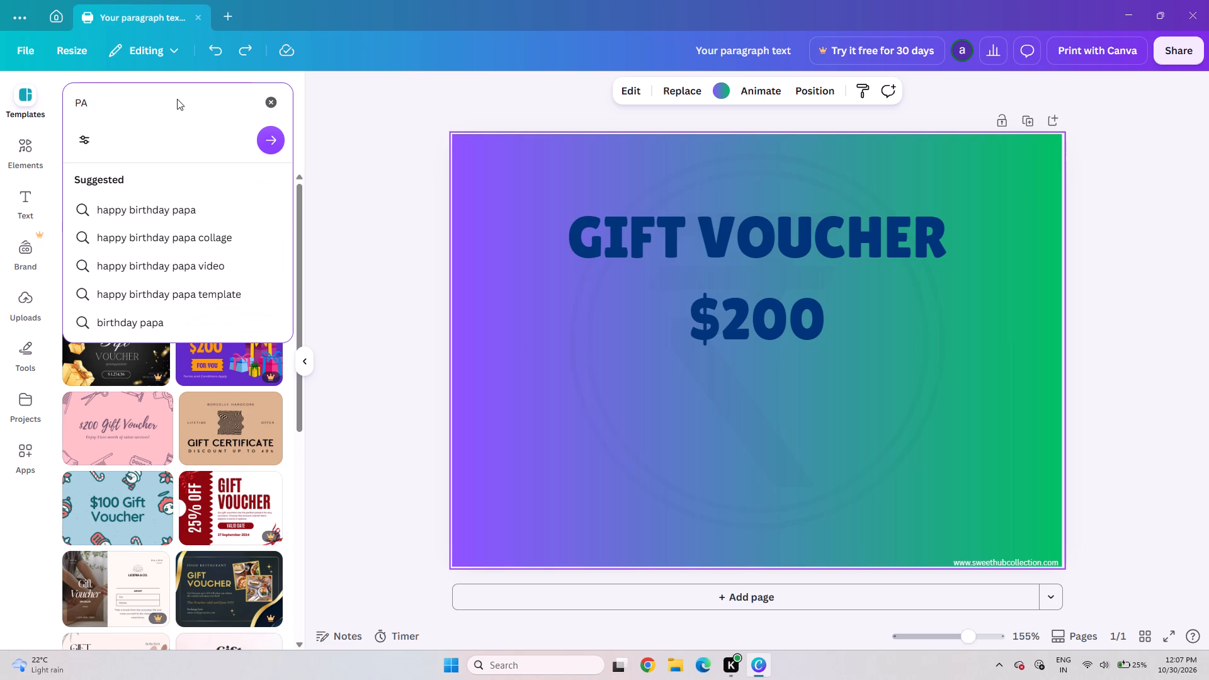
{"action": "type", "text": "PER CUT"}
{"action": "key", "text": "Return"}
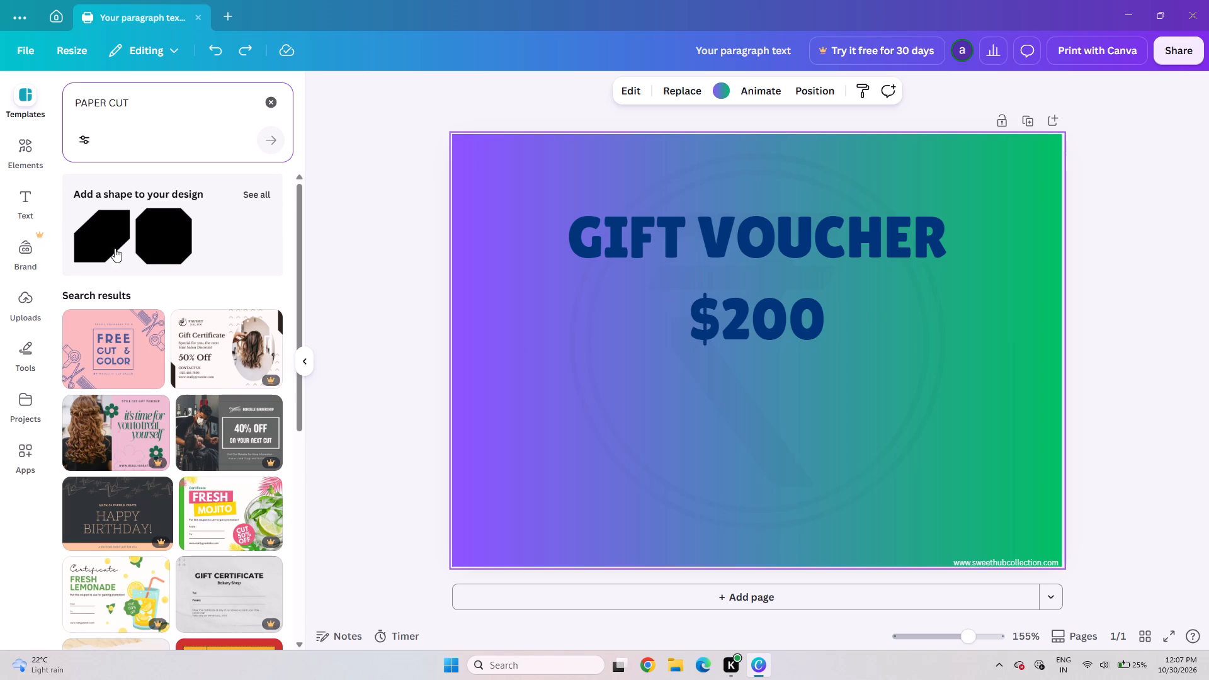
{"action": "scroll", "coordinate": [135, 246], "scroll_direction": "left", "scroll_amount": 1}
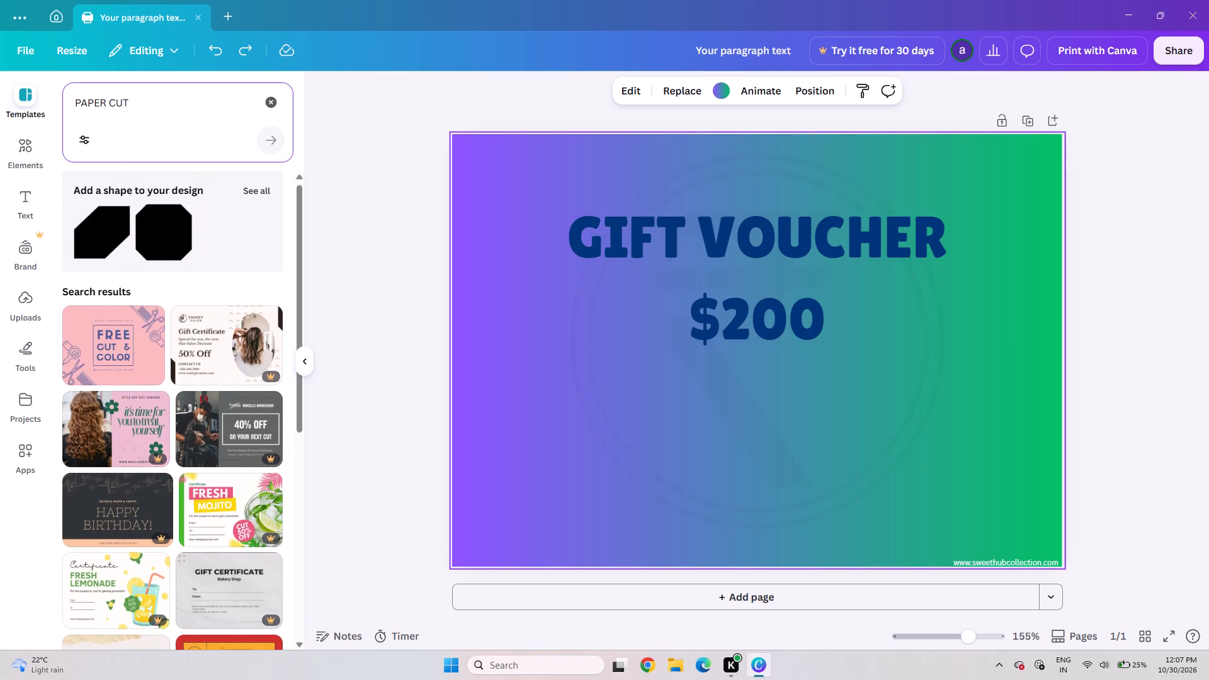
{"action": "key", "text": "BackSpace"}
{"action": "key", "text": "BackSpace"}
{"action": "key", "text": "BackSpace"}
{"action": "key", "text": "BackSpace"}
{"action": "key", "text": "BackSpace"}
{"action": "key", "text": "BackSpace"}
{"action": "key", "text": "BackSpace"}
{"action": "key", "text": "BackSpace"}
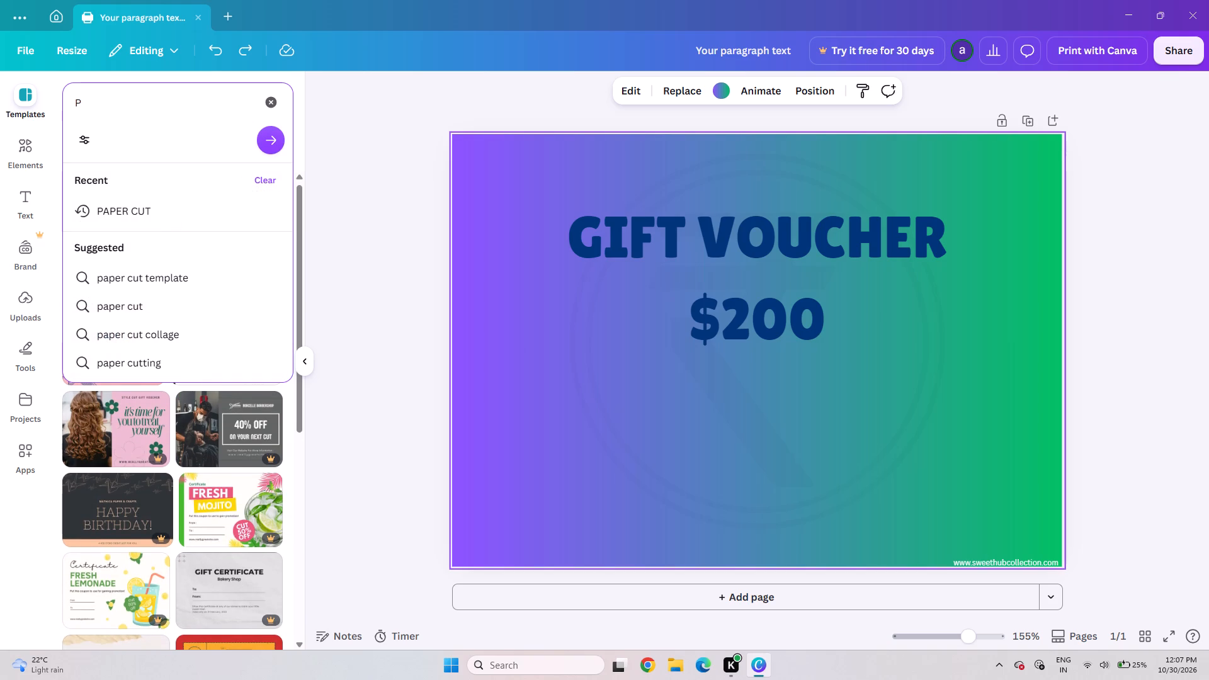
{"action": "key", "text": "BackSpace"}
Add the scattered green dollar bills graphic from the "VOUCHERS ELEMENTS" graphics results to the card.
{"action": "left_click", "coordinate": [20, 147]}
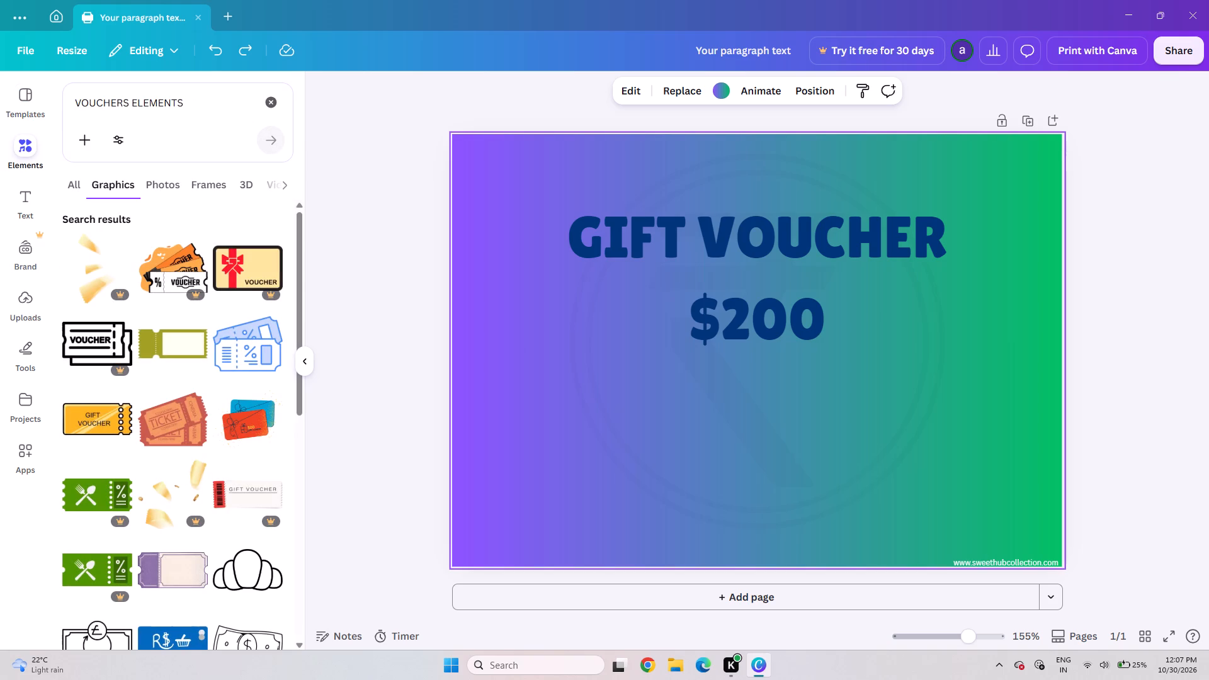
{"action": "left_click", "coordinate": [210, 103]}
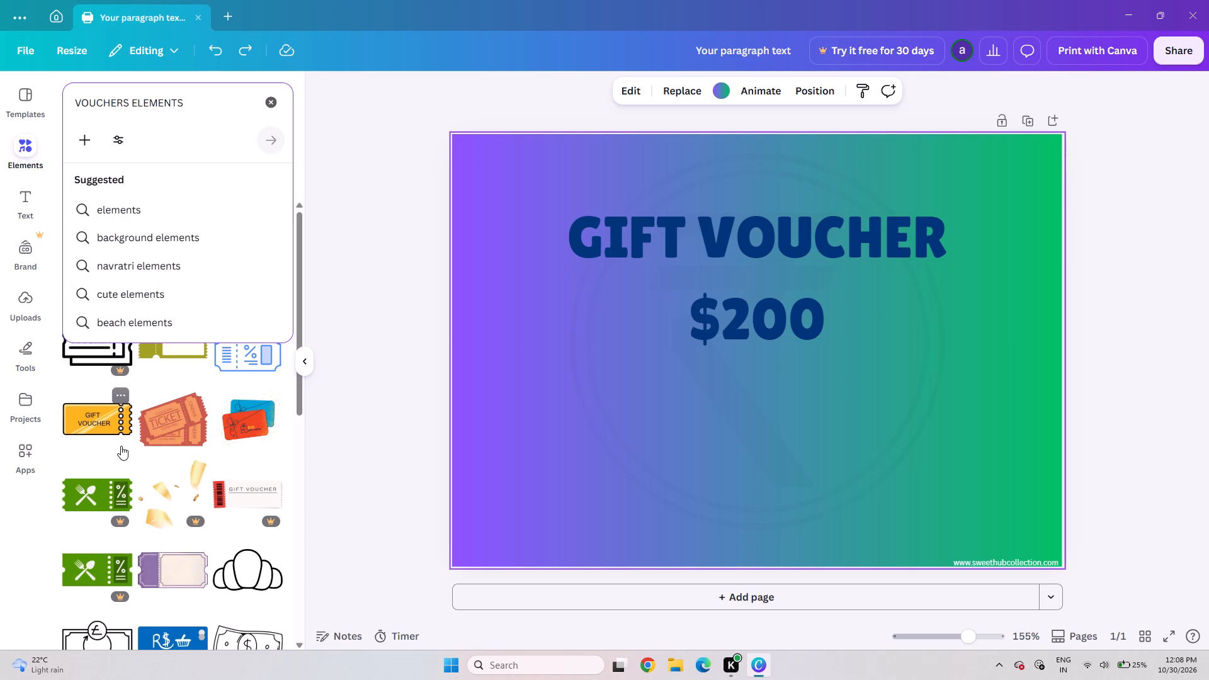
{"action": "scroll", "coordinate": [151, 499], "scroll_direction": "down", "scroll_amount": 1}
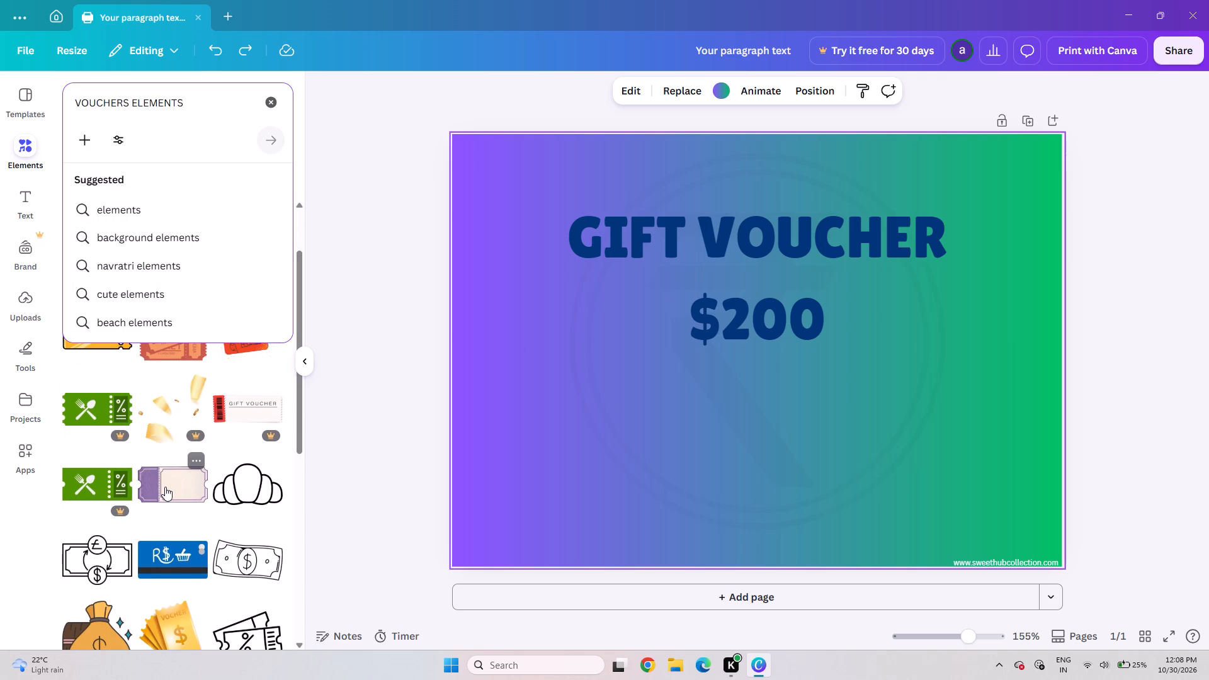
{"action": "scroll", "coordinate": [165, 487], "scroll_direction": "down", "scroll_amount": 1}
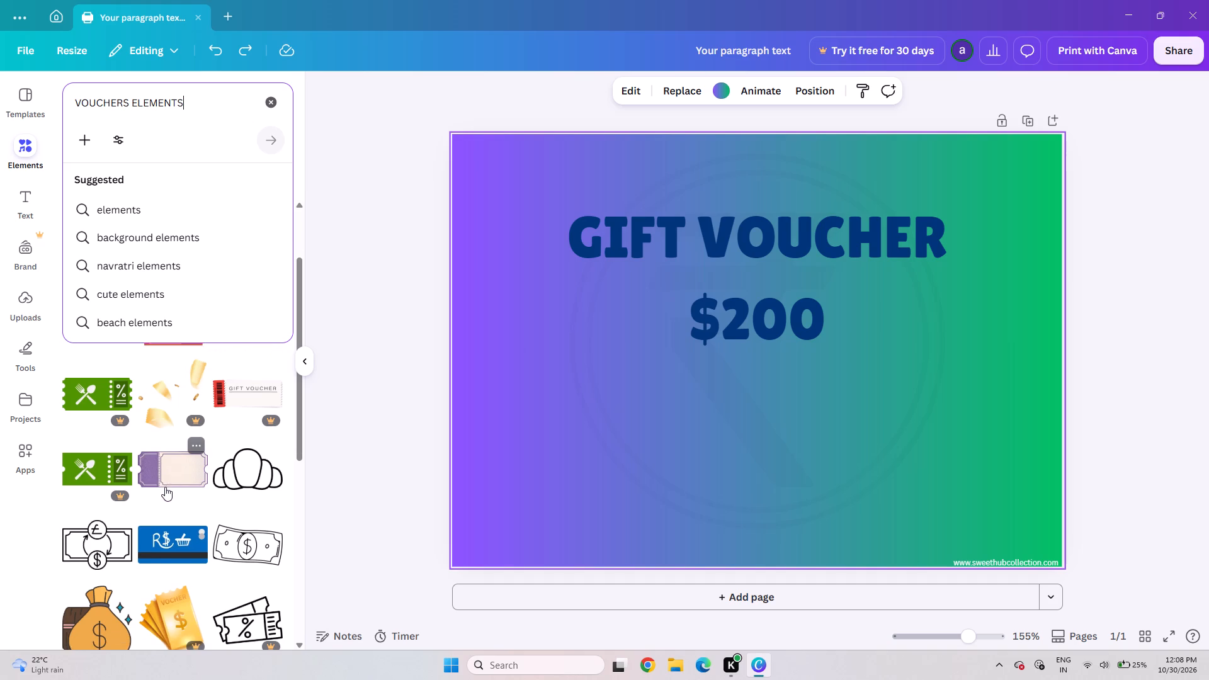
{"action": "scroll", "coordinate": [165, 487], "scroll_direction": "down", "scroll_amount": 3}
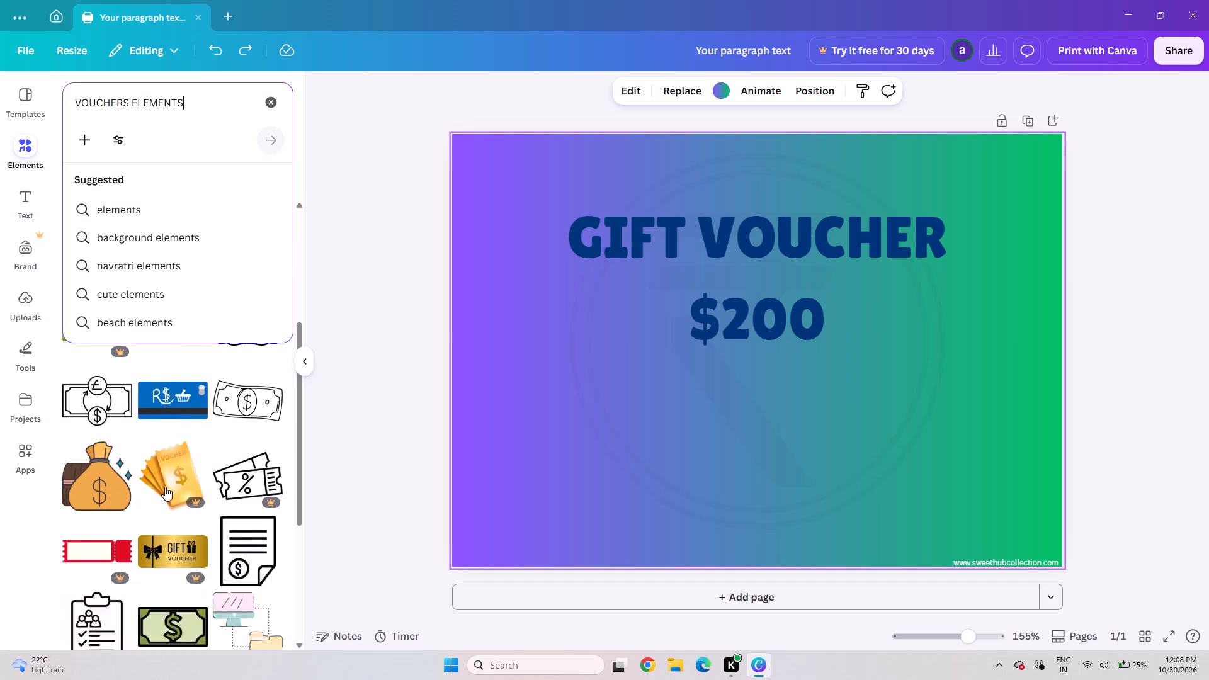
{"action": "scroll", "coordinate": [165, 487], "scroll_direction": "down", "scroll_amount": 2}
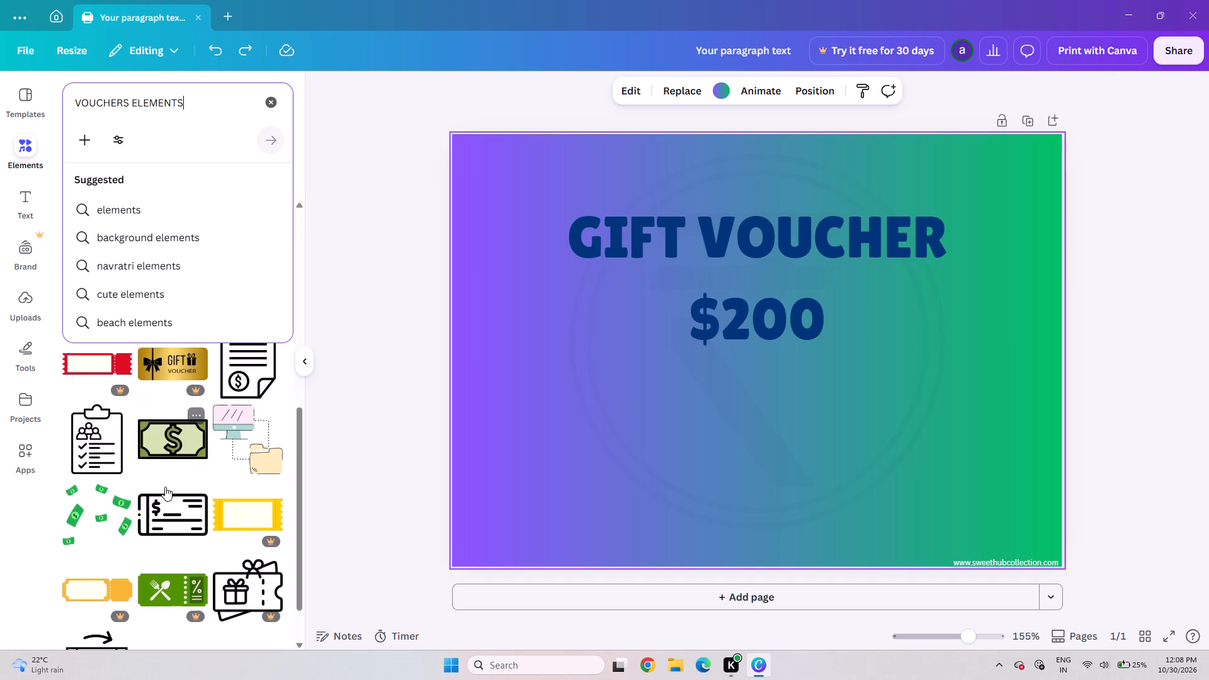
{"action": "scroll", "coordinate": [165, 487], "scroll_direction": "down", "scroll_amount": 2}
{"action": "left_click", "coordinate": [76, 487]}
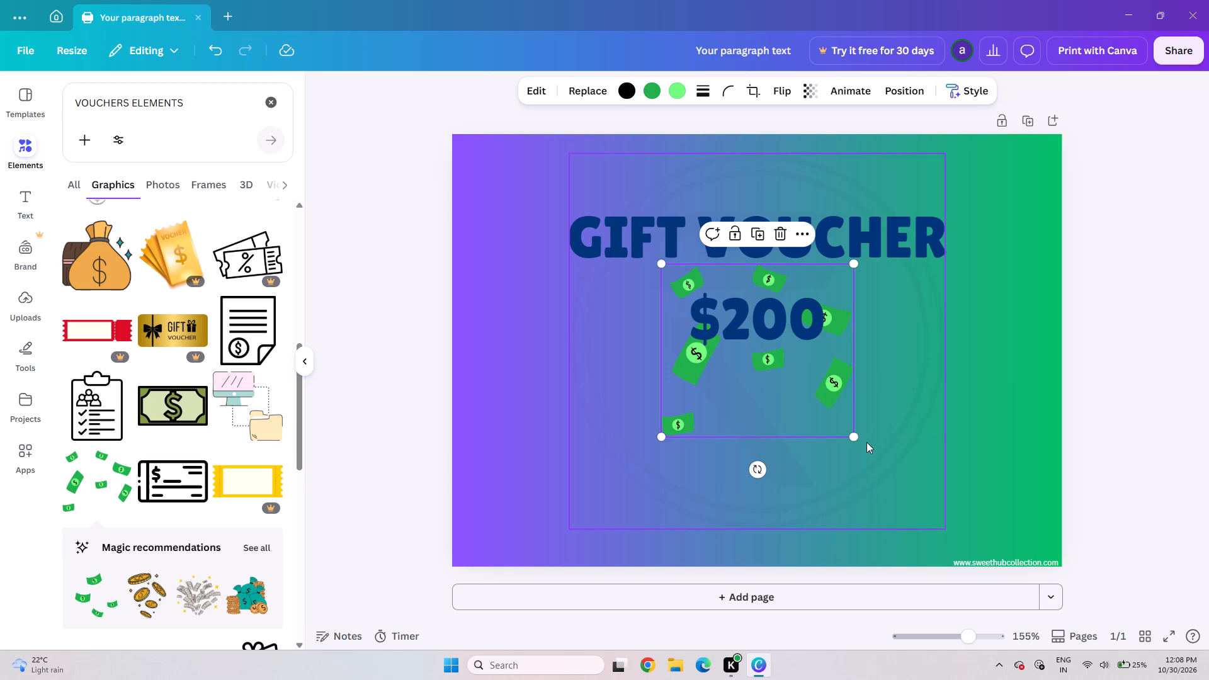
Enlarge the dollar bills graphic and move it into the card's upper-left corner.
{"action": "left_click_drag", "start_coordinate": [849, 434], "coordinate": [941, 434]}
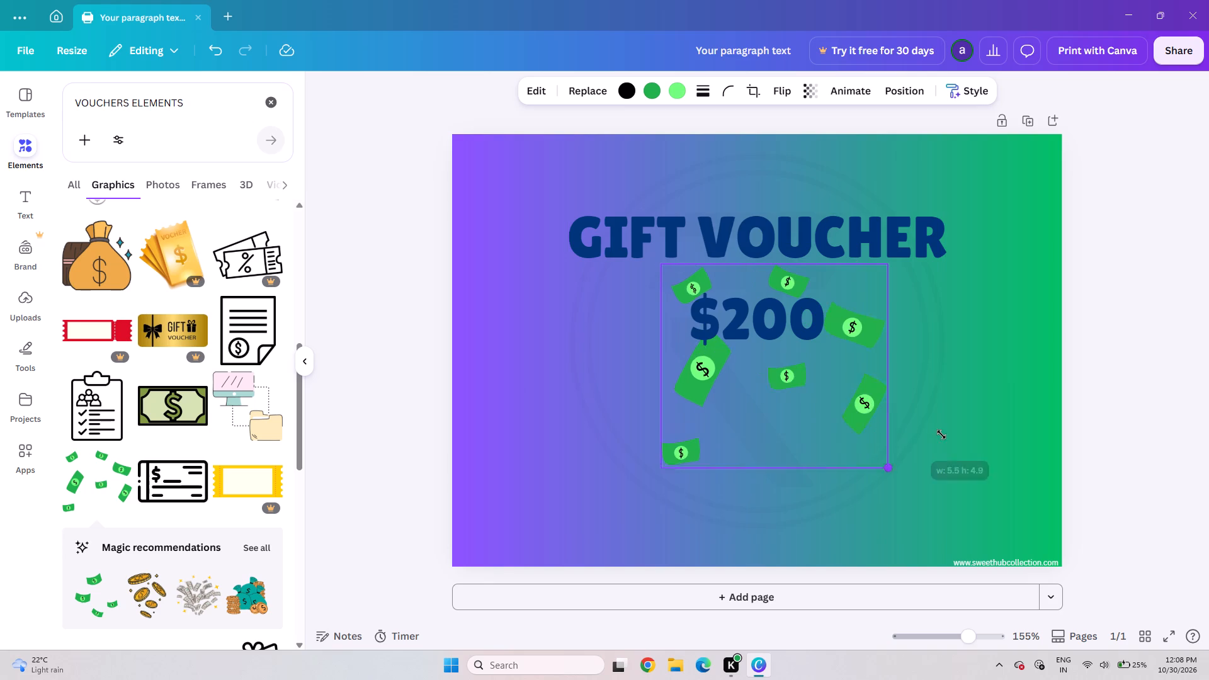
{"action": "left_click_drag", "start_coordinate": [941, 434], "coordinate": [975, 436]}
{"action": "left_click_drag", "start_coordinate": [791, 409], "coordinate": [734, 293]}
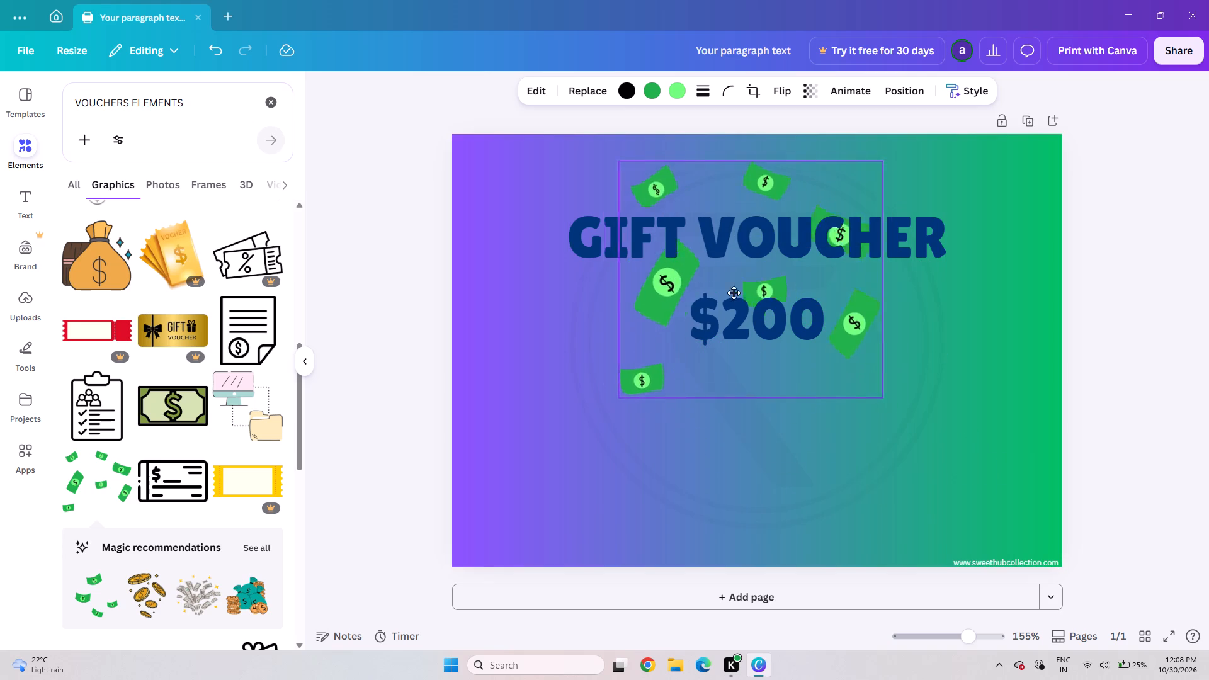
{"action": "left_click_drag", "start_coordinate": [734, 293], "coordinate": [608, 290]}
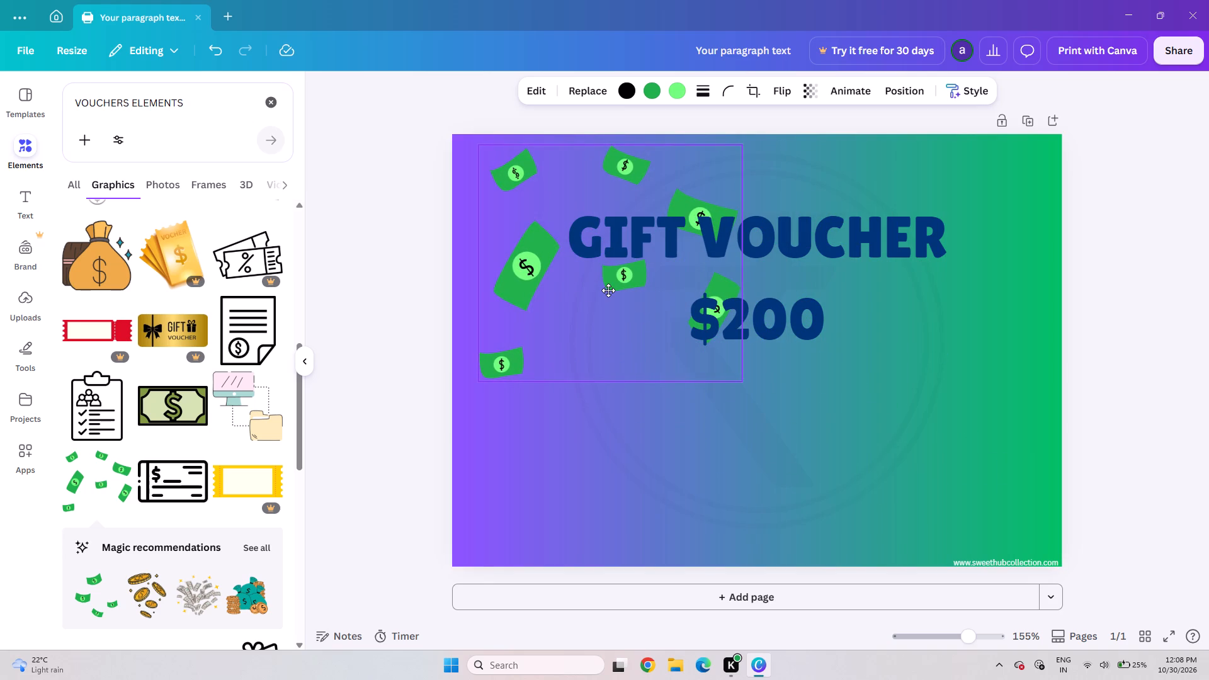
{"action": "left_click_drag", "start_coordinate": [608, 290], "coordinate": [589, 281]}
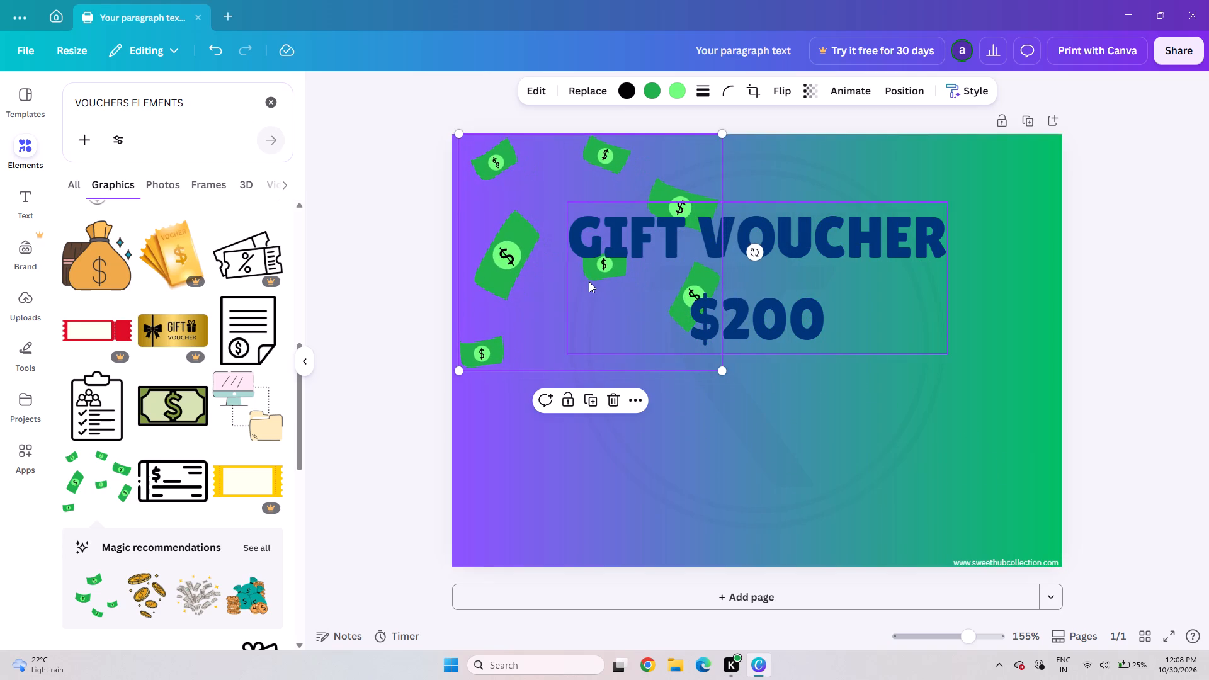
Fade the dollar bills graphic to a transparency value of about 11, after trying 20.
{"action": "left_click", "coordinate": [809, 90]}
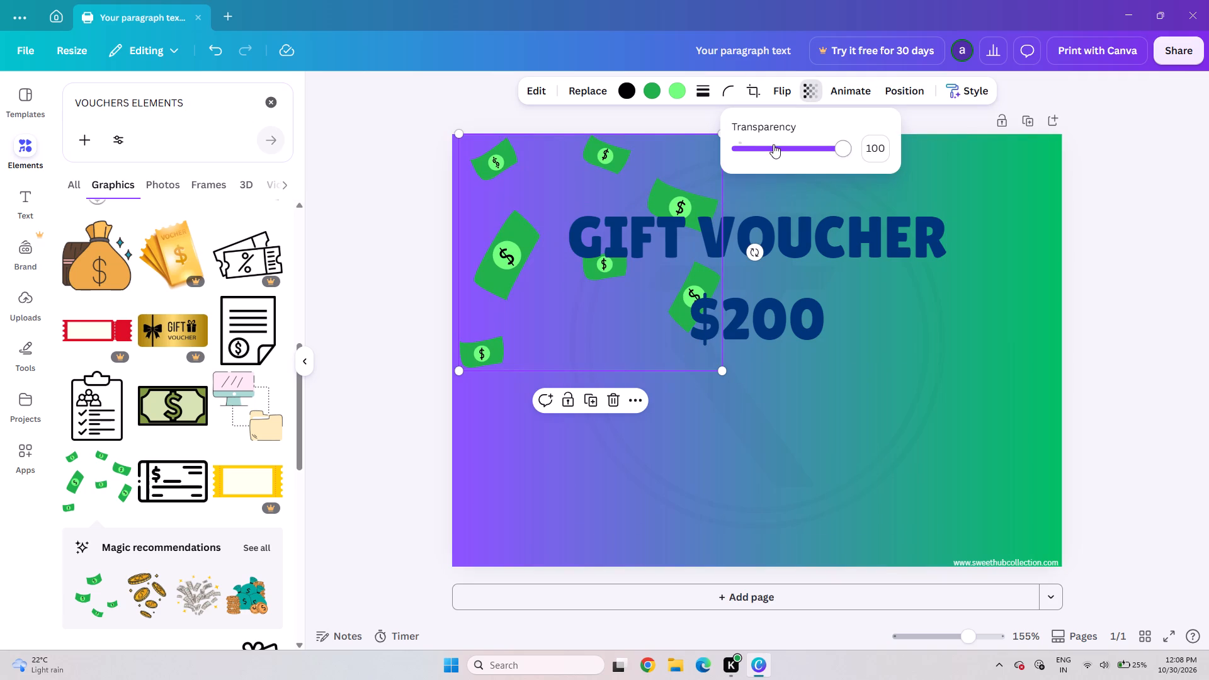
{"action": "left_click", "coordinate": [773, 144]}
{"action": "left_click", "coordinate": [749, 148]}
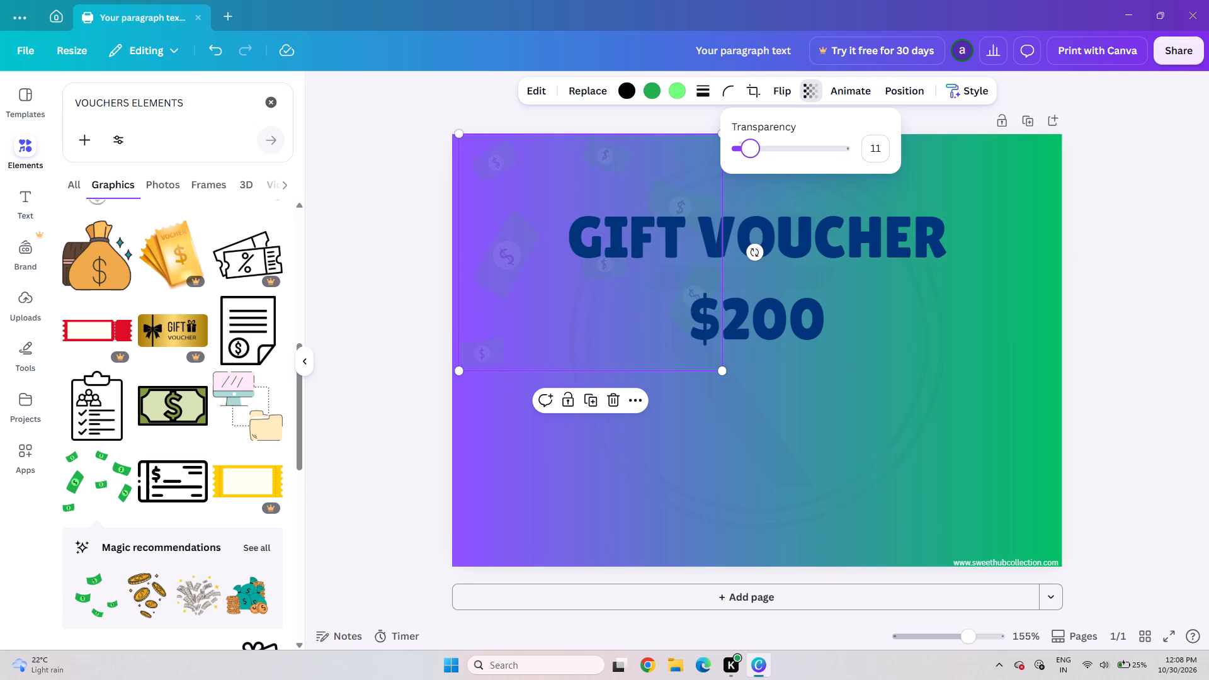
{"action": "left_click", "coordinate": [759, 149]}
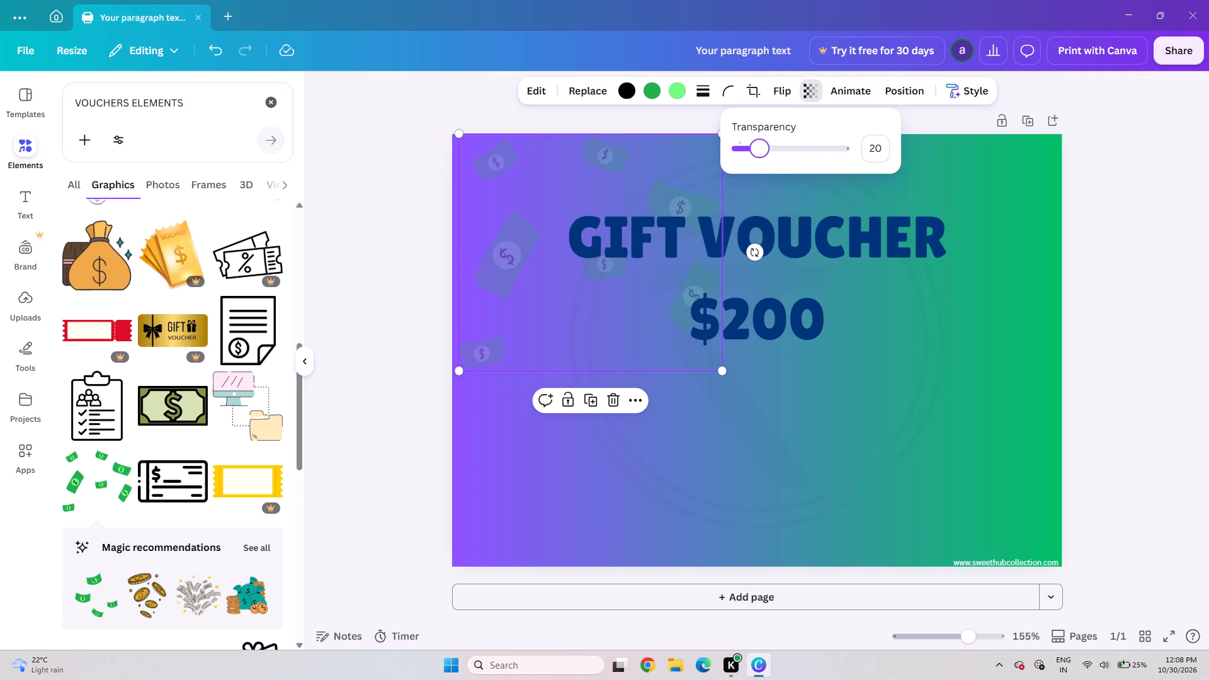
{"action": "left_click", "coordinate": [750, 149]}
{"action": "left_click", "coordinate": [1070, 268]}
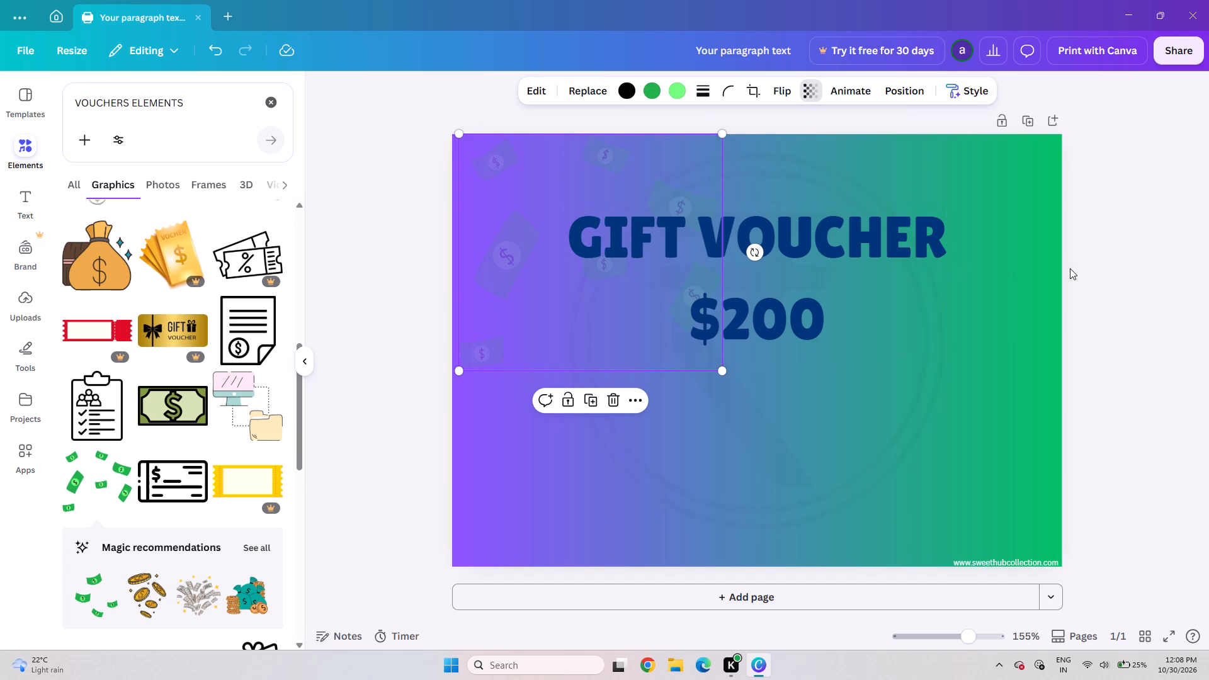
{"action": "left_click", "coordinate": [545, 433]}
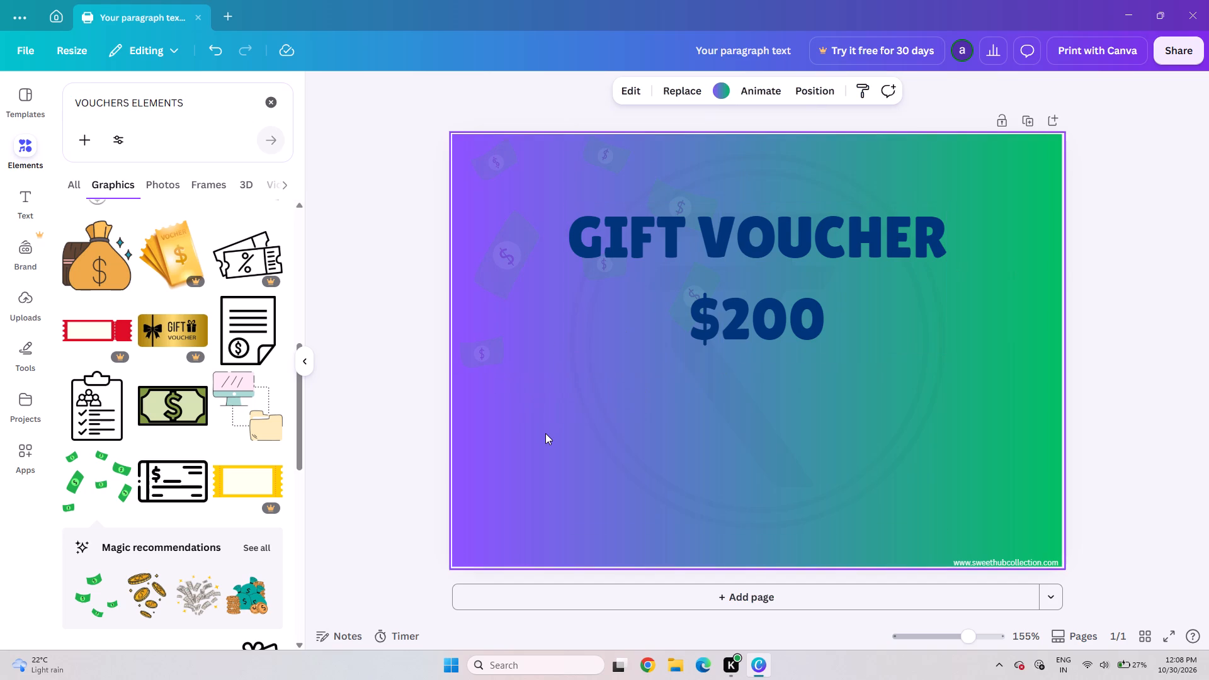
Add a second scattered green dollar bills graphic and position it in the card's upper-right corner.
{"action": "scroll", "coordinate": [79, 475], "scroll_direction": "down", "scroll_amount": 1}
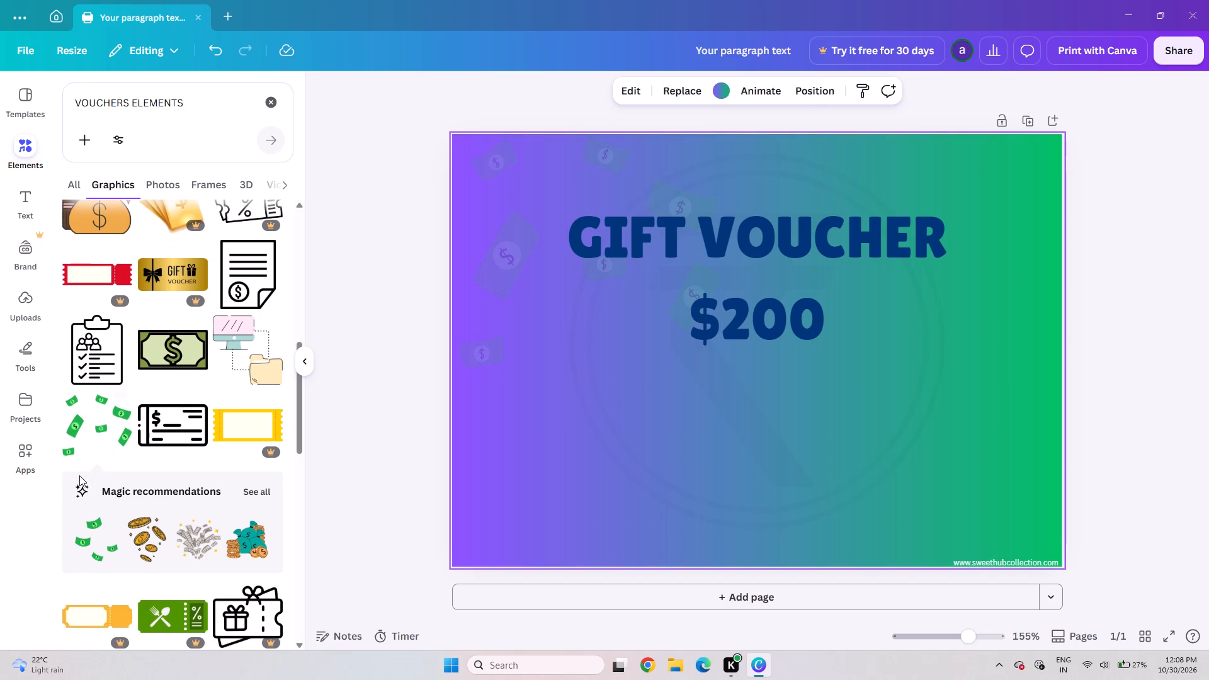
{"action": "scroll", "coordinate": [79, 475], "scroll_direction": "down", "scroll_amount": 1}
{"action": "left_click", "coordinate": [105, 422]}
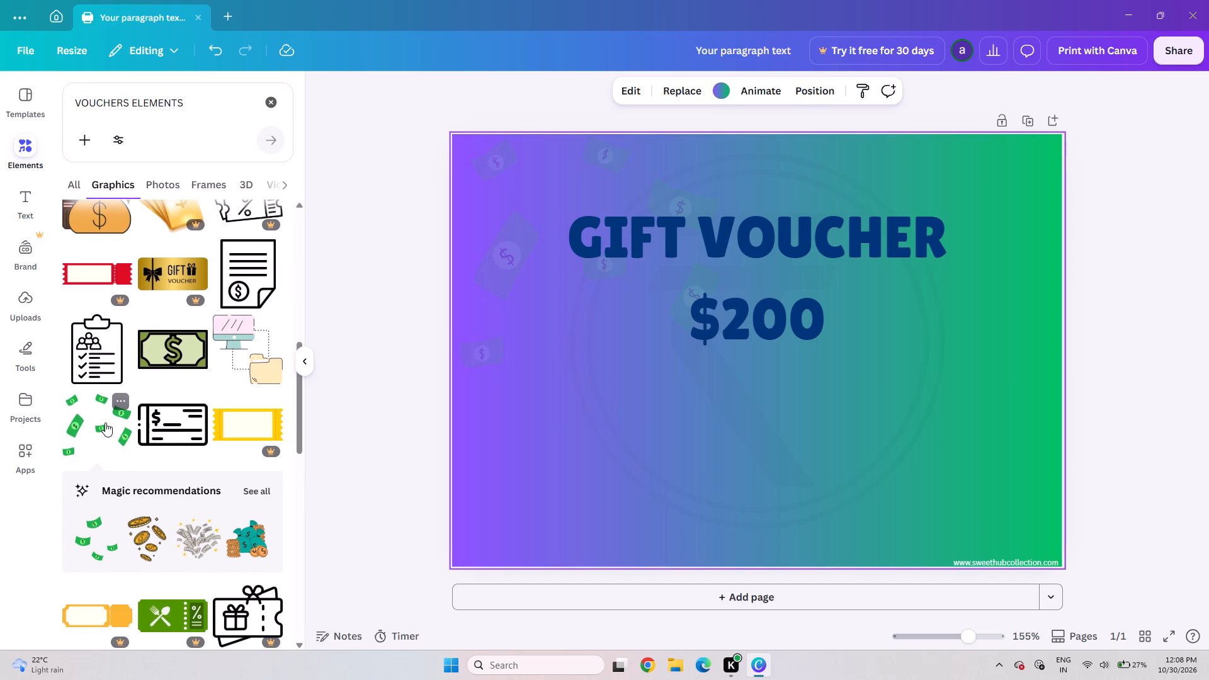
{"action": "left_click_drag", "start_coordinate": [755, 375], "coordinate": [877, 269]}
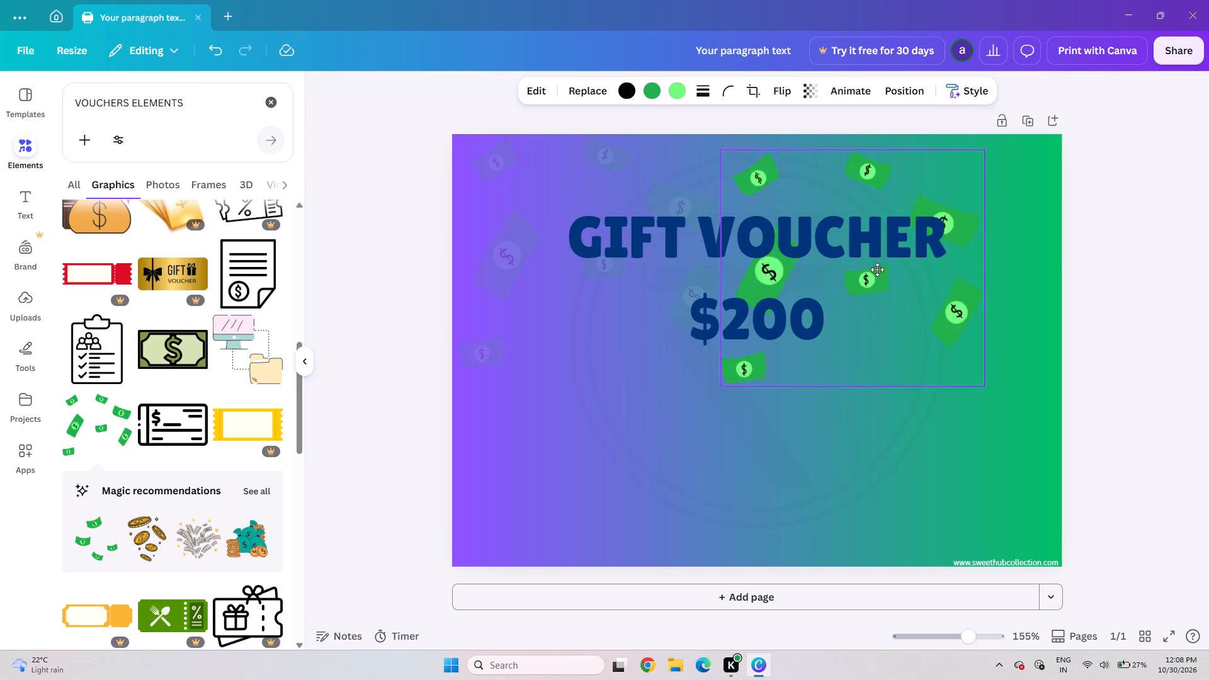
{"action": "left_click_drag", "start_coordinate": [877, 269], "coordinate": [831, 274]}
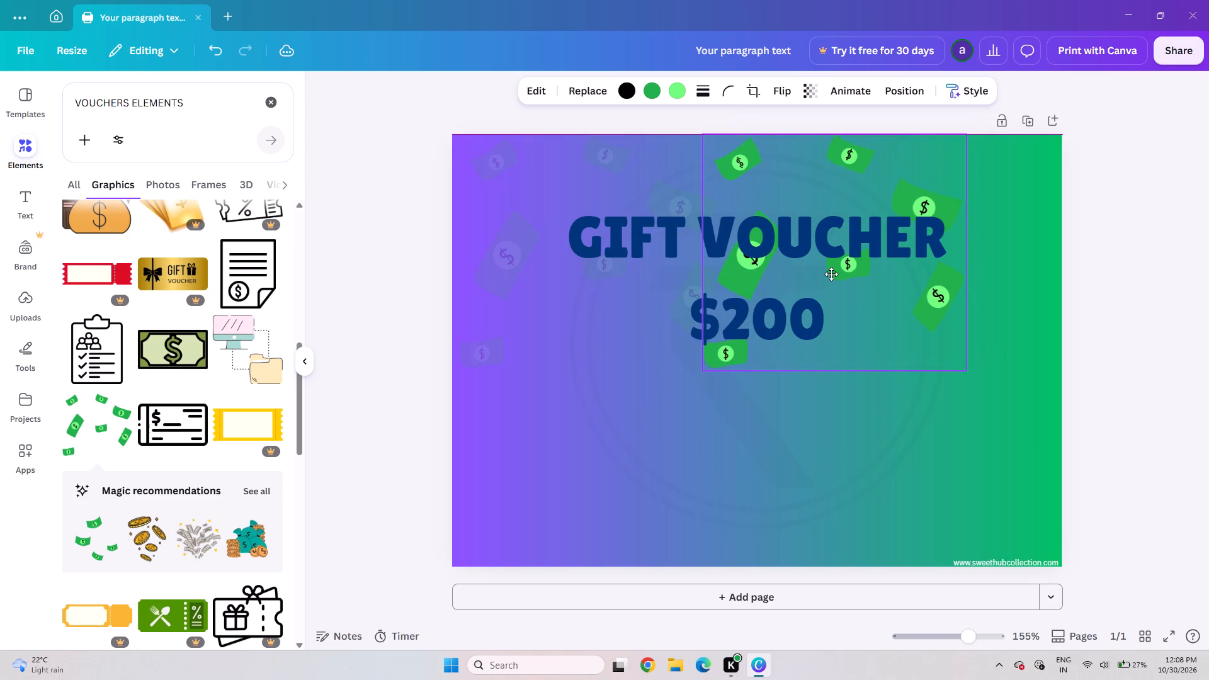
{"action": "left_click_drag", "start_coordinate": [831, 274], "coordinate": [861, 269]}
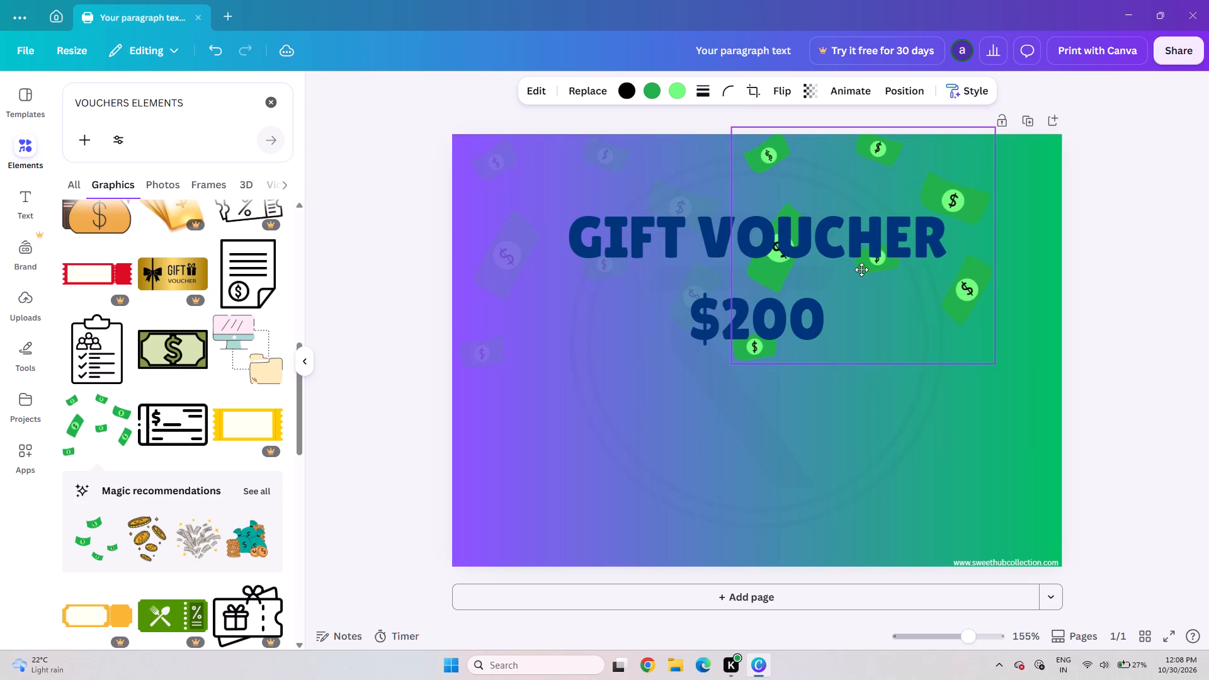
{"action": "left_click_drag", "start_coordinate": [861, 269], "coordinate": [897, 275]}
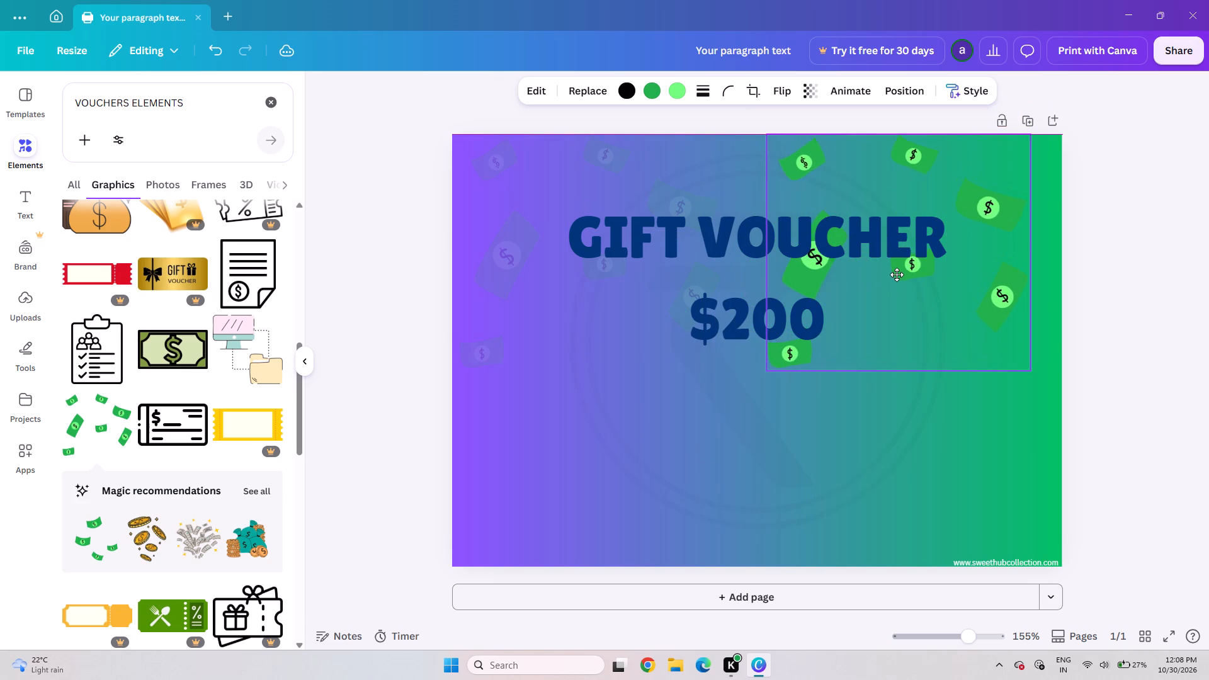
{"action": "left_click_drag", "start_coordinate": [897, 275], "coordinate": [921, 277]}
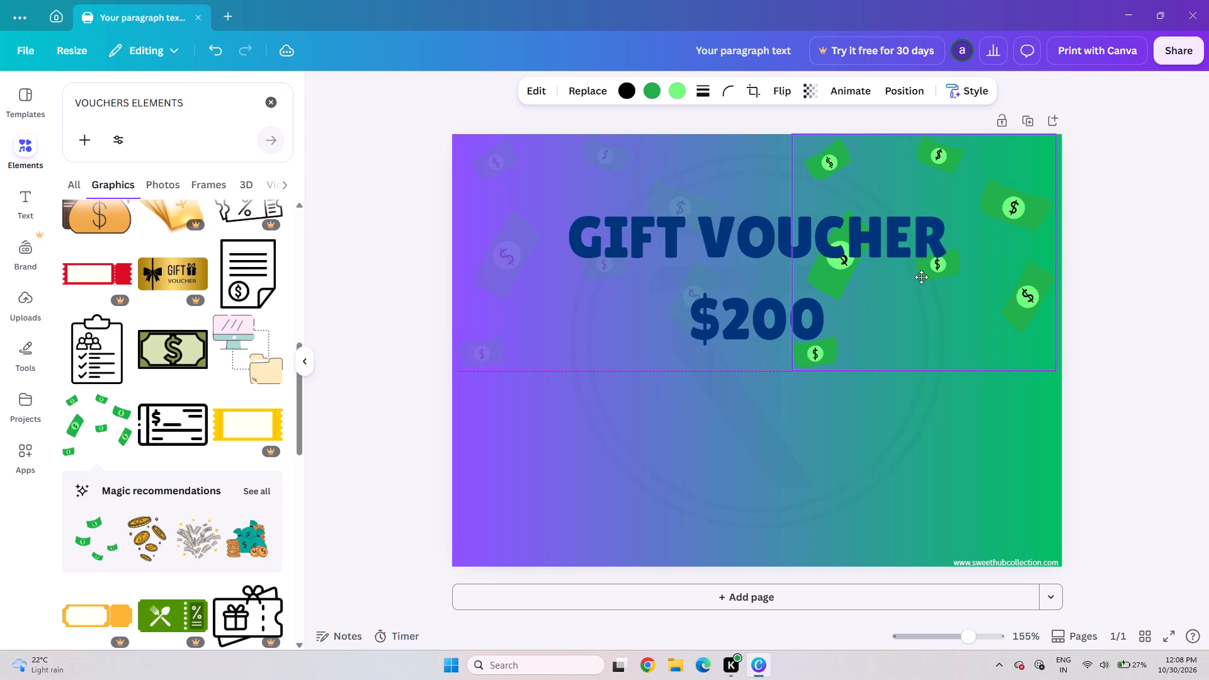
{"action": "left_click_drag", "start_coordinate": [921, 277], "coordinate": [928, 277]}
Fade the upper-right dollar bills graphic to a transparency value of 12, matching the upper-left copy.
{"action": "left_click", "coordinate": [811, 93]}
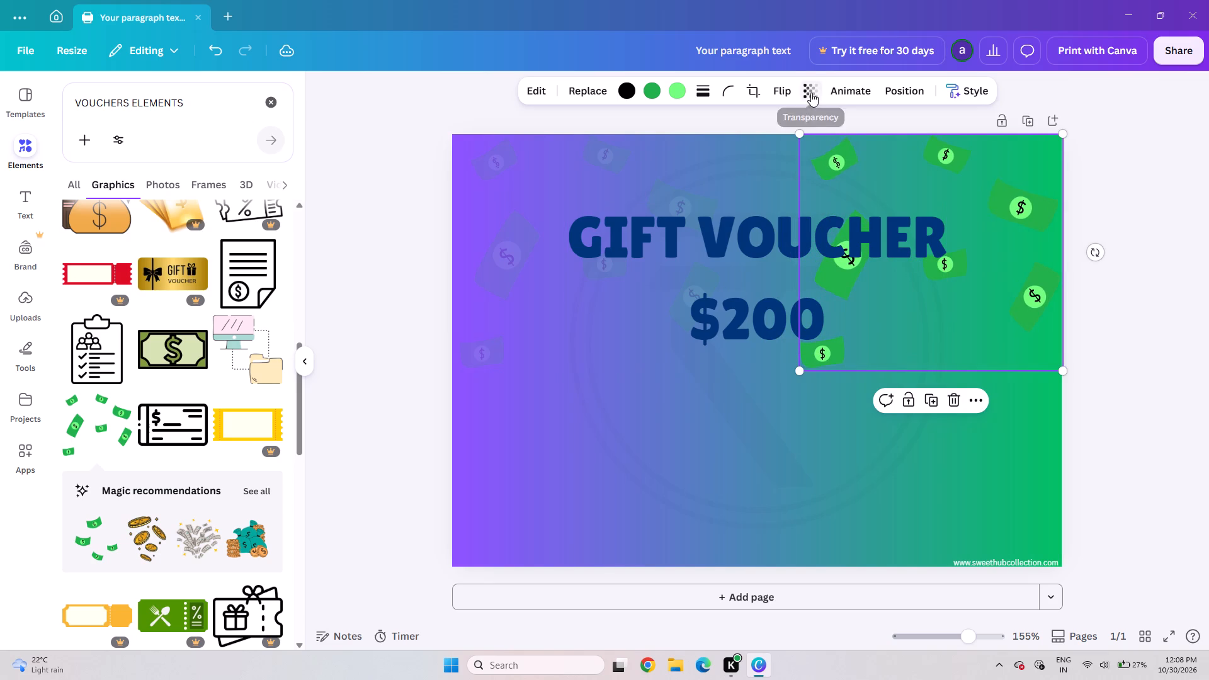
{"action": "left_click", "coordinate": [543, 244]}
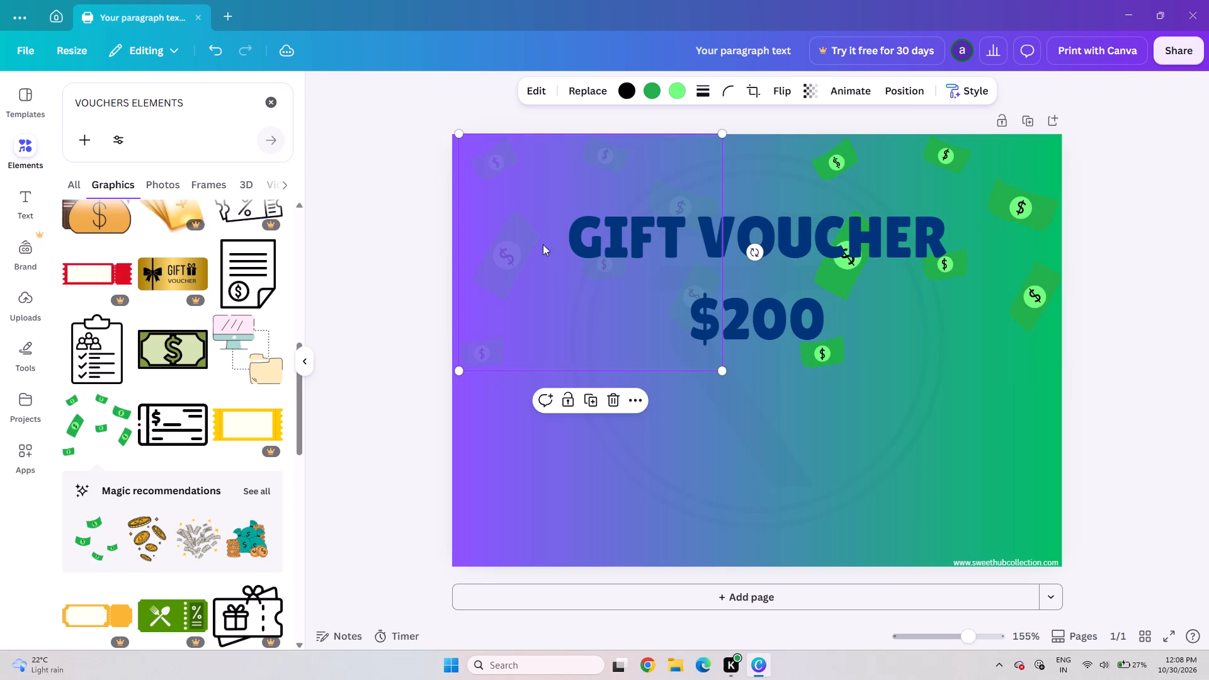
{"action": "left_click", "coordinate": [807, 88]}
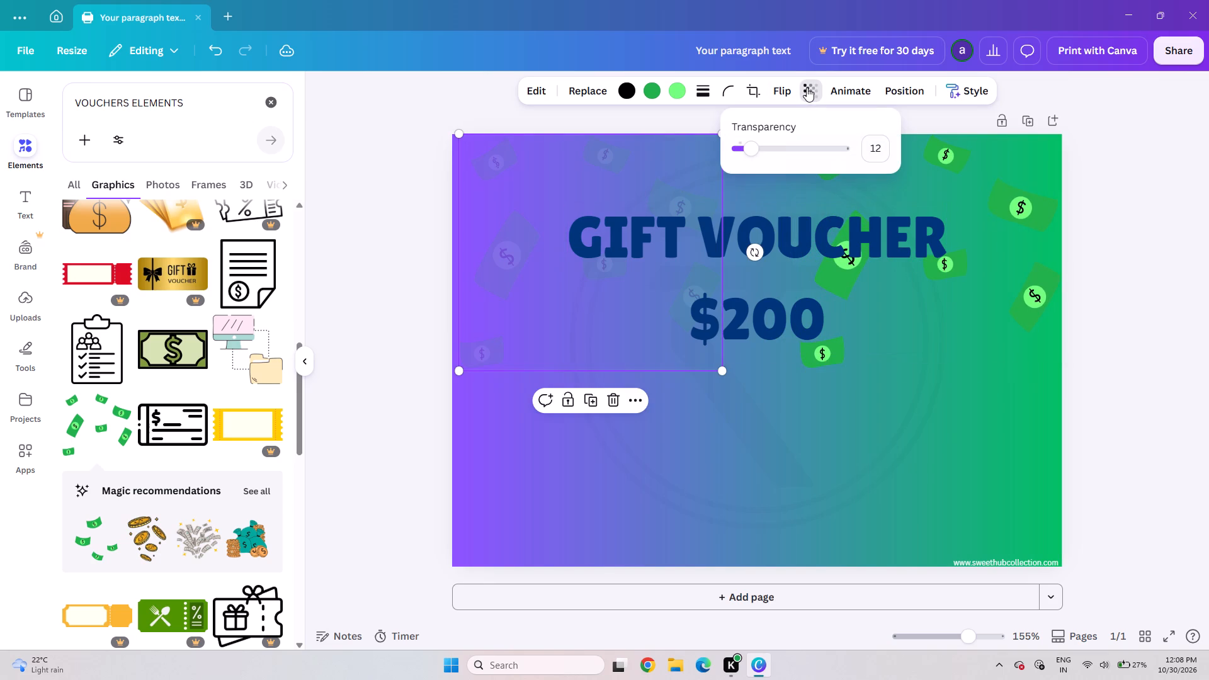
{"action": "left_click", "coordinate": [961, 283]}
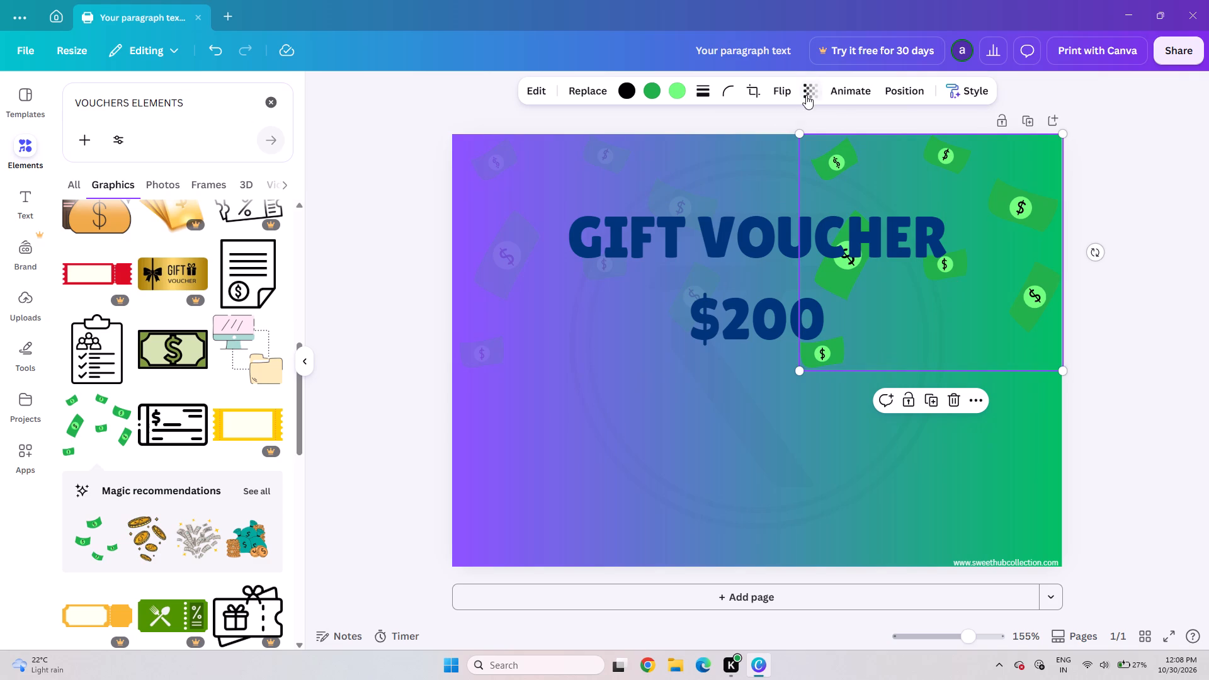
{"action": "left_click", "coordinate": [806, 95]}
{"action": "left_click", "coordinate": [757, 145]}
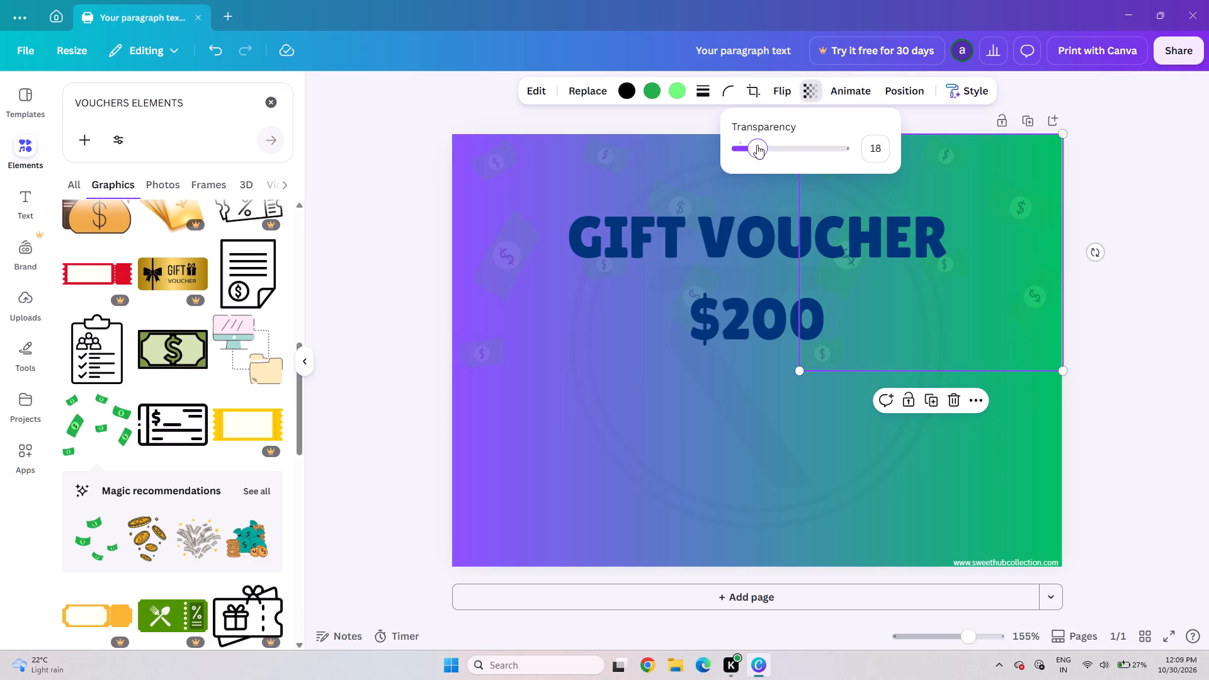
{"action": "key", "text": "Left"}
{"action": "key", "text": "Left"}
{"action": "key", "text": "Left"}
{"action": "key", "text": "Left"}
{"action": "key", "text": "Left"}
{"action": "key", "text": "Left"}
{"action": "left_click", "coordinate": [1149, 318]}
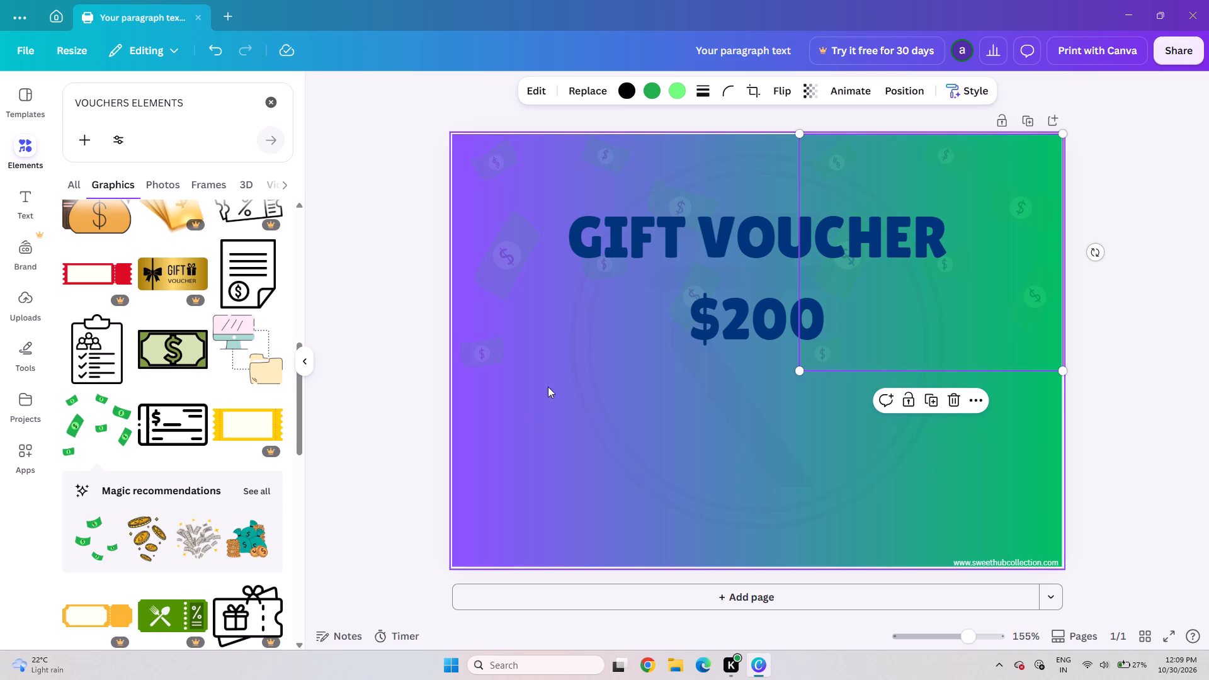
Add a third dollar bills graphic and place it in the card's lower-left corner, flush with the left edge and extending below the card.
{"action": "left_click", "coordinate": [91, 440]}
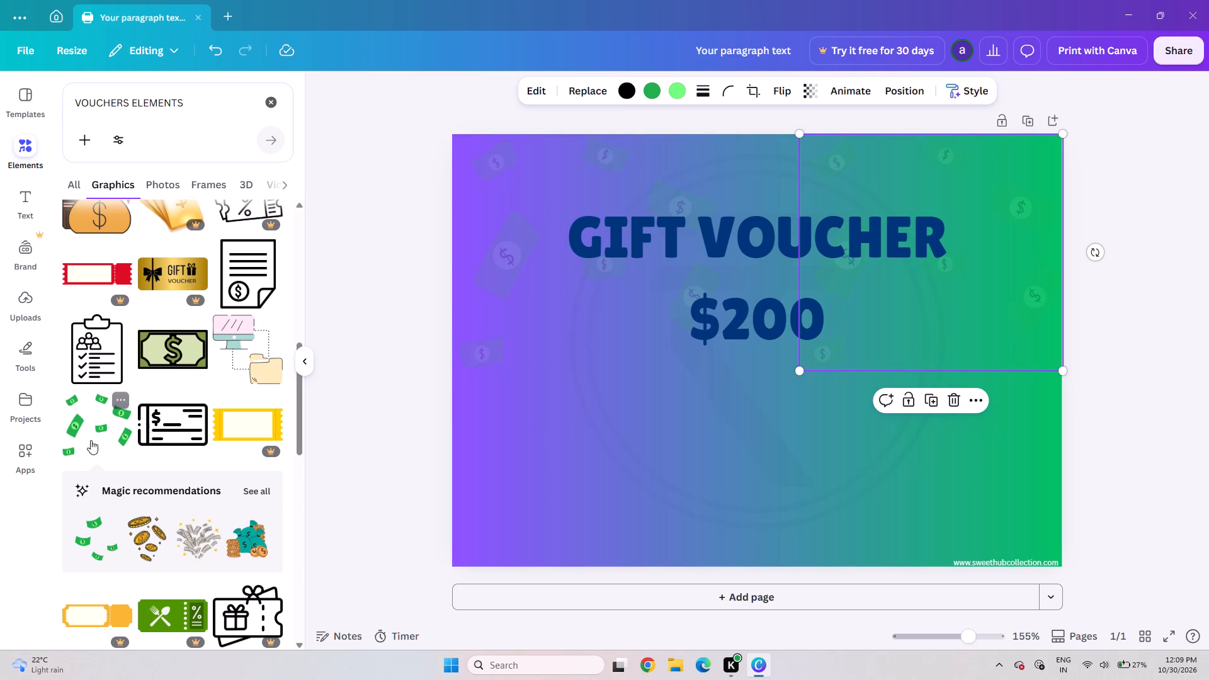
{"action": "left_click_drag", "start_coordinate": [737, 399], "coordinate": [540, 461]}
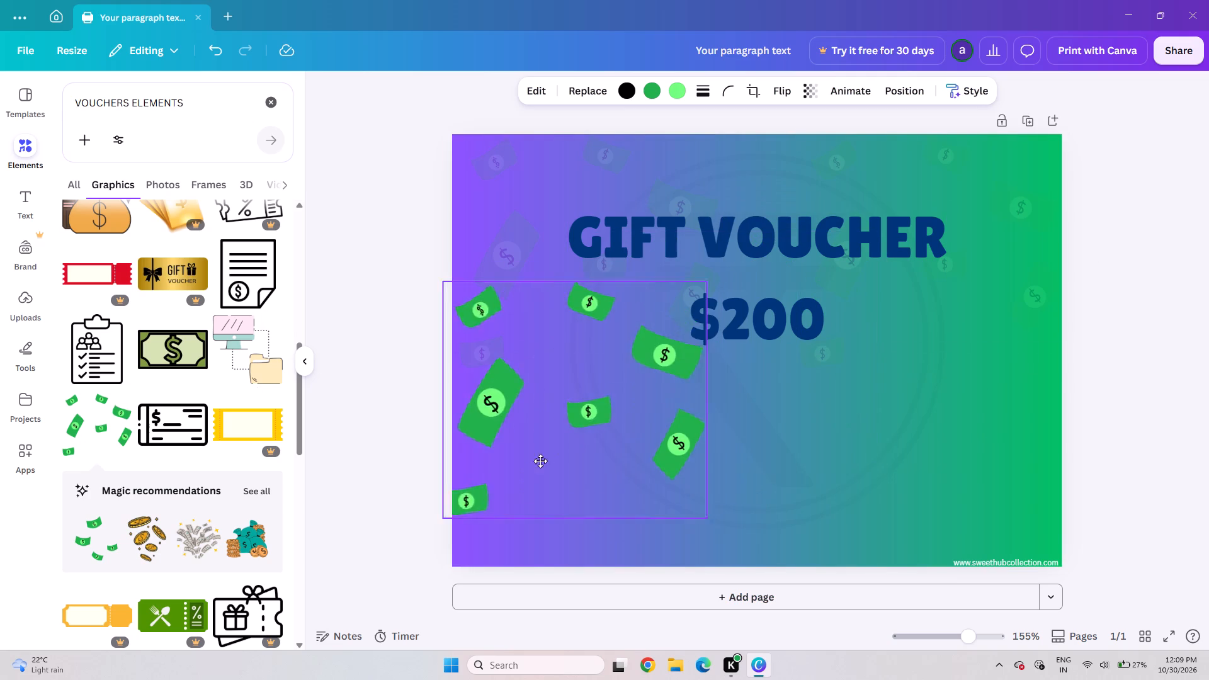
{"action": "left_click_drag", "start_coordinate": [540, 461], "coordinate": [562, 536]}
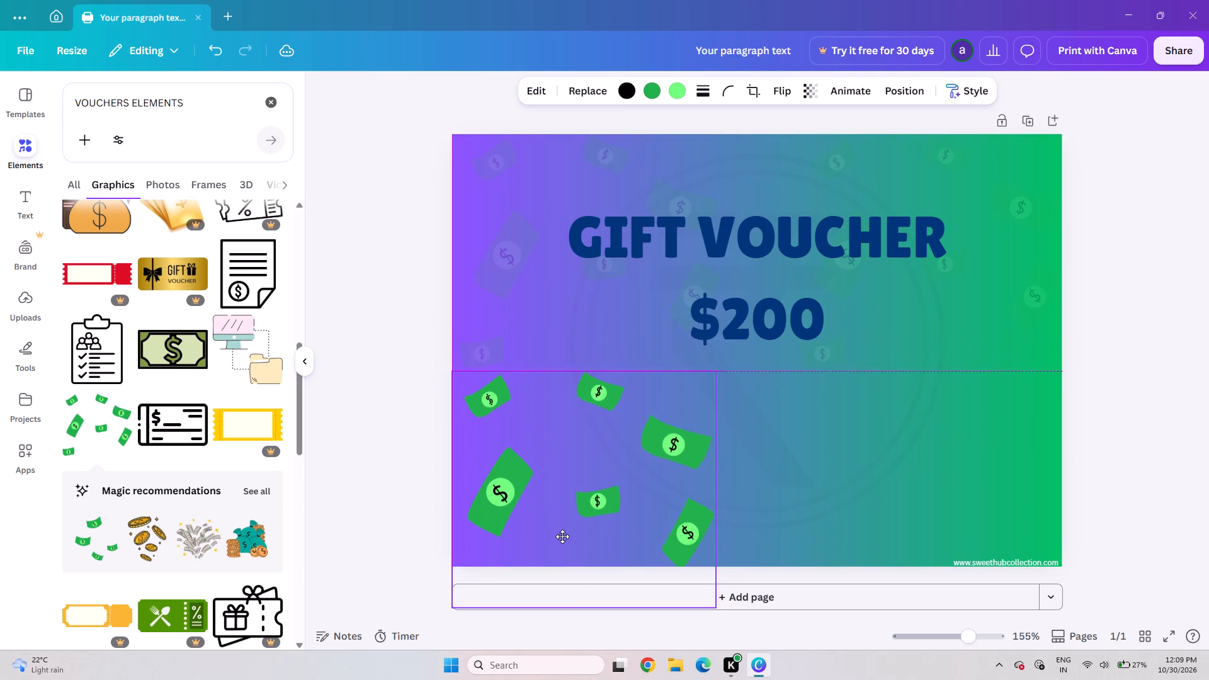
{"action": "left_click_drag", "start_coordinate": [562, 536], "coordinate": [591, 520]}
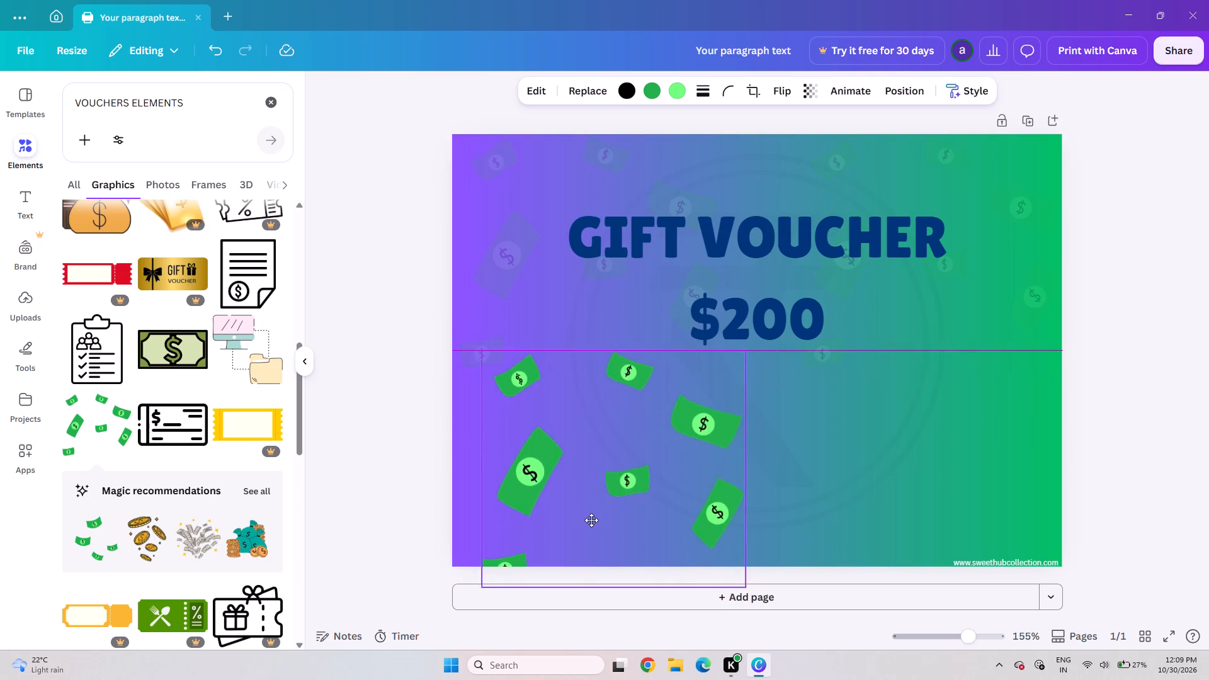
{"action": "left_click_drag", "start_coordinate": [591, 520], "coordinate": [565, 535]}
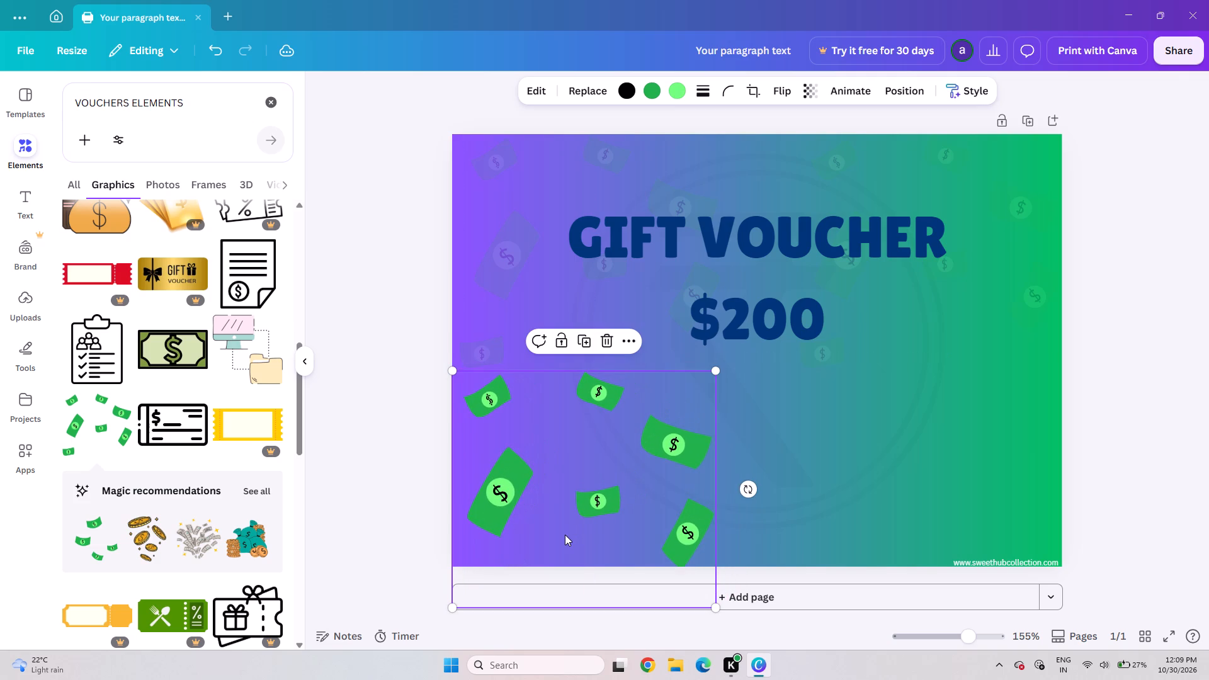
Fade the lower-left dollar bills graphic to a transparency value of 12.
{"action": "left_click", "coordinate": [810, 84]}
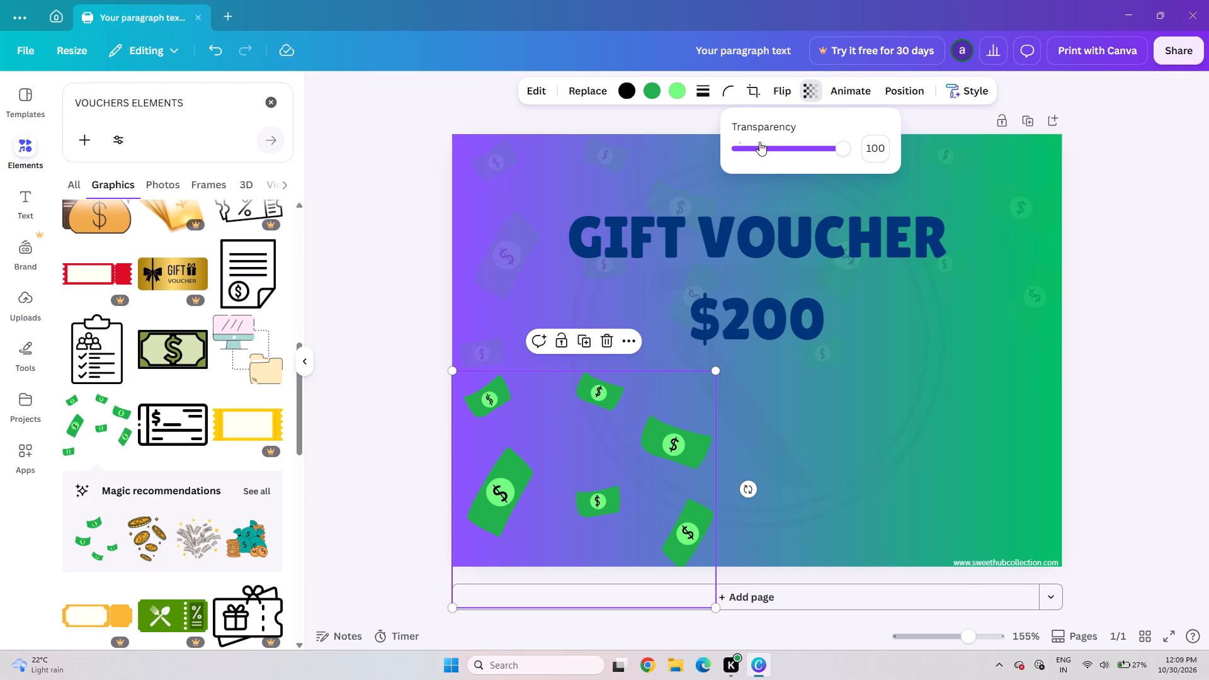
{"action": "left_click", "coordinate": [756, 152]}
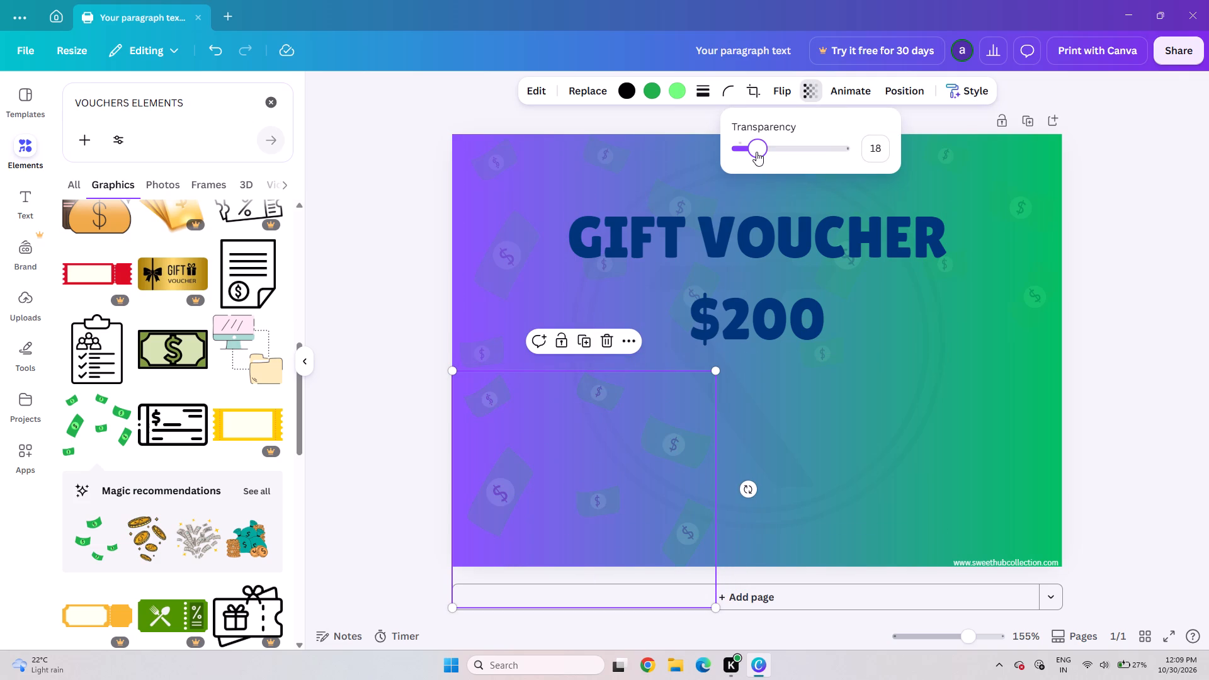
{"action": "left_click", "coordinate": [751, 149]}
{"action": "key", "text": "Left"}
{"action": "key", "text": "Left"}
{"action": "key", "text": "Left"}
{"action": "key", "text": "Left"}
{"action": "key", "text": "Left"}
{"action": "key", "text": "Left"}
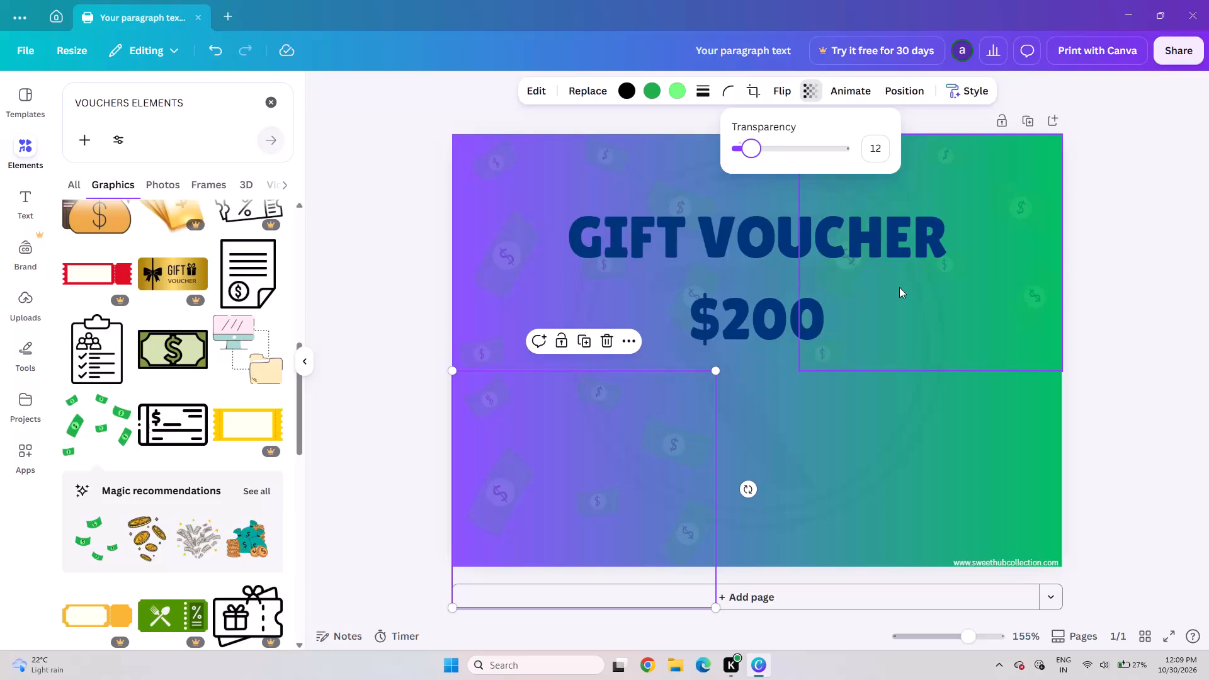
{"action": "left_click", "coordinate": [1189, 343]}
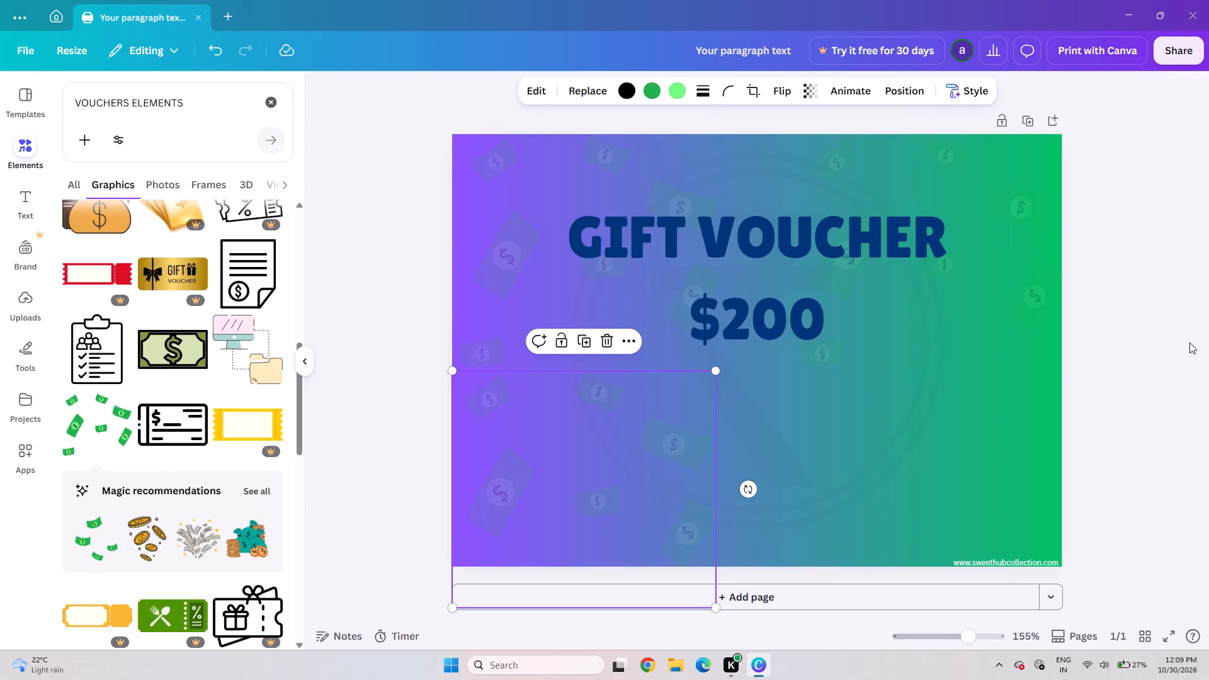
Lock the upper-right, upper-left and lower-left dollar bills graphics in place.
{"action": "left_click", "coordinate": [1043, 274]}
{"action": "right_click", "coordinate": [1043, 274]}
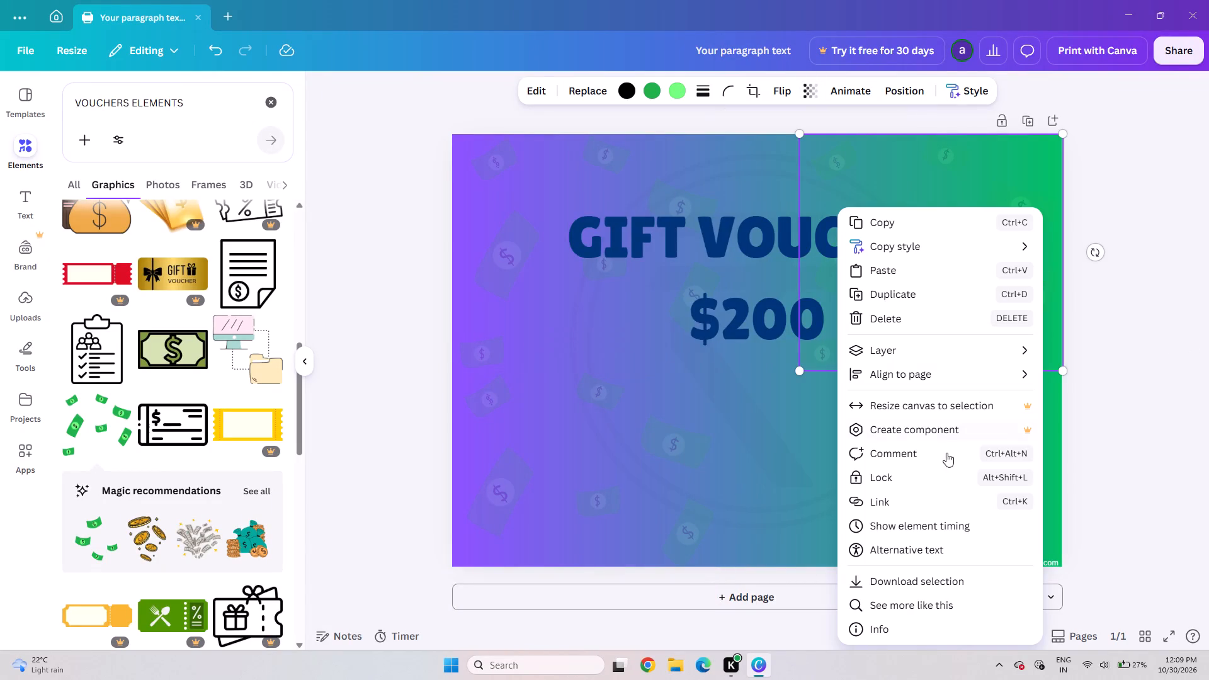
{"action": "left_click", "coordinate": [899, 471]}
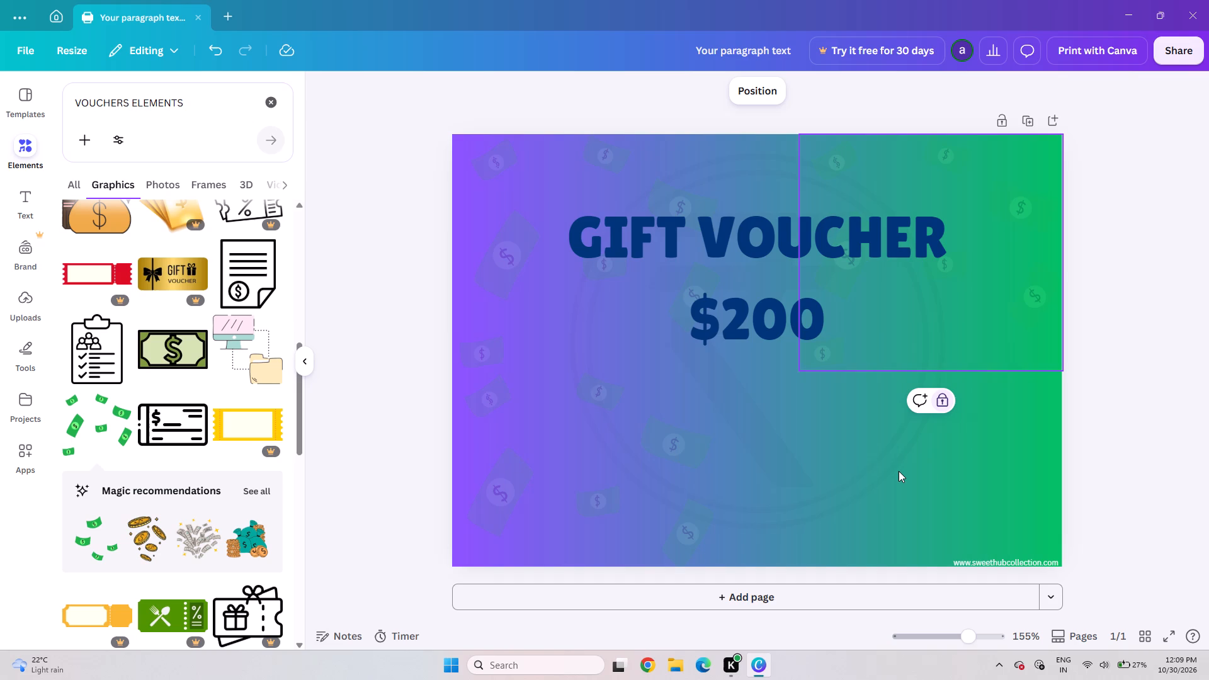
{"action": "left_click", "coordinate": [561, 244]}
{"action": "right_click", "coordinate": [561, 244]}
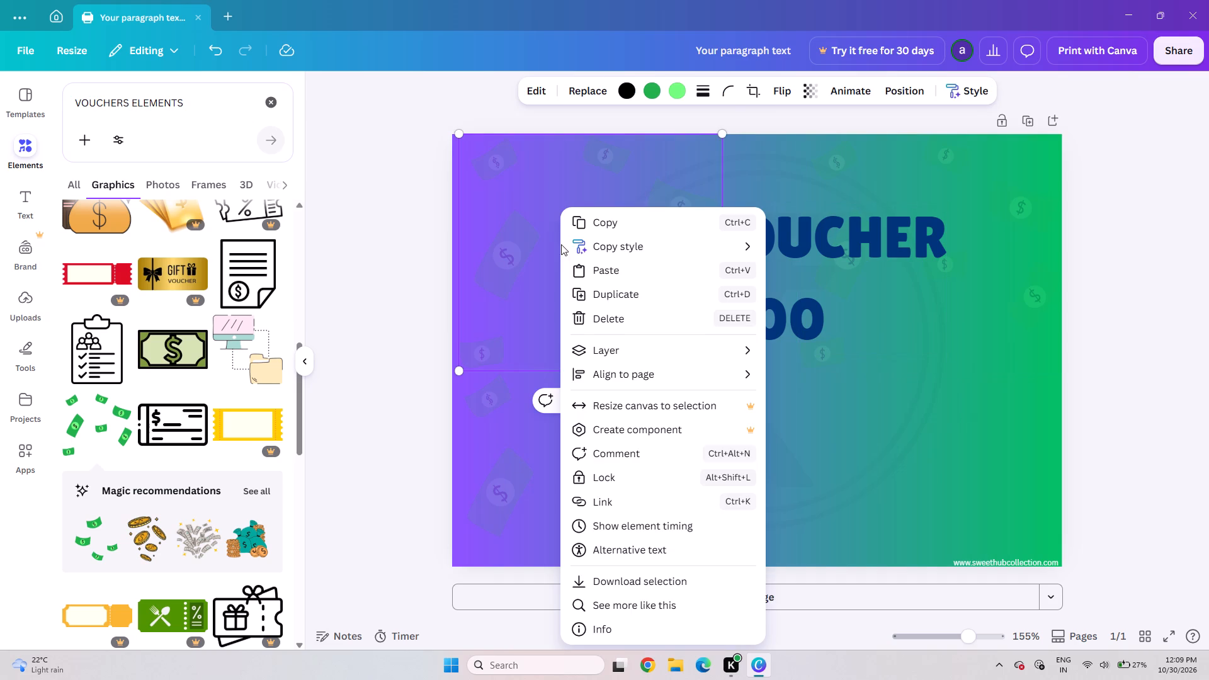
{"action": "left_click", "coordinate": [598, 475]}
{"action": "left_click", "coordinate": [524, 467]}
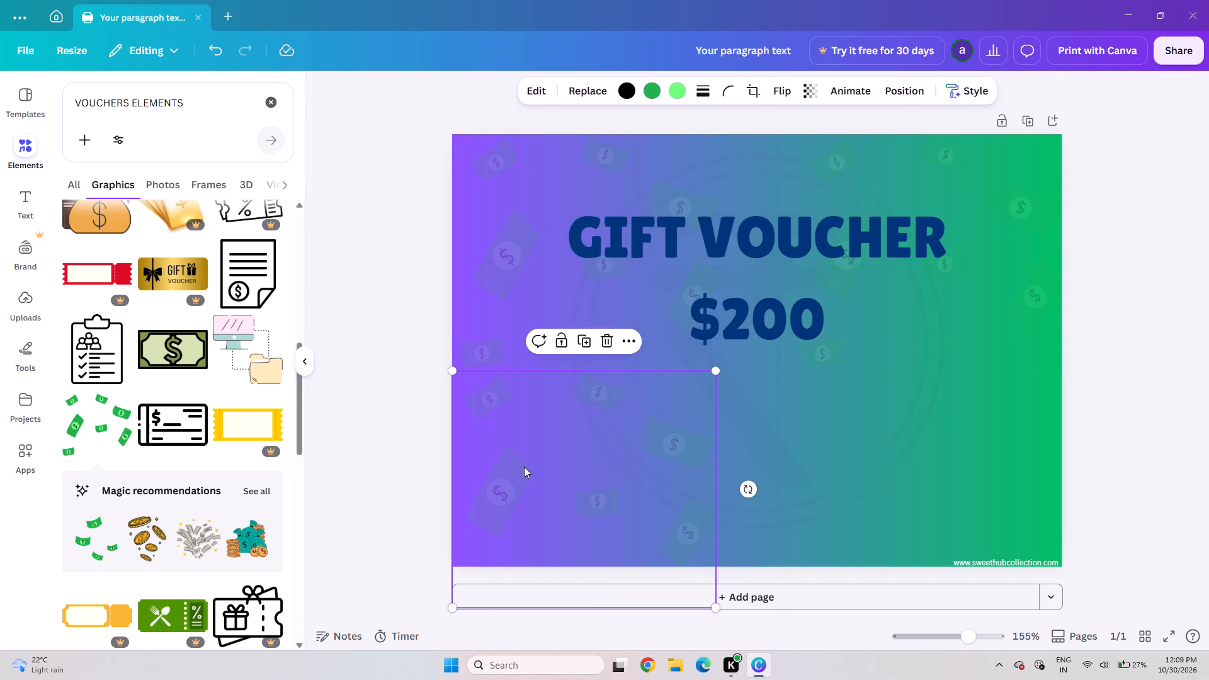
{"action": "right_click", "coordinate": [524, 467]}
{"action": "left_click", "coordinate": [618, 475]}
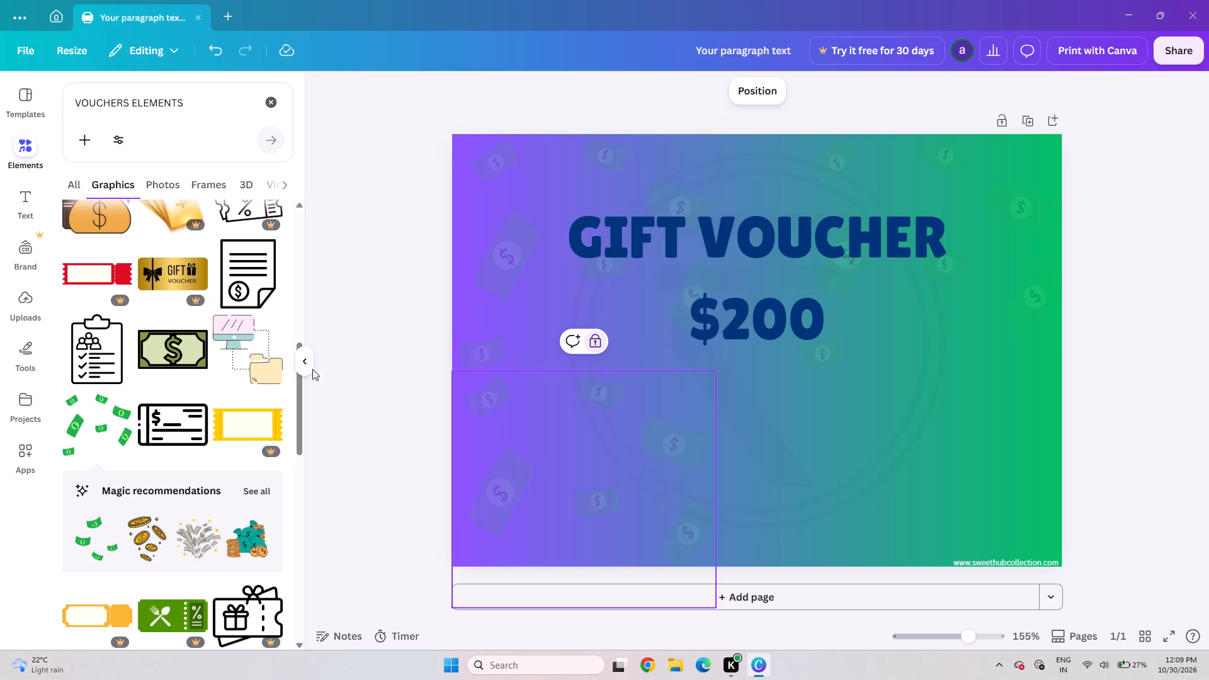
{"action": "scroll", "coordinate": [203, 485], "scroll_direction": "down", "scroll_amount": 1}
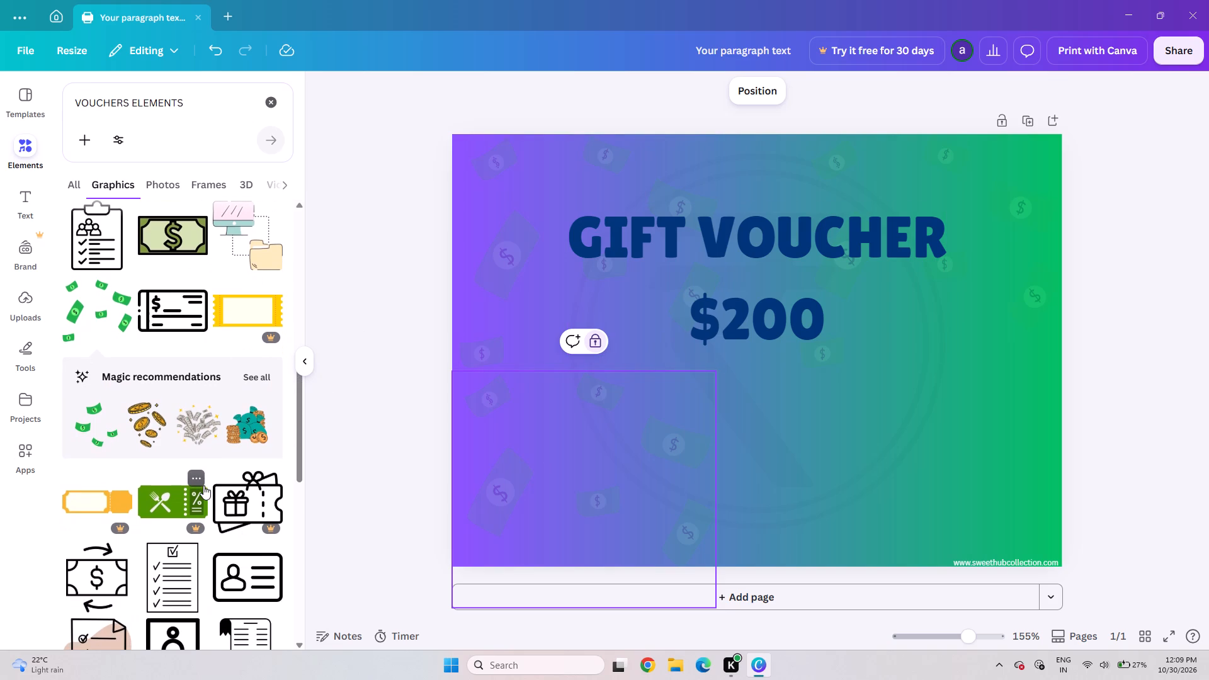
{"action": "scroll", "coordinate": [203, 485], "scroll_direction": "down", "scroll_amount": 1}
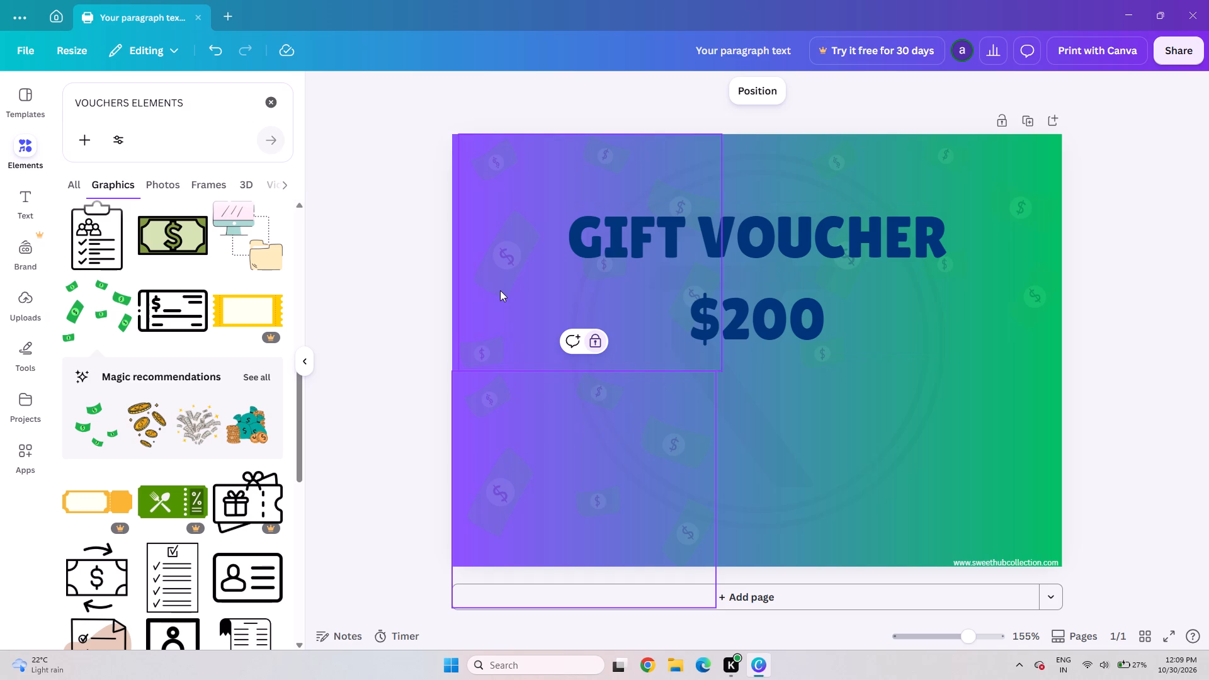
Add a text box below the title and replace its placeholder text with "FOR YOU".
{"action": "left_click", "coordinate": [25, 213]}
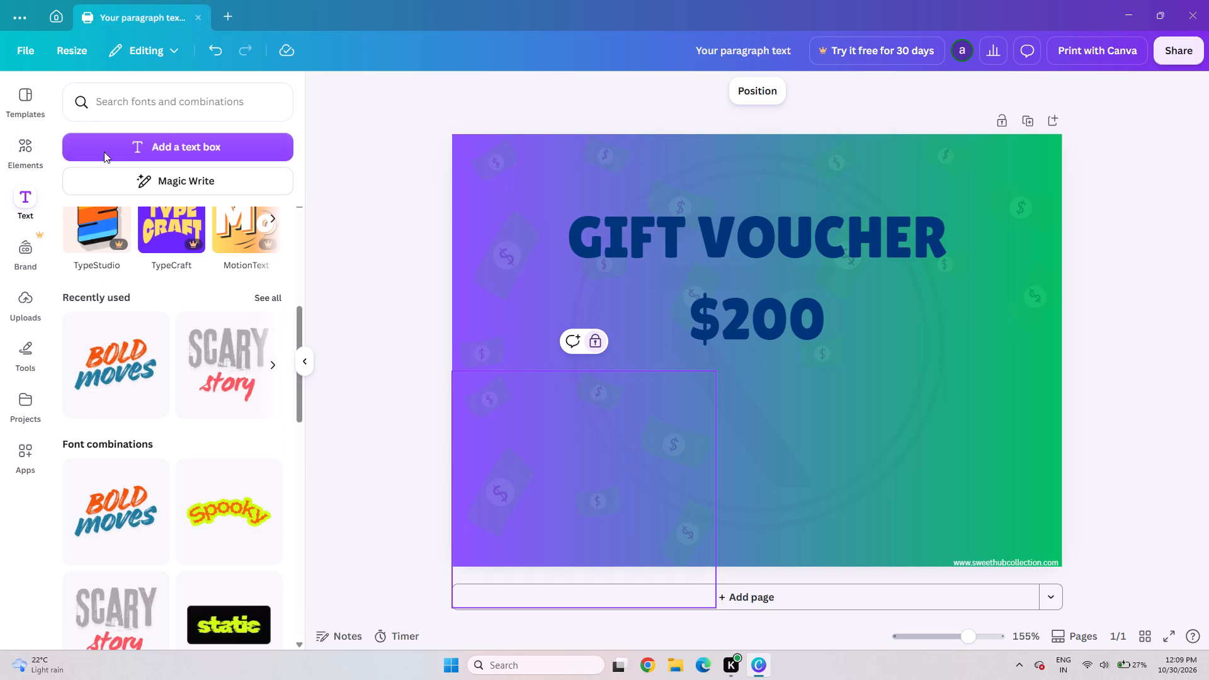
{"action": "left_click", "coordinate": [173, 143]}
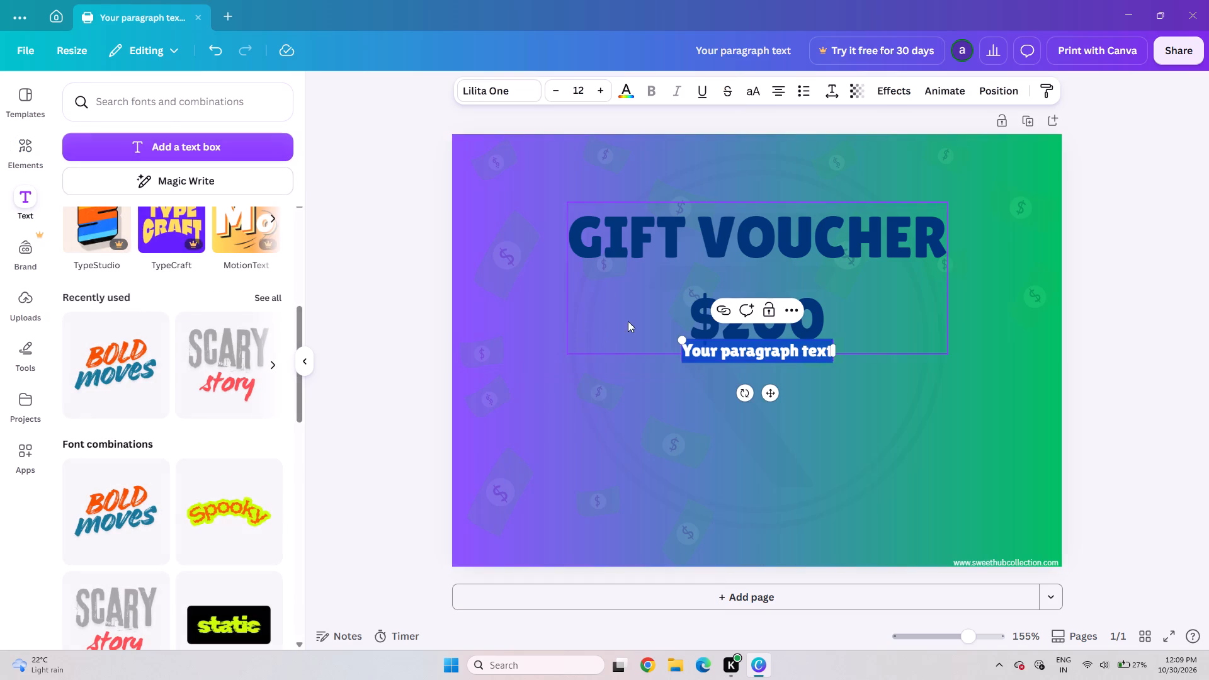
{"action": "double_click", "coordinate": [747, 361]}
{"action": "double_click", "coordinate": [755, 357]}
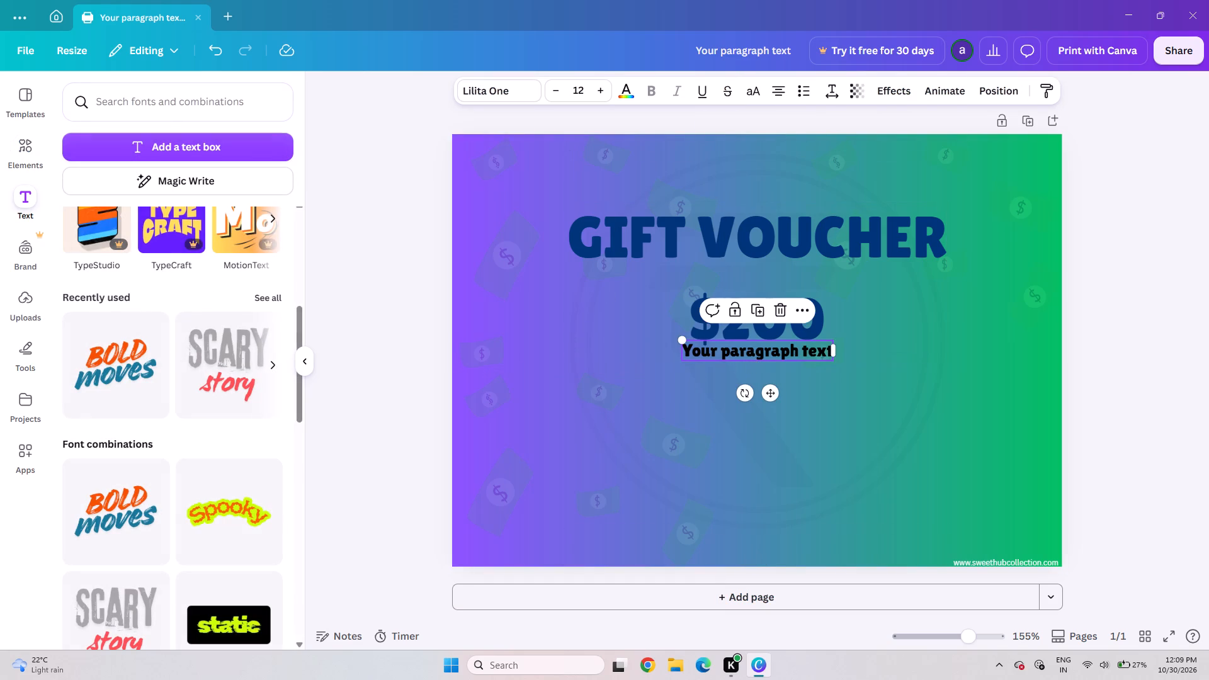
{"action": "key", "text": "BackSpace"}
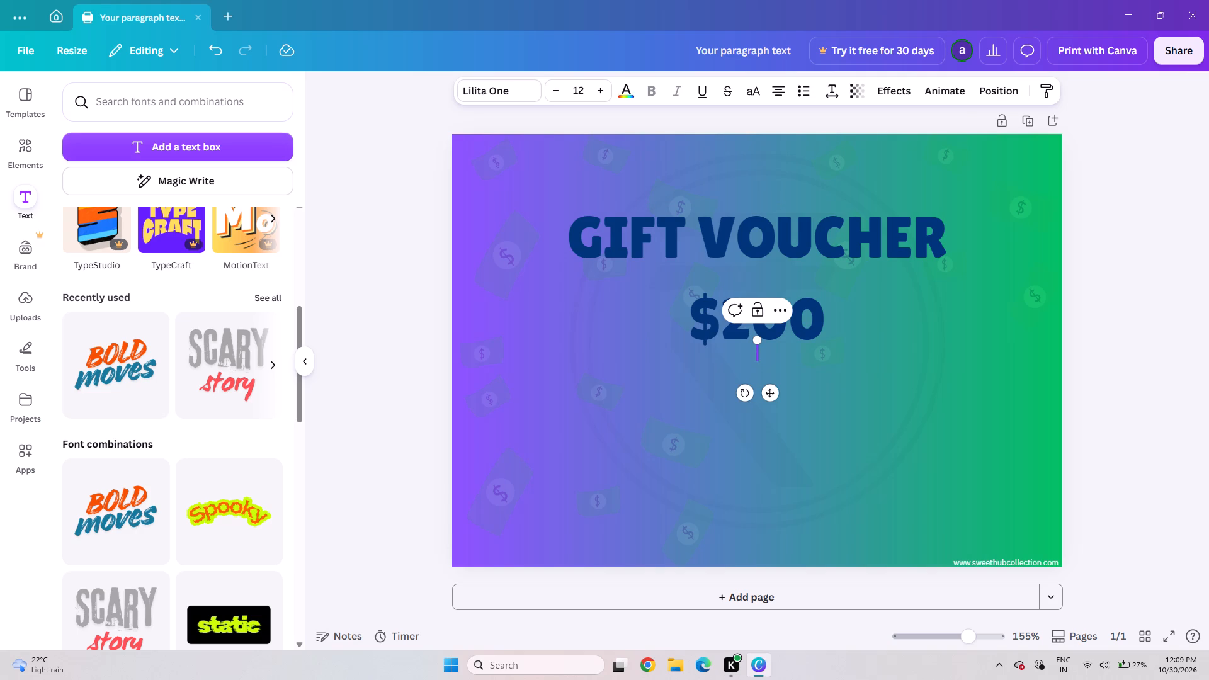
{"action": "type", "text": "FO"}
{"action": "type", "text": "R YOU"}
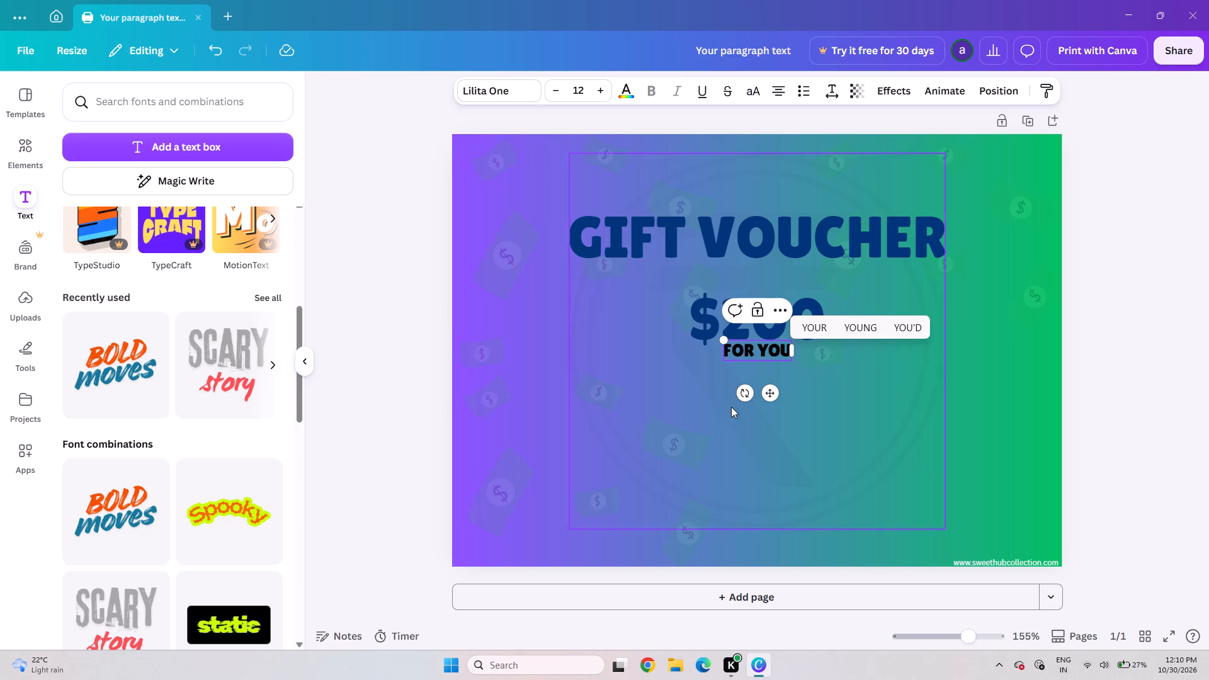
Enlarge the "FOR YOU" text to font size 43.
{"action": "triple_click", "coordinate": [603, 93]}
{"action": "triple_click", "coordinate": [603, 93]}
{"action": "triple_click", "coordinate": [603, 93]}
{"action": "triple_click", "coordinate": [603, 93]}
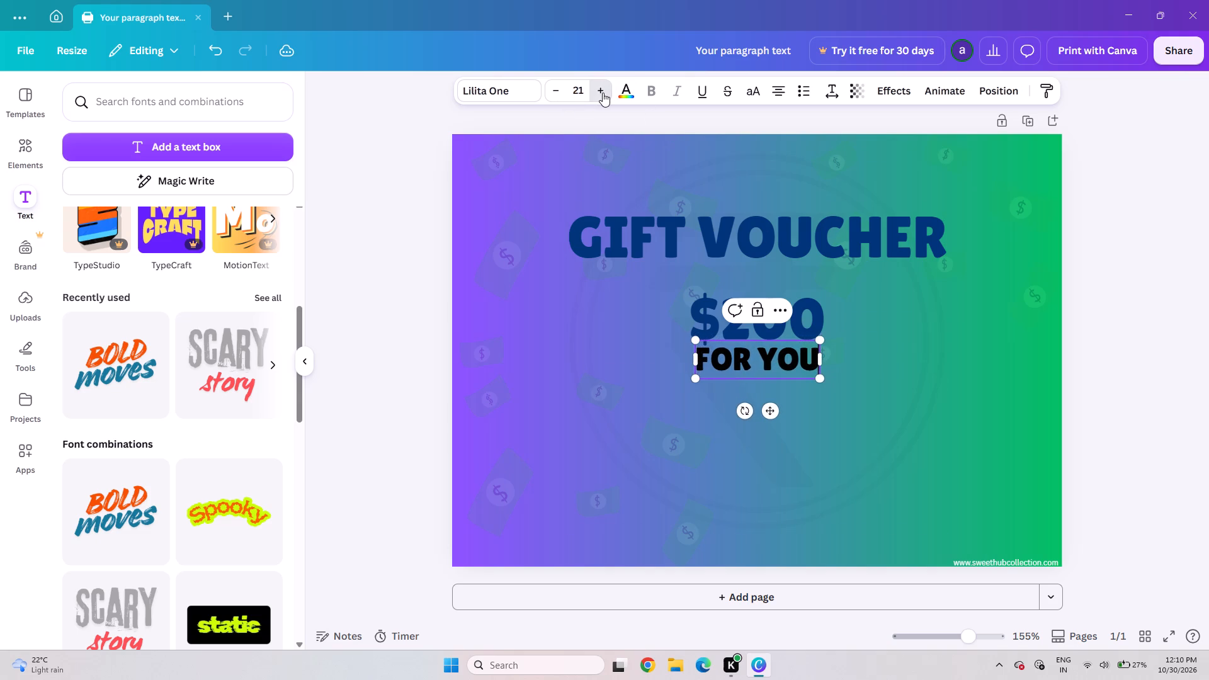
{"action": "triple_click", "coordinate": [603, 93]}
{"action": "triple_click", "coordinate": [603, 93]}
{"action": "triple_click", "coordinate": [603, 93]}
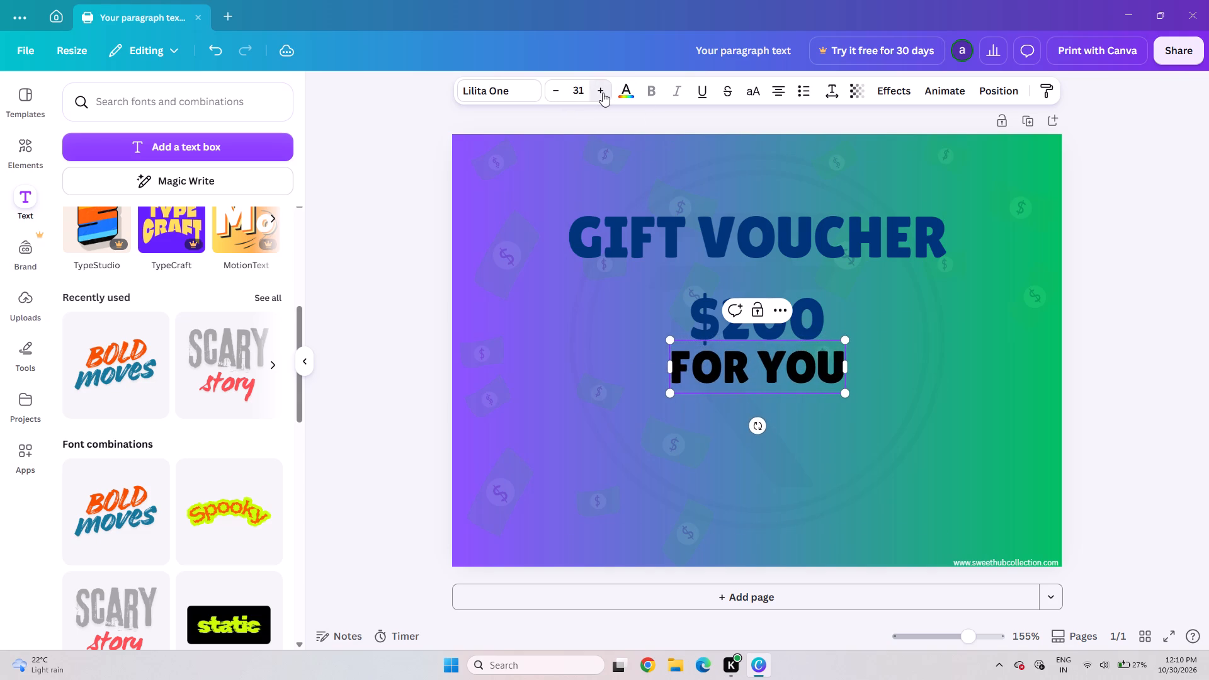
{"action": "triple_click", "coordinate": [603, 93]}
{"action": "triple_click", "coordinate": [603, 93]}
{"action": "double_click", "coordinate": [603, 93]}
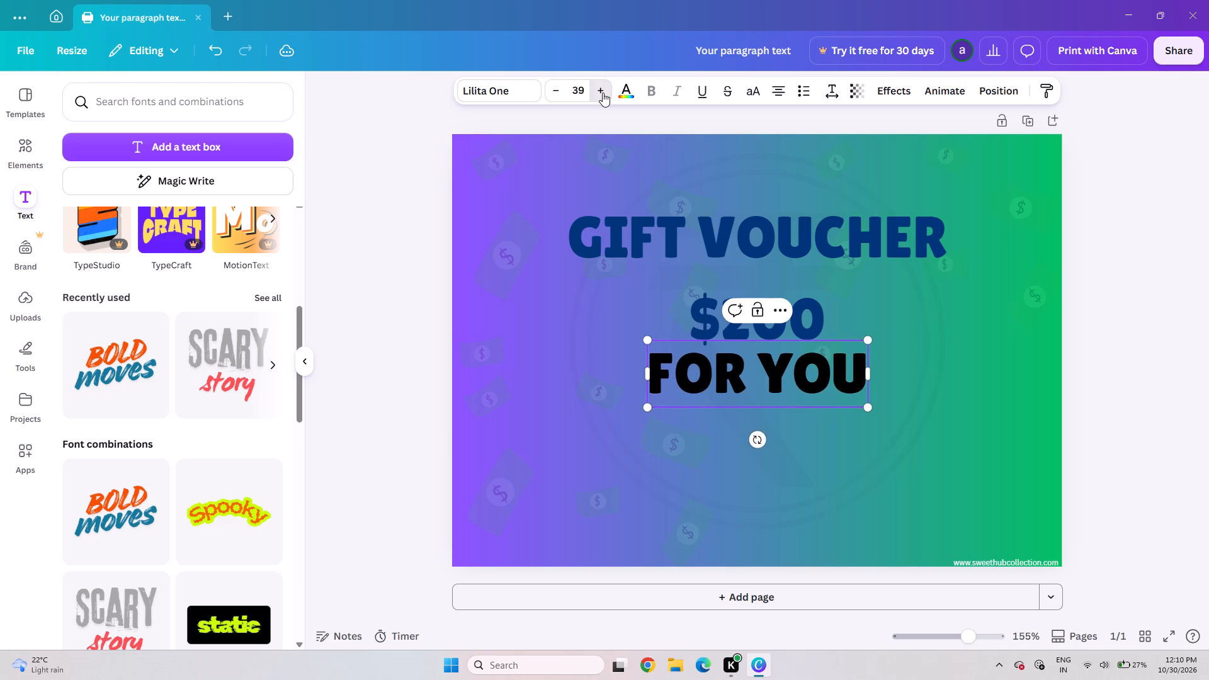
{"action": "double_click", "coordinate": [603, 93]}
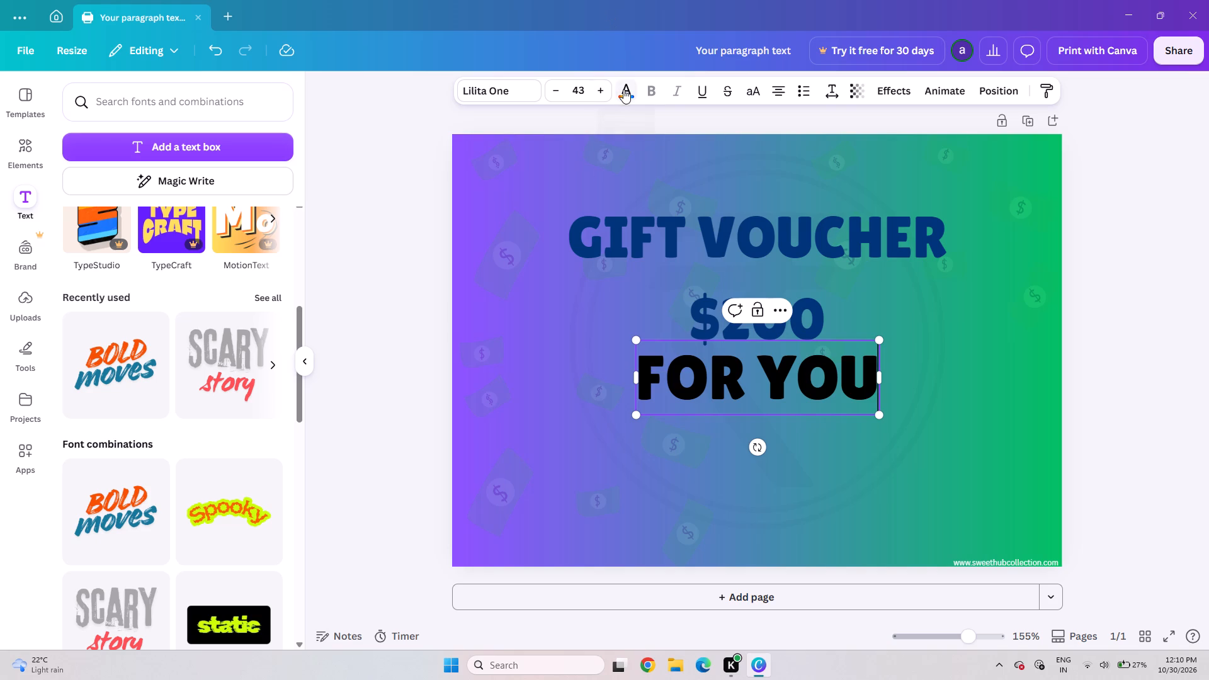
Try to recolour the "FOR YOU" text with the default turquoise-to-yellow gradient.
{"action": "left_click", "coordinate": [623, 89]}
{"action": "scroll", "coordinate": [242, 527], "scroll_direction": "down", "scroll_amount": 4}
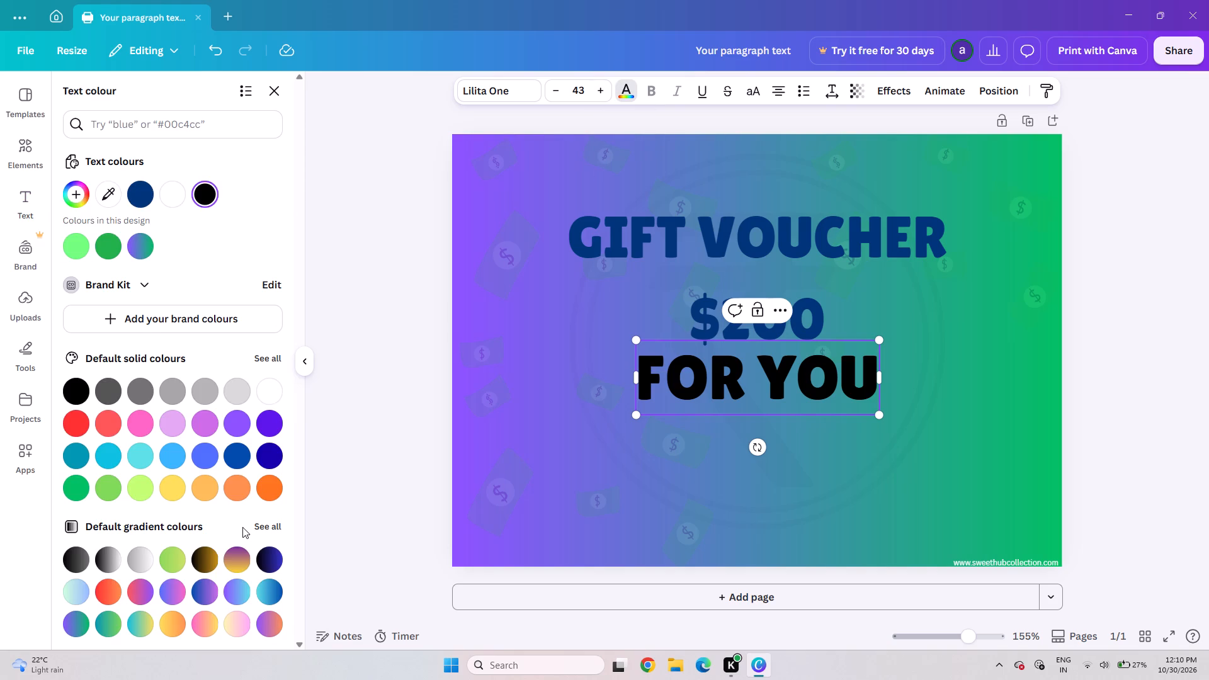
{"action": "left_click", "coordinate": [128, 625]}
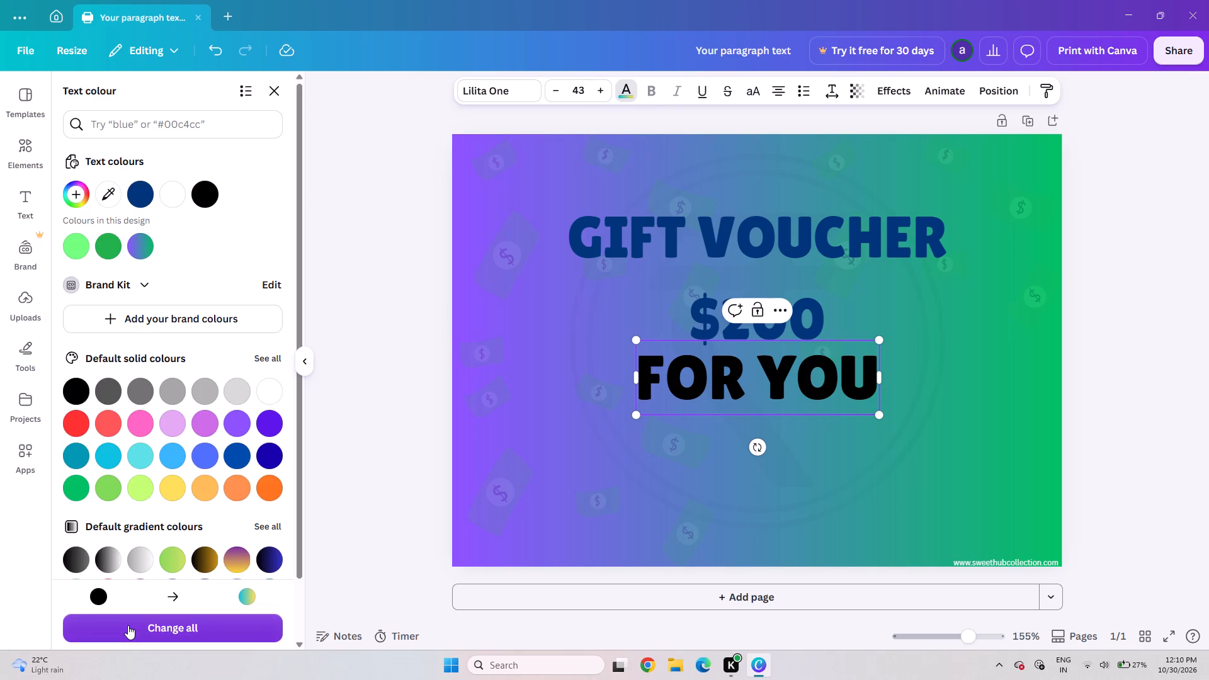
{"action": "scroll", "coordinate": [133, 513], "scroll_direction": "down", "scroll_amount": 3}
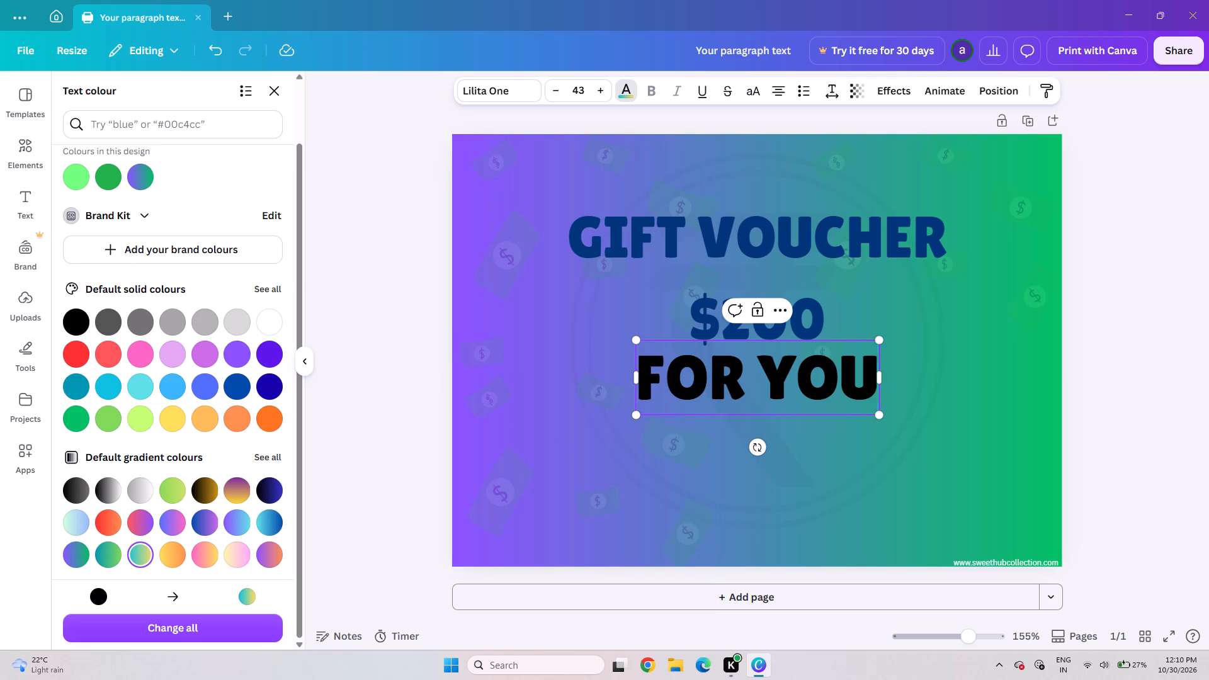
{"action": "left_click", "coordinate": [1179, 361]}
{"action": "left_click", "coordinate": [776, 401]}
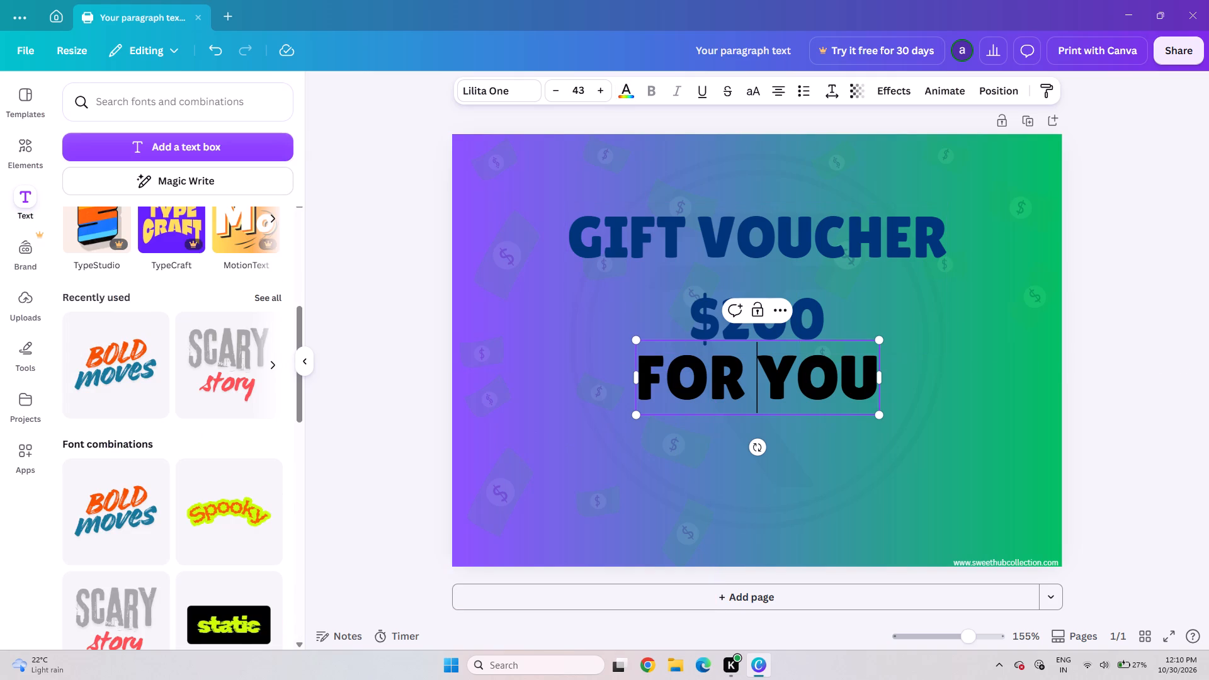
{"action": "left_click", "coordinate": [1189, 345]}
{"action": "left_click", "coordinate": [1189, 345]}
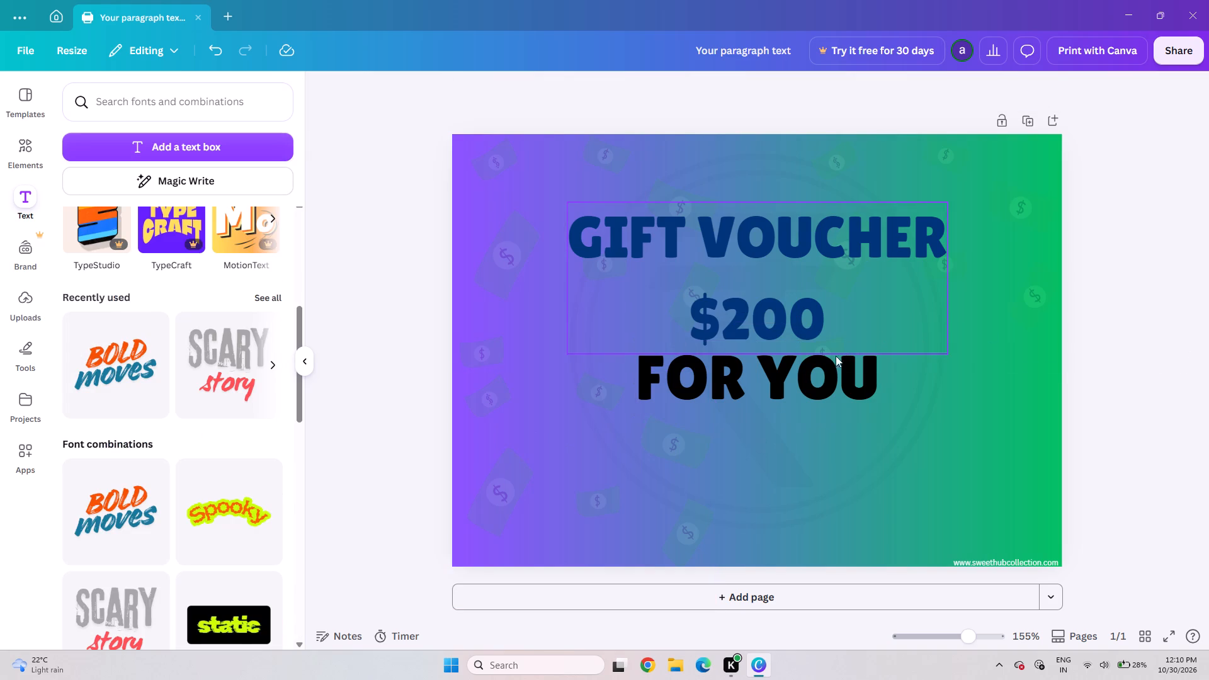
Apply the default turquoise-to-yellow gradient colour to the "FOR YOU" text.
{"action": "left_click", "coordinate": [809, 391]}
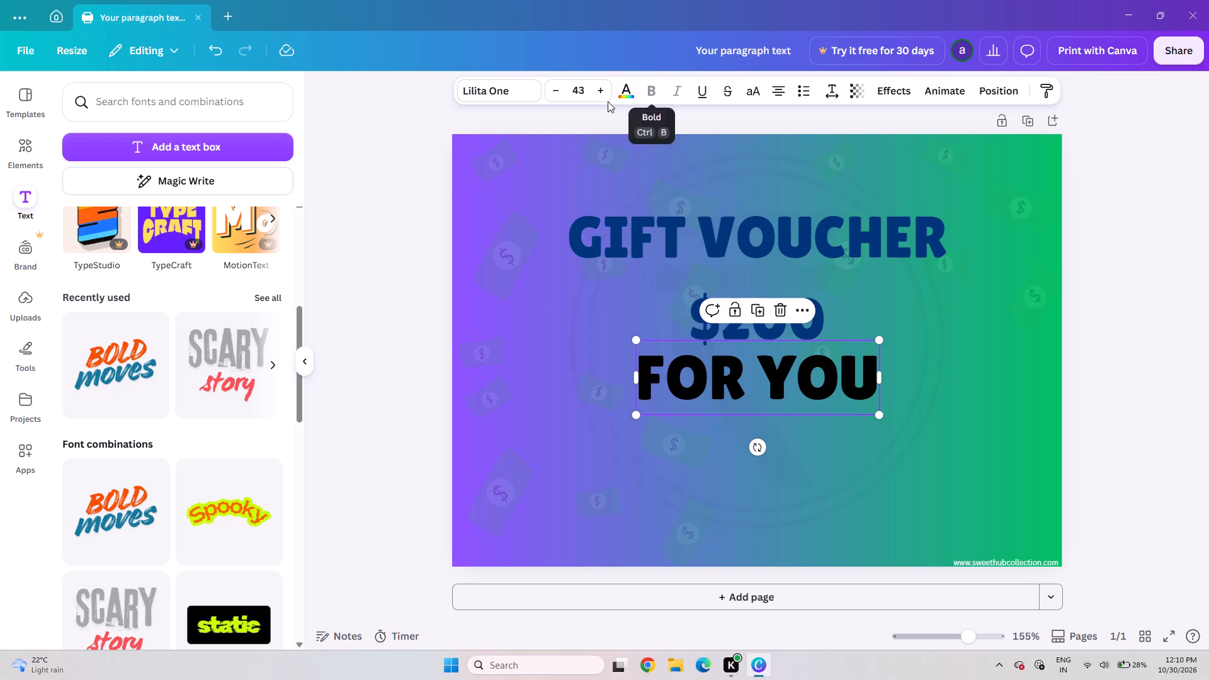
{"action": "left_click", "coordinate": [614, 99]}
{"action": "left_click", "coordinate": [619, 98]}
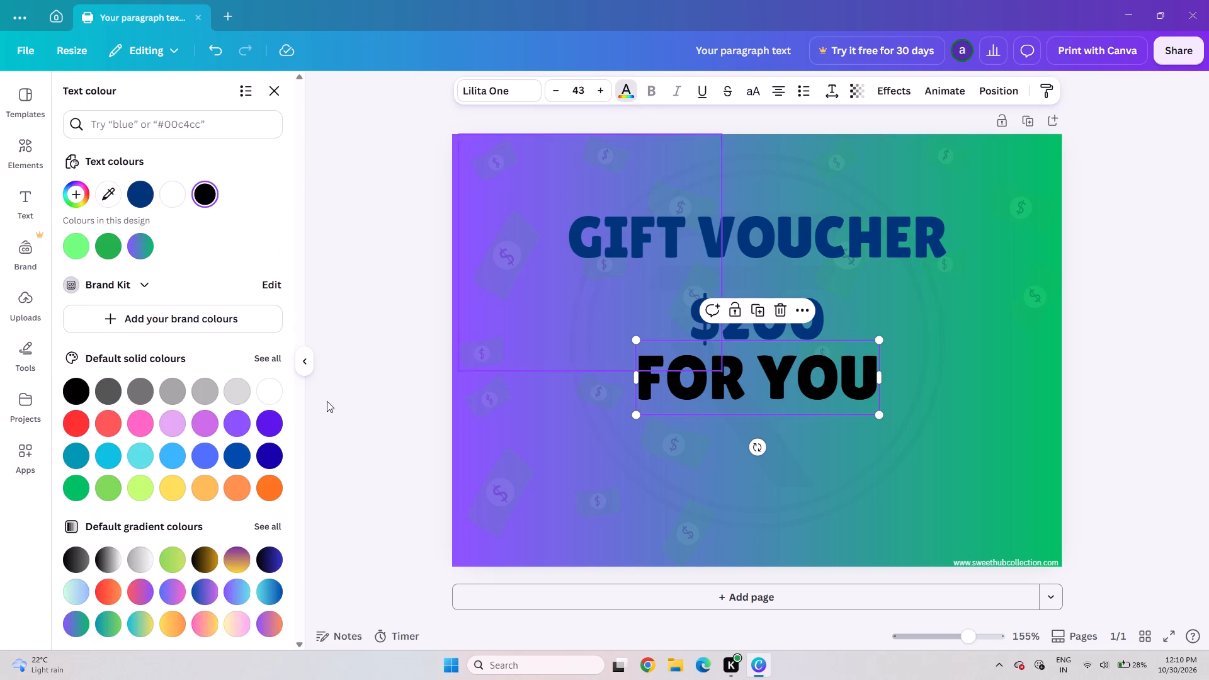
{"action": "scroll", "coordinate": [173, 553], "scroll_direction": "down", "scroll_amount": 3}
{"action": "left_click", "coordinate": [140, 622]}
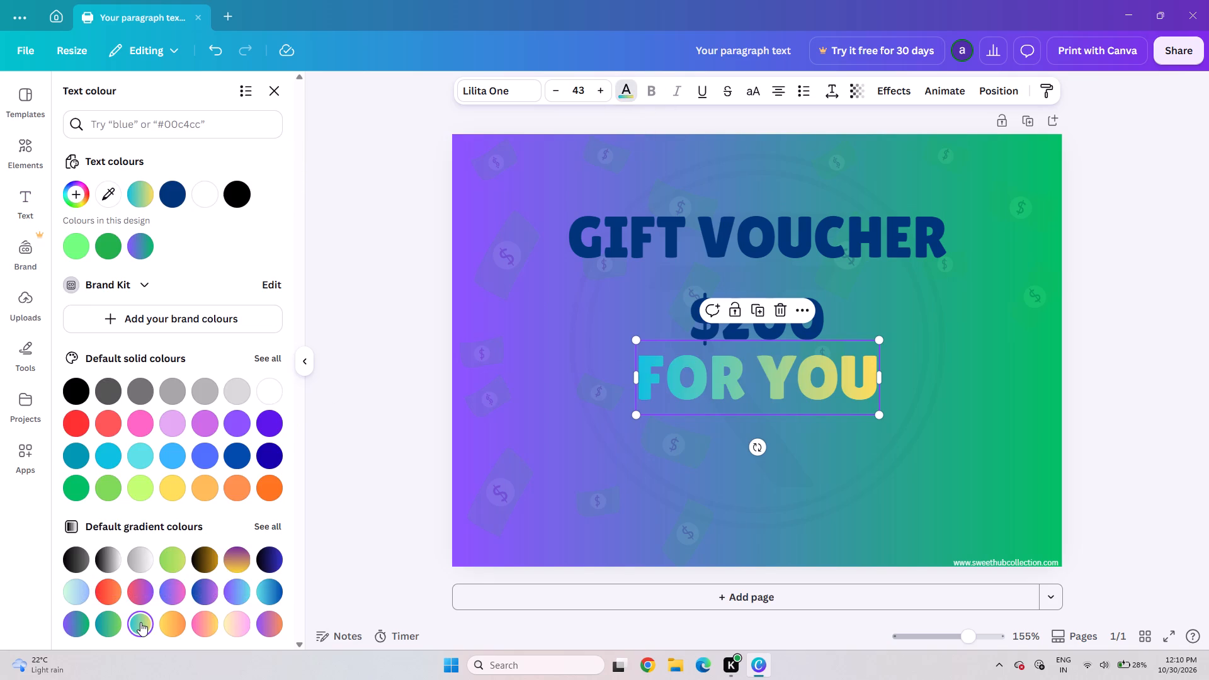
Recolour the "GIFT VOUCHER $200" title with the same turquoise-to-yellow gradient used on "FOR YOU".
{"action": "left_click", "coordinate": [617, 279]}
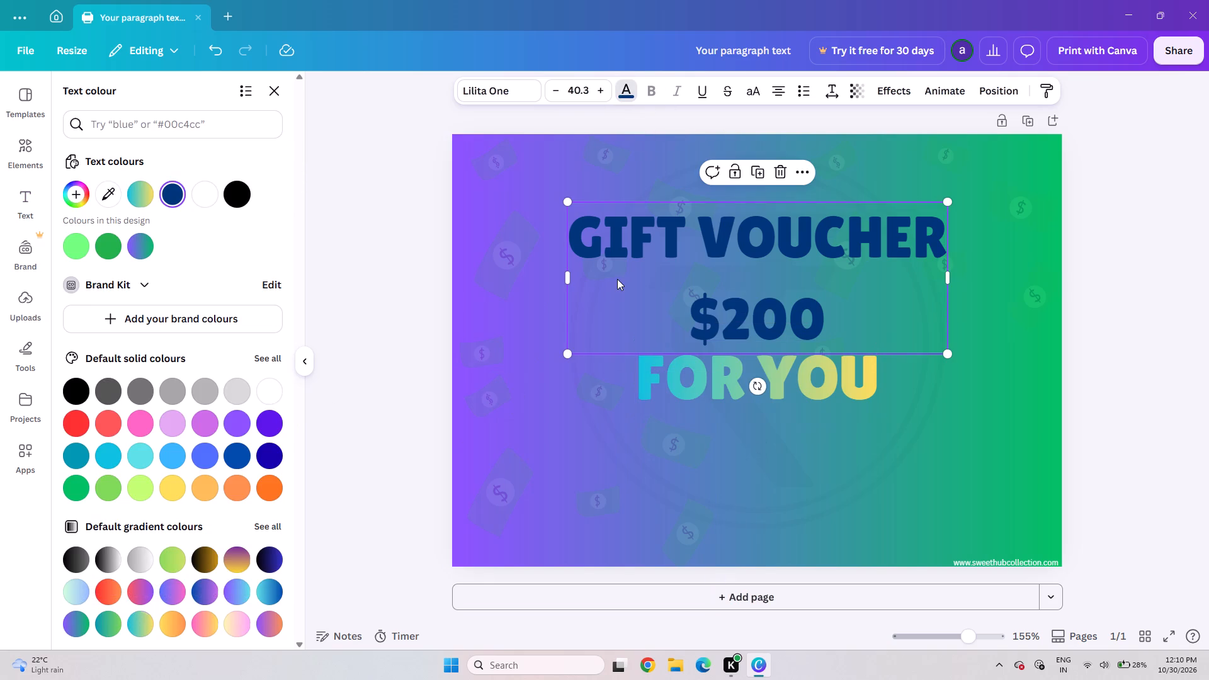
{"action": "left_click", "coordinate": [619, 87]}
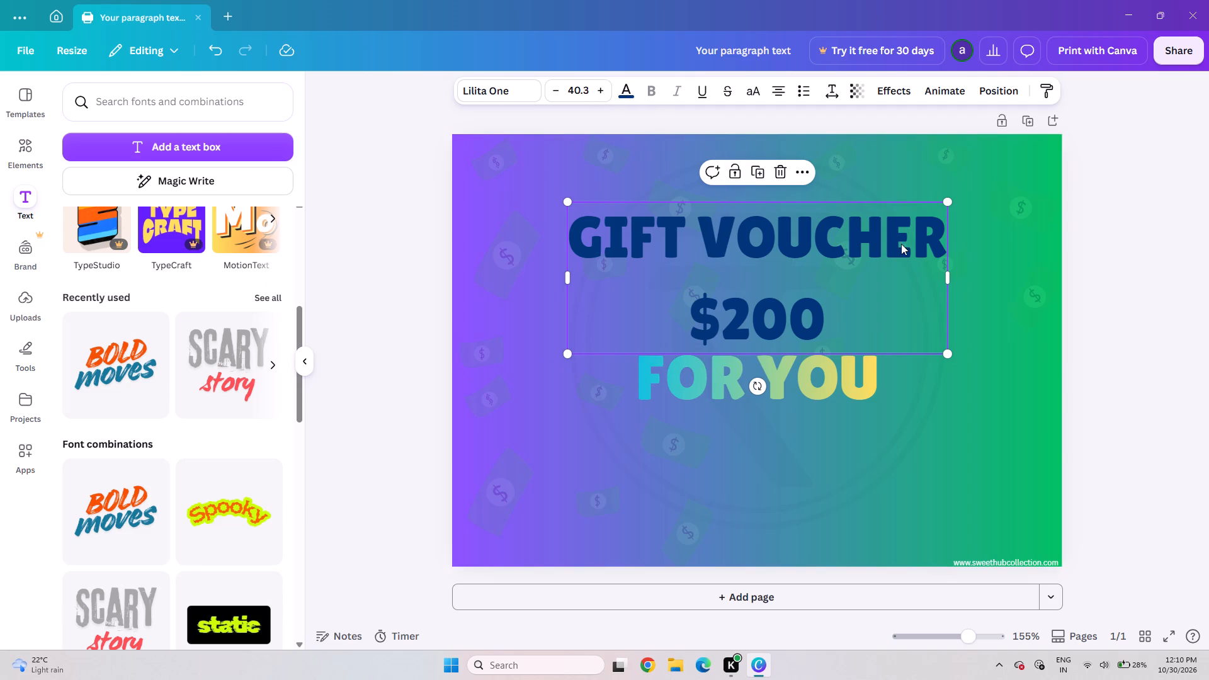
{"action": "left_click", "coordinate": [1179, 253]}
{"action": "left_click", "coordinate": [761, 266]}
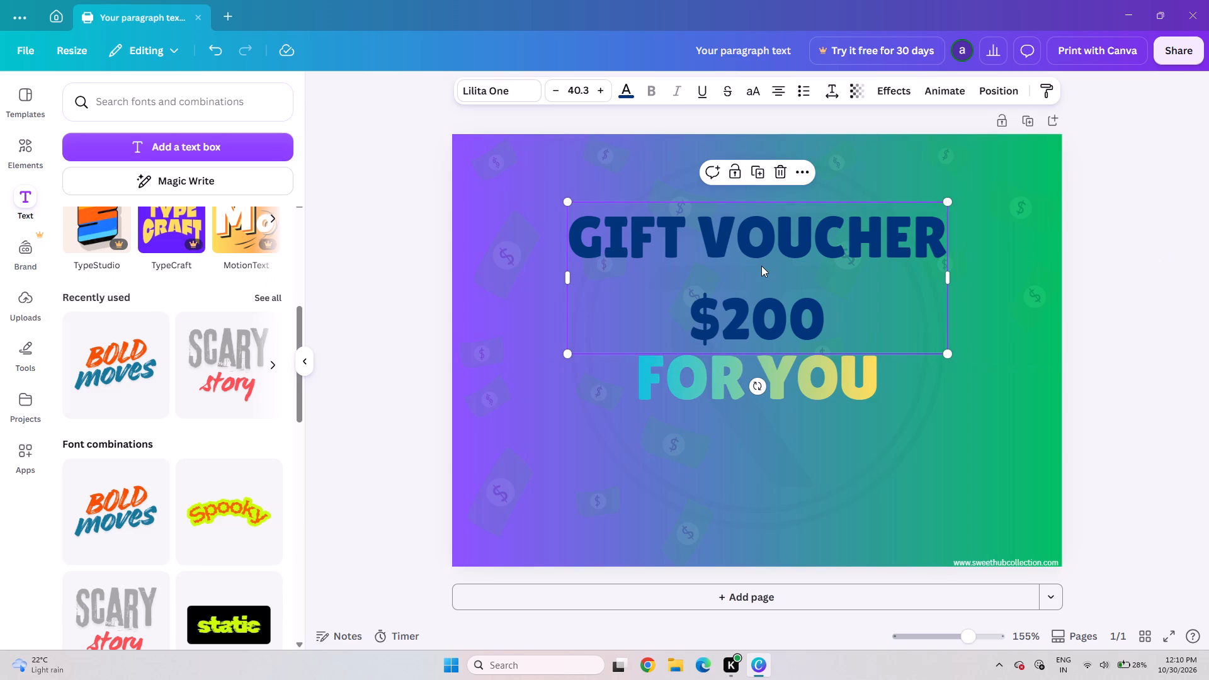
{"action": "left_click", "coordinate": [619, 86]}
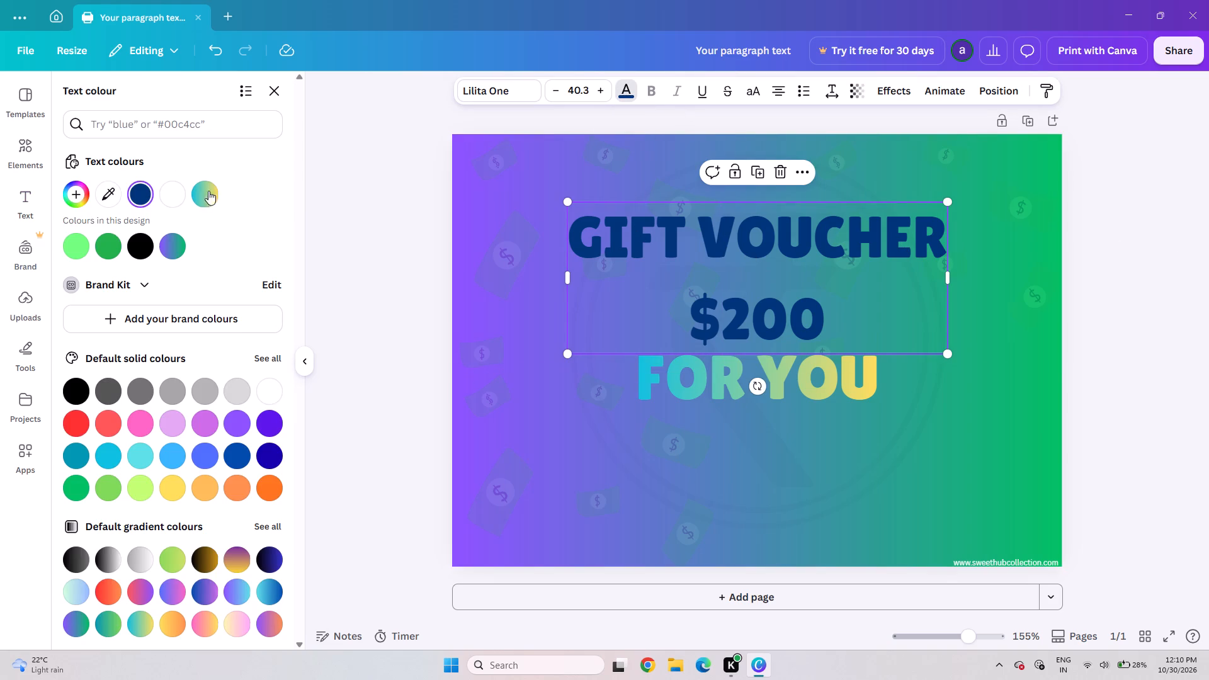
{"action": "left_click", "coordinate": [217, 198]}
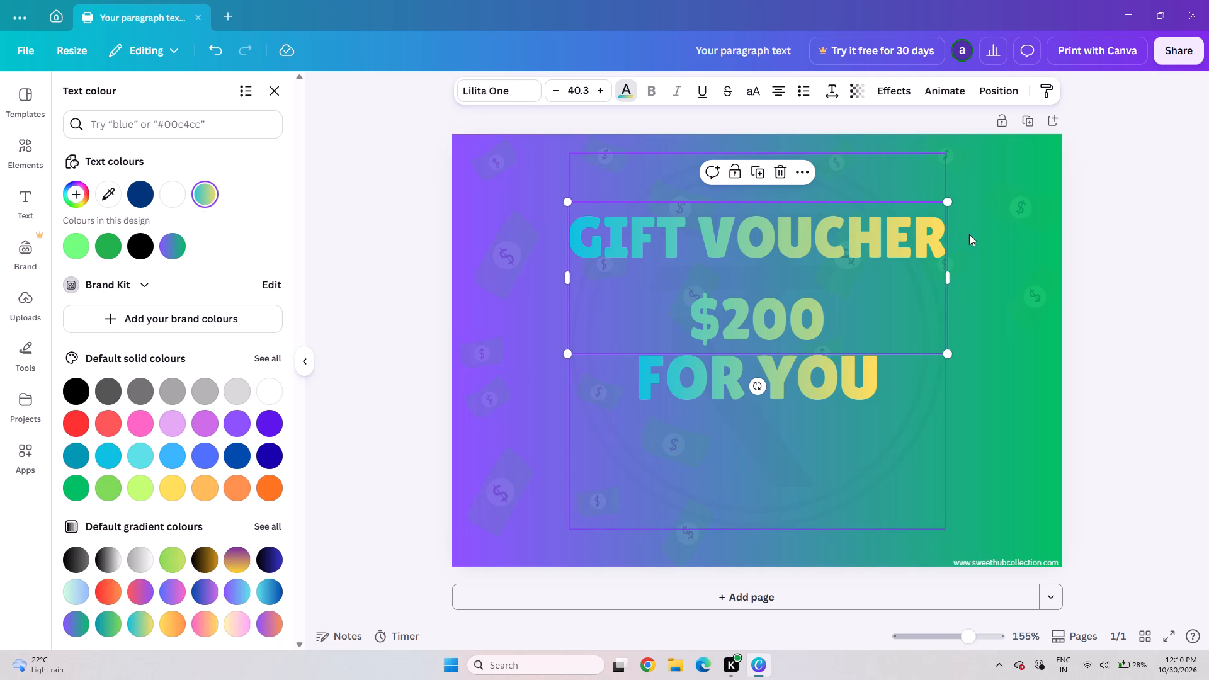
{"action": "left_click", "coordinate": [1190, 257]}
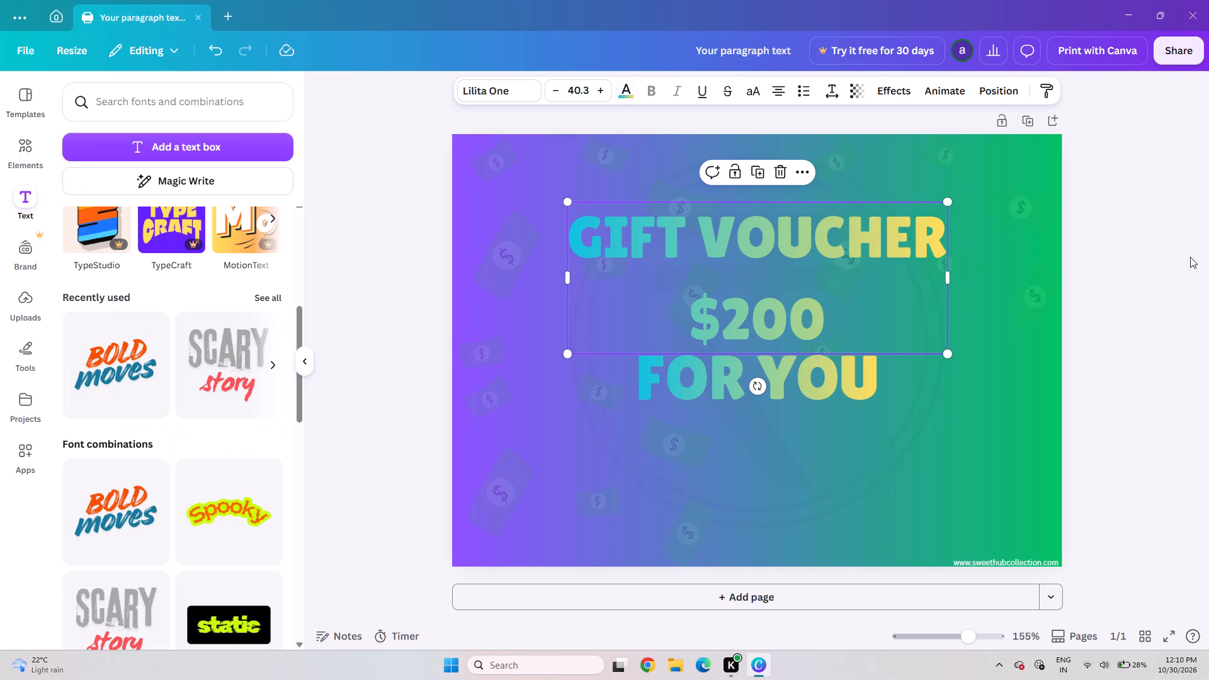
{"action": "left_click", "coordinate": [1190, 257]}
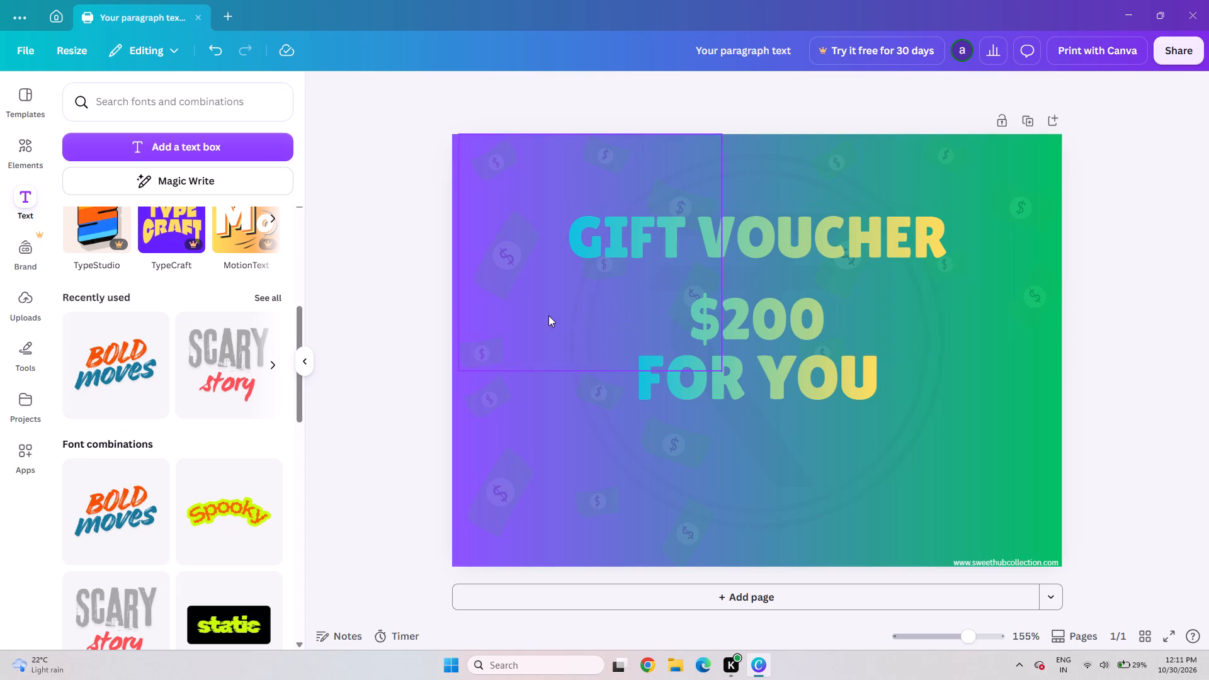
Delete "$200" and its empty second line from the title, leaving only "GIFT VOUCHER" in that text box.
{"action": "left_click", "coordinate": [830, 314]}
{"action": "double_click", "coordinate": [830, 314]}
{"action": "key", "text": "BackSpace"}
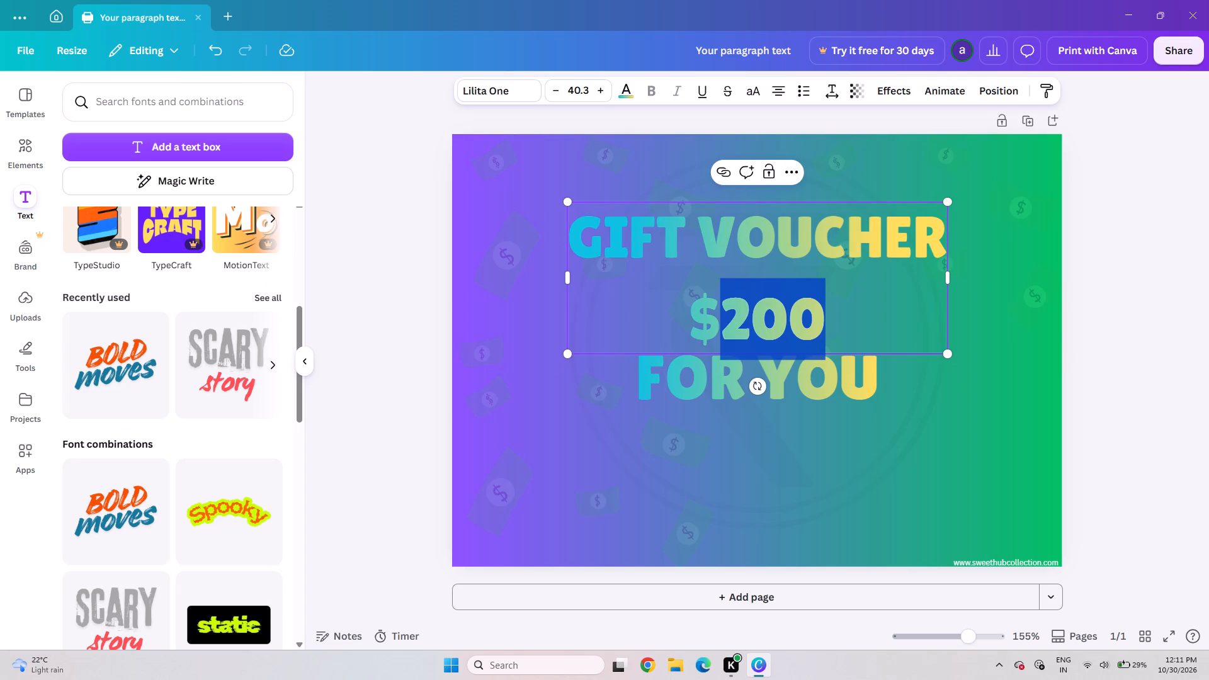
{"action": "key", "text": "BackSpace"}
{"action": "left_click", "coordinate": [1145, 283]}
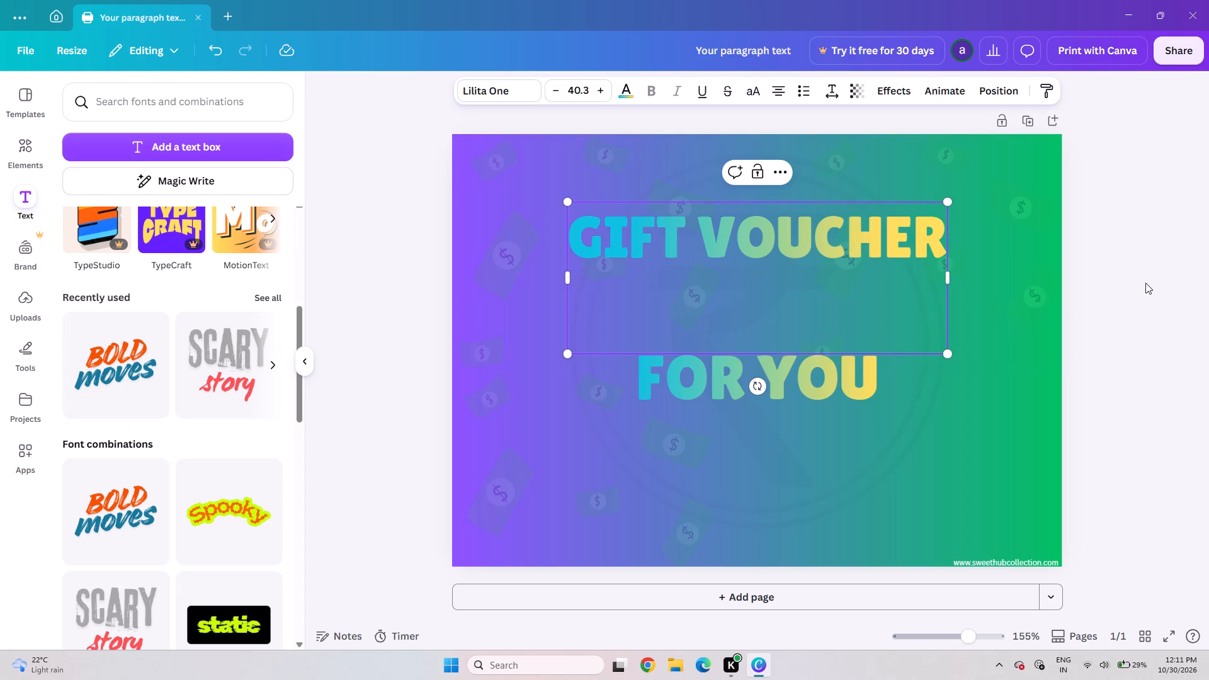
{"action": "left_click", "coordinate": [669, 250]}
{"action": "left_click", "coordinate": [707, 310]}
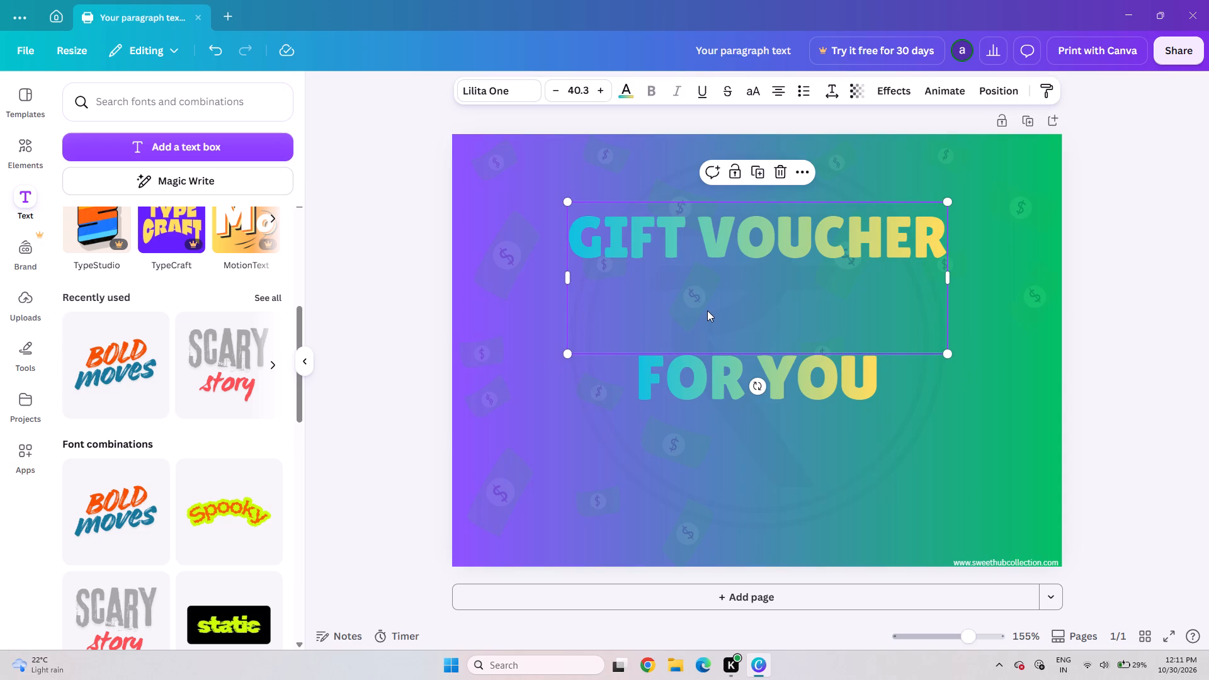
{"action": "key", "text": "BackSpace"}
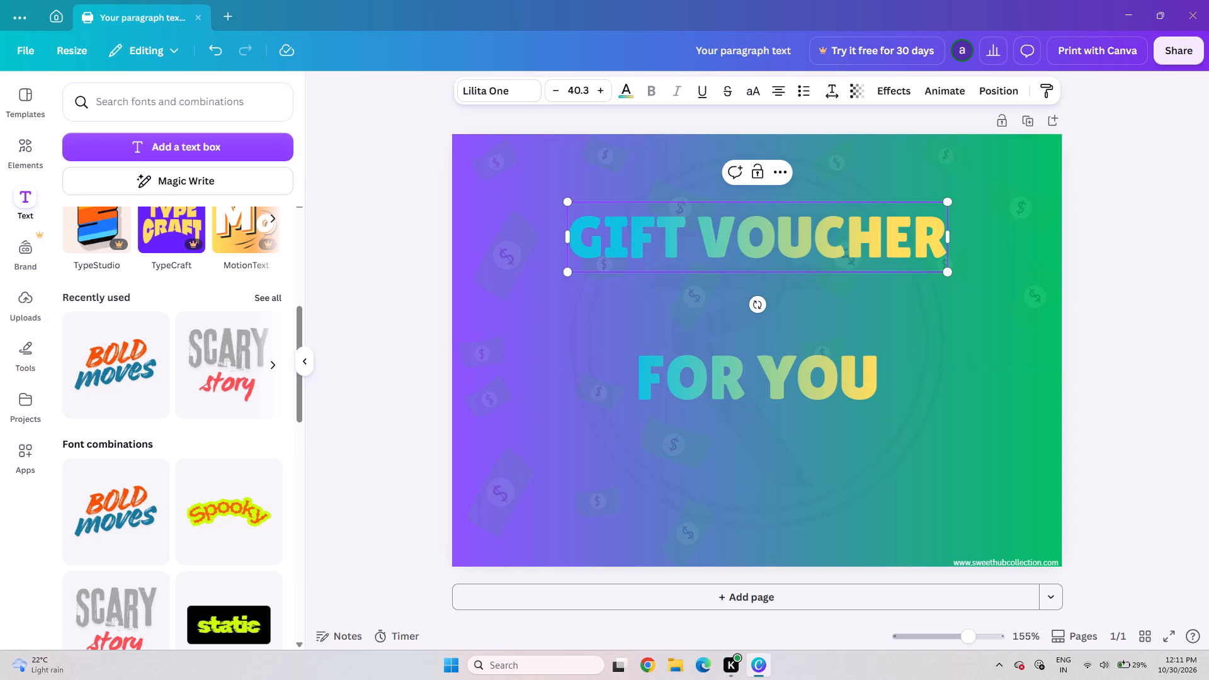
{"action": "left_click", "coordinate": [1137, 224]}
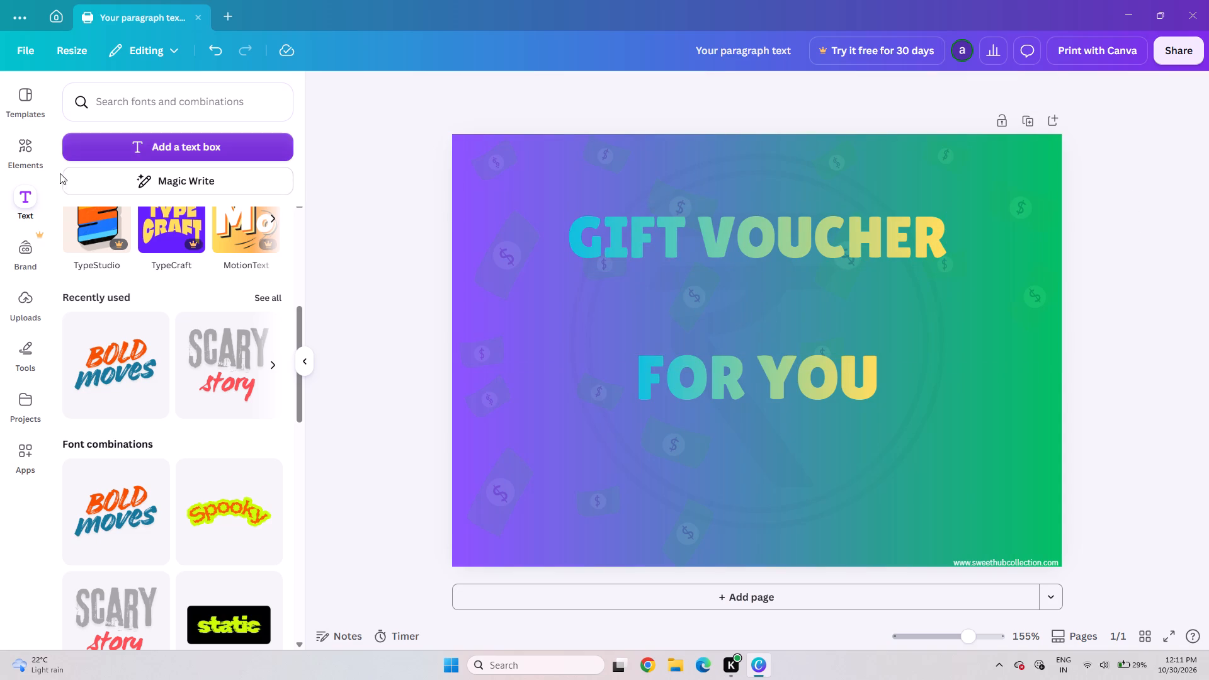
Duplicate the "FOR YOU" text and place the copy horizontally centred between the "GIFT VOUCHER" title and the original.
{"action": "left_click", "coordinate": [29, 195]}
{"action": "double_click", "coordinate": [598, 378]}
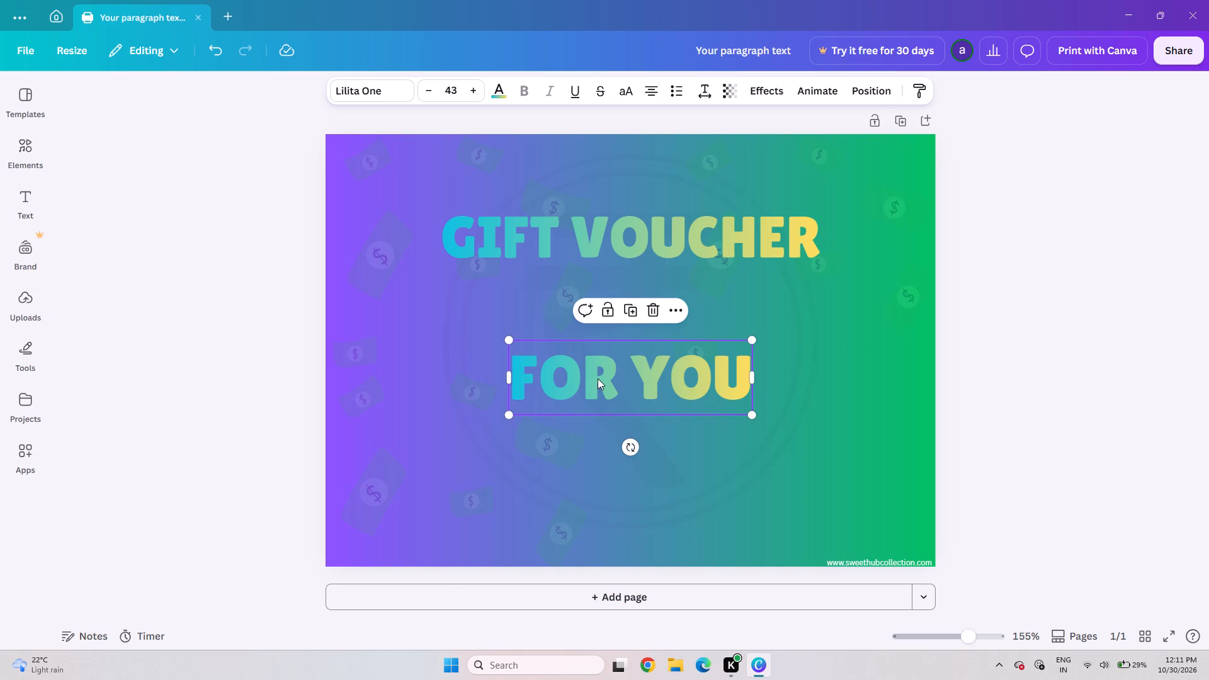
{"action": "left_click", "coordinate": [598, 378]}
{"action": "left_click", "coordinate": [1007, 338]}
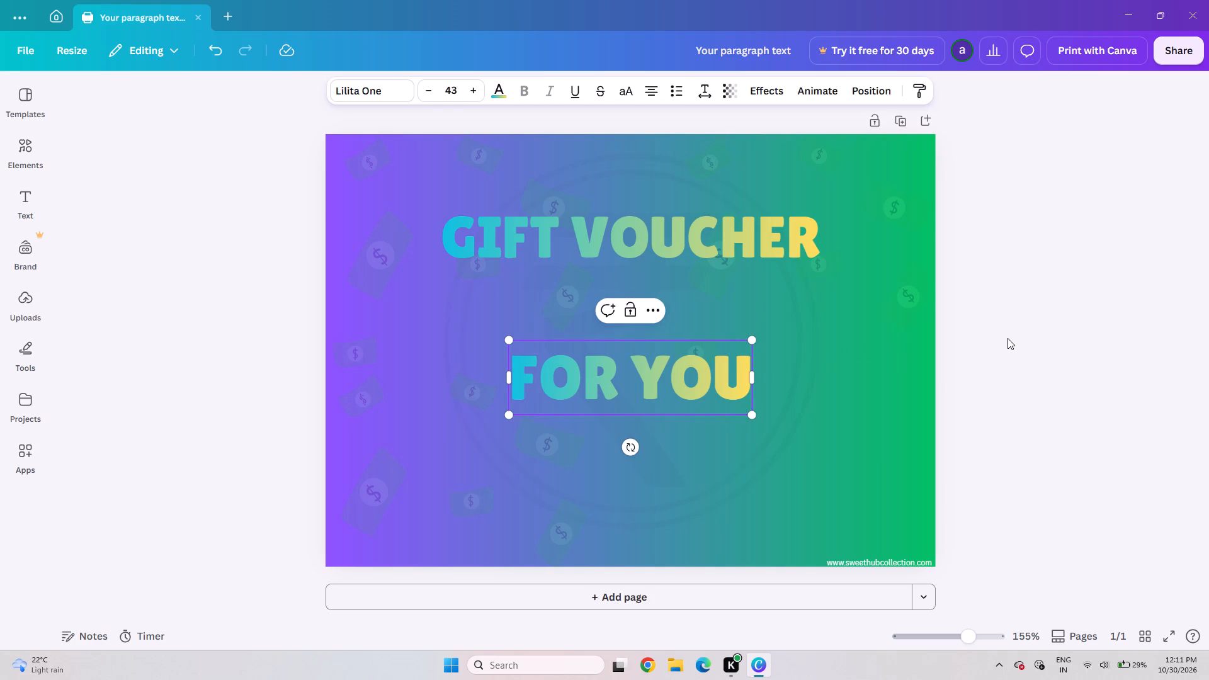
{"action": "left_click", "coordinate": [686, 383]}
{"action": "left_click", "coordinate": [634, 309]}
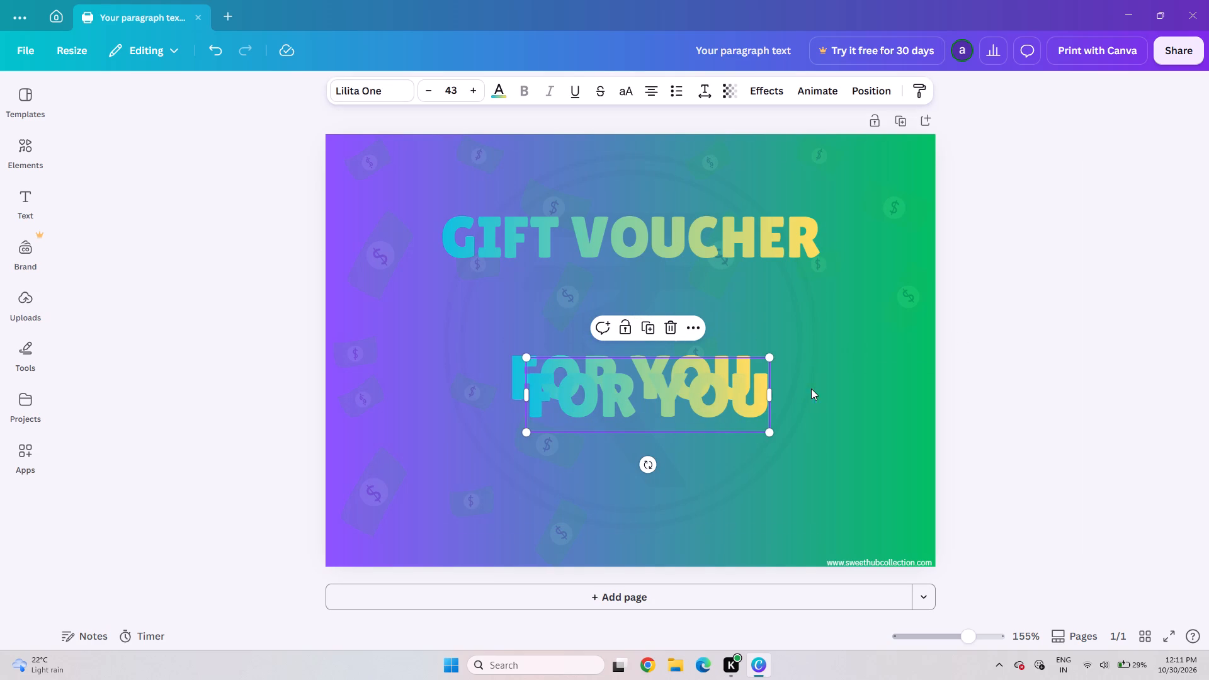
{"action": "left_click", "coordinate": [1055, 370]}
{"action": "left_click_drag", "start_coordinate": [659, 406], "coordinate": [598, 293]}
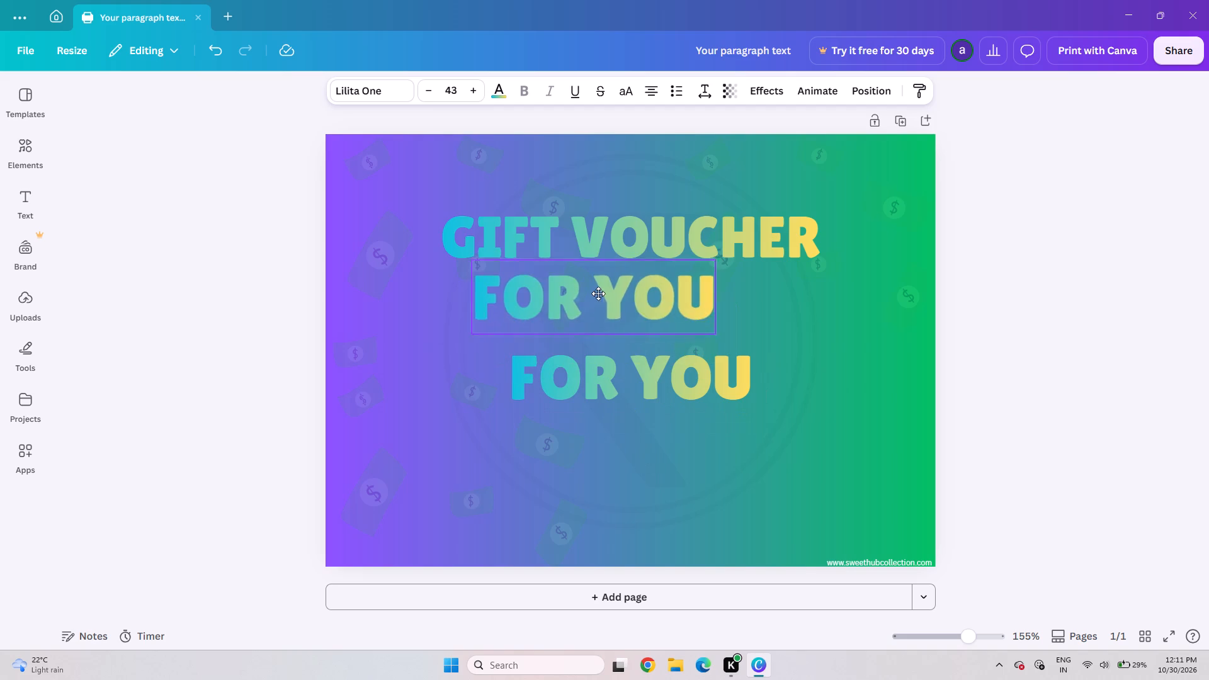
{"action": "left_click_drag", "start_coordinate": [598, 293], "coordinate": [639, 308]}
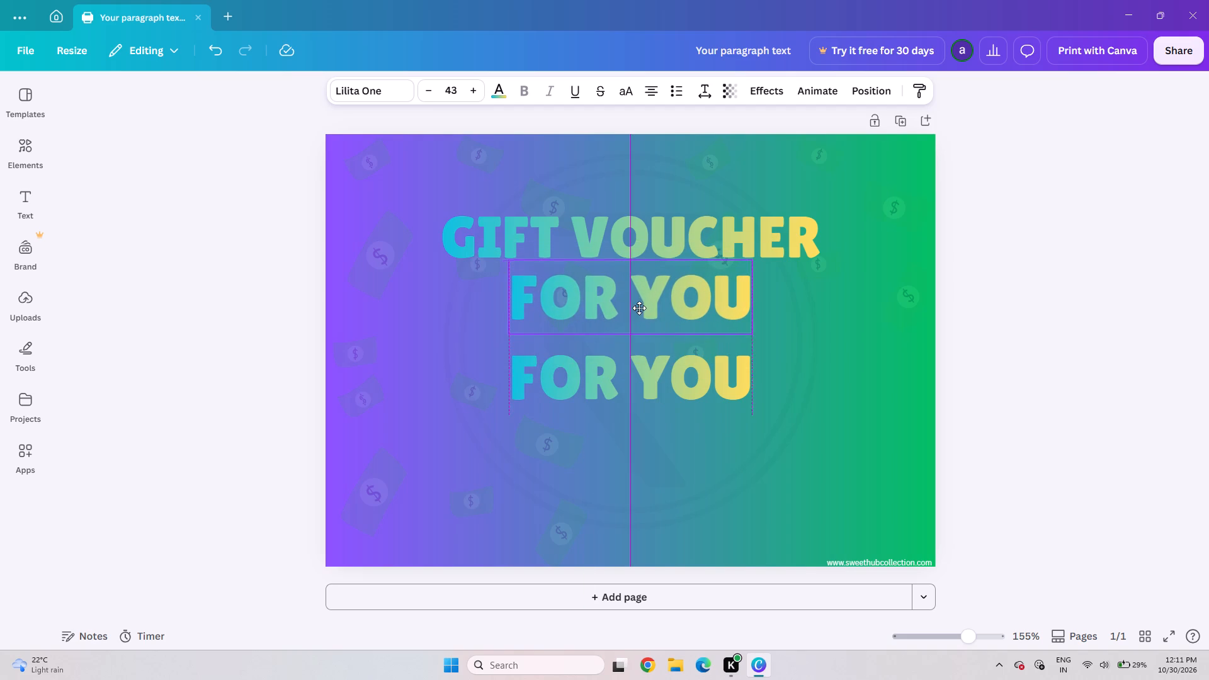
{"action": "left_click_drag", "start_coordinate": [639, 308], "coordinate": [640, 308]}
Replace the wording of the middle "FOR YOU" copy, just below the title, with "$ 100".
{"action": "left_click", "coordinate": [621, 299]}
{"action": "left_click", "coordinate": [621, 299]}
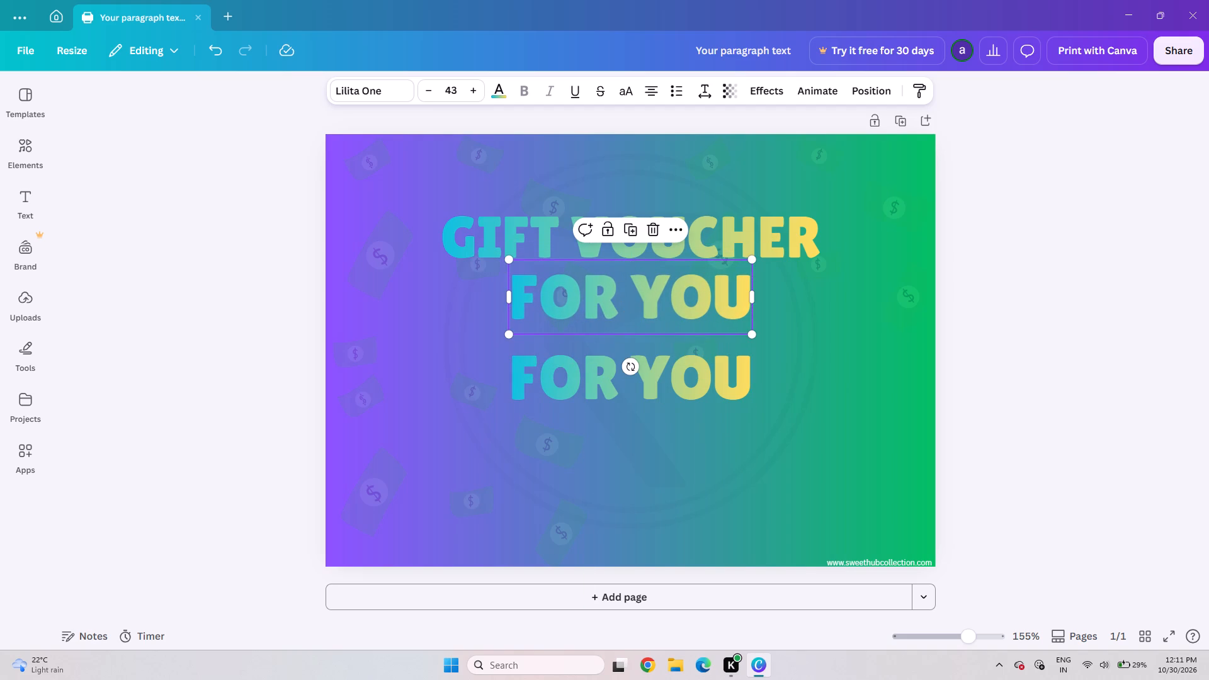
{"action": "triple_click", "coordinate": [621, 299]}
{"action": "key", "text": "BackSpace"}
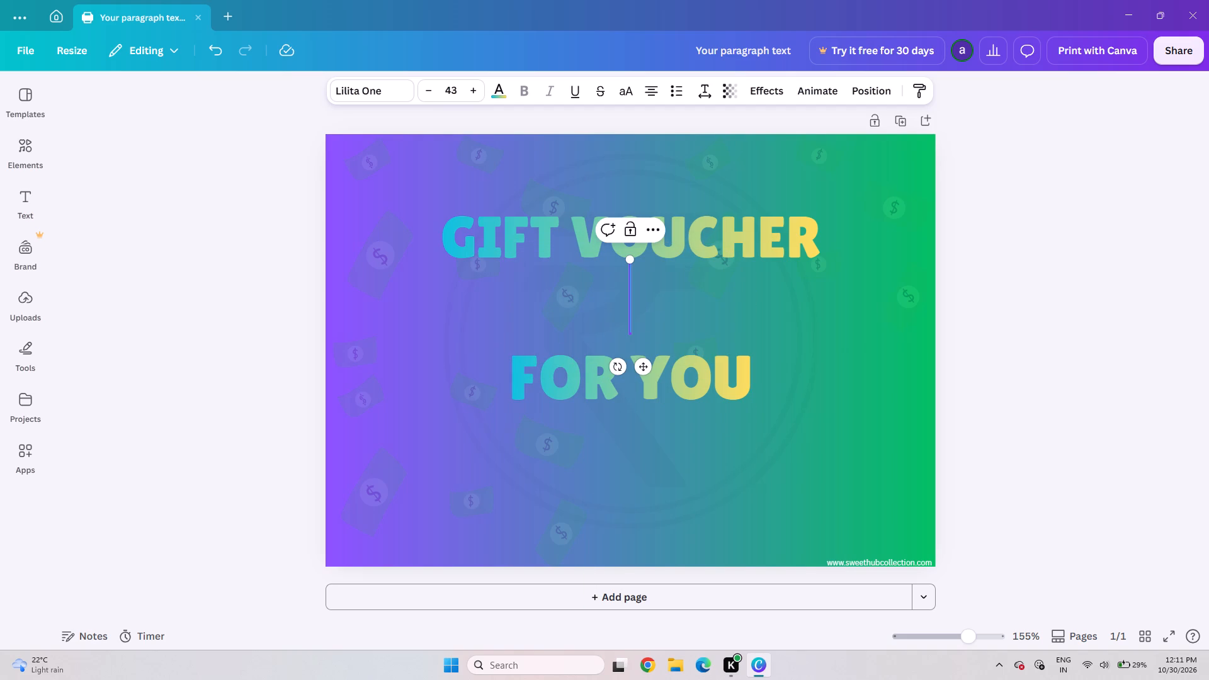
{"action": "key", "text": "shift+dollar"}
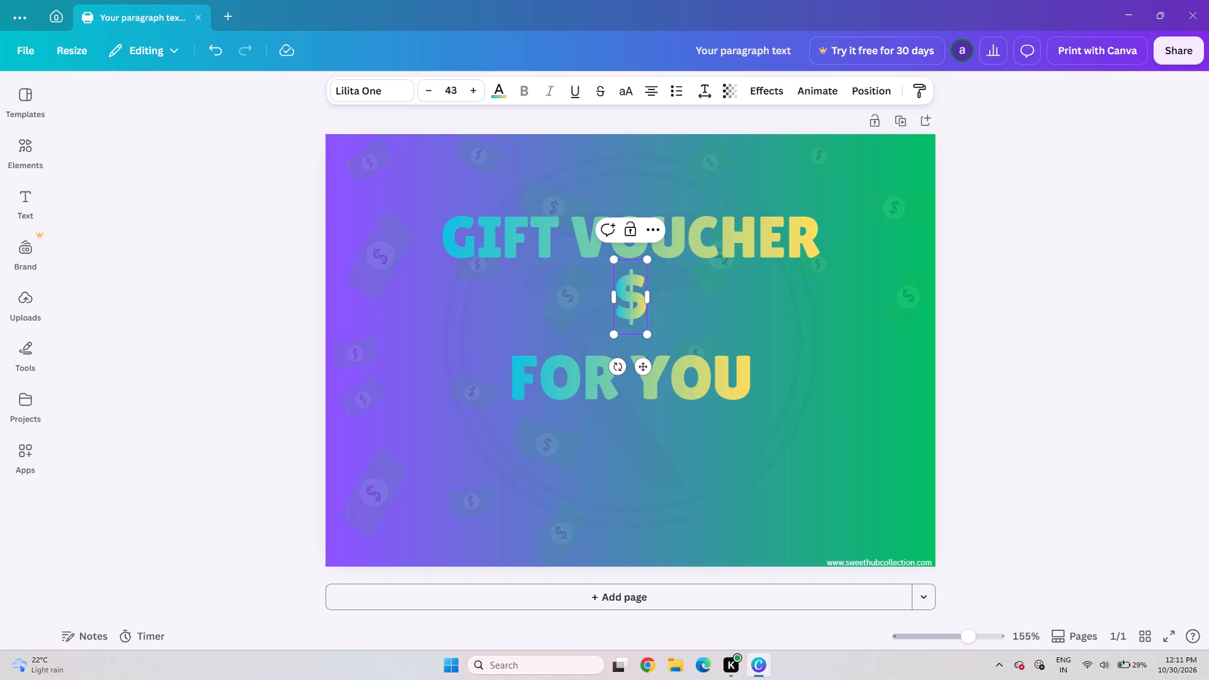
{"action": "key", "text": "space"}
{"action": "type", "text": "200"}
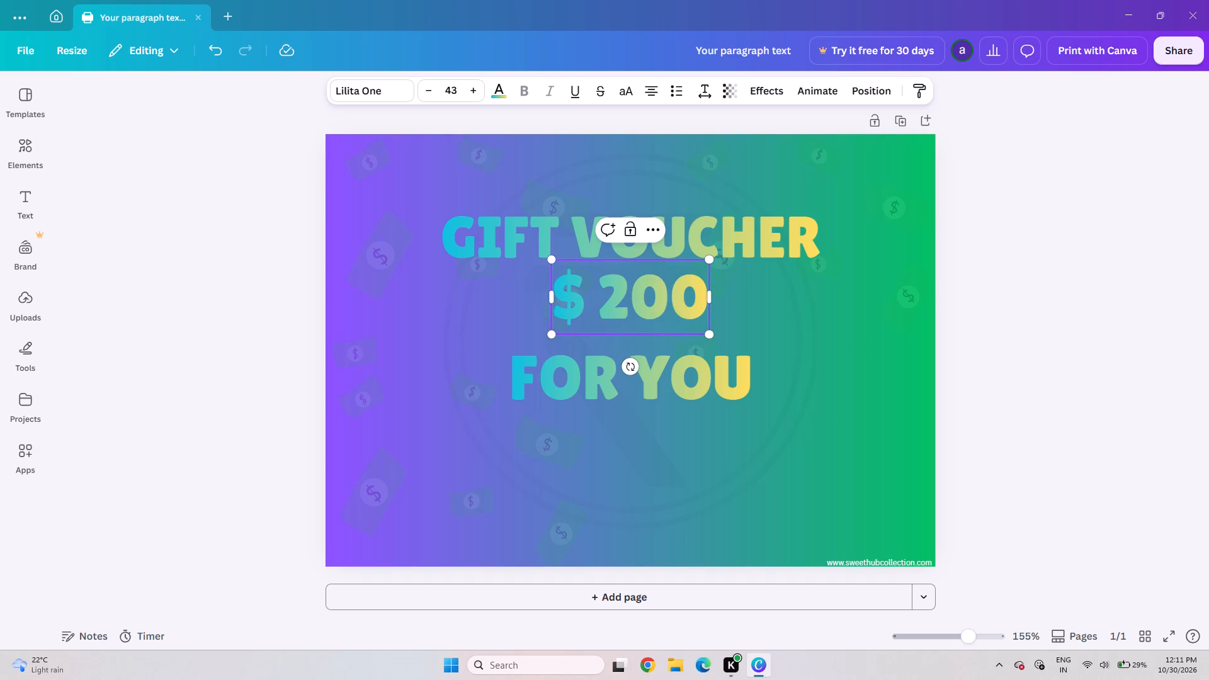
{"action": "key", "text": "BackSpace"}
{"action": "key", "text": "BackSpace"}
{"action": "key", "text": "BackSpace"}
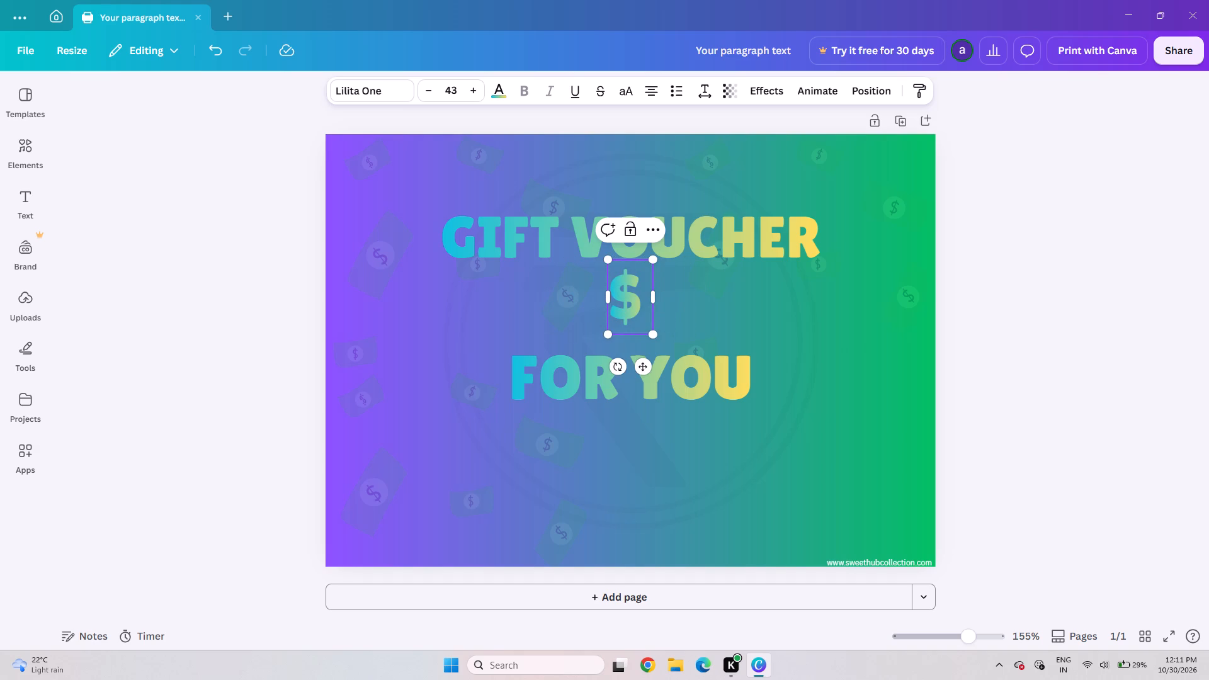
{"action": "type", "text": "100"}
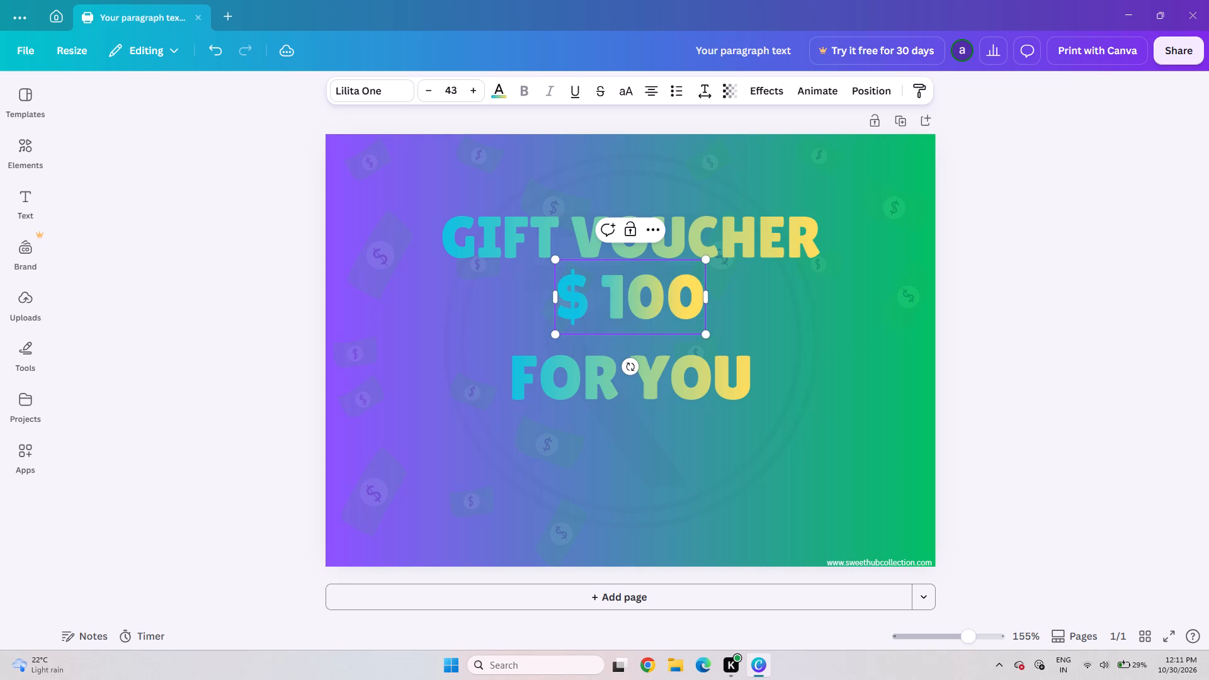
{"action": "left_click", "coordinate": [1086, 303]}
Nudge "$ 100" slightly down so it sits evenly between "GIFT VOUCHER" and "FOR YOU", horizontally centred on the page.
{"action": "left_click", "coordinate": [606, 288]}
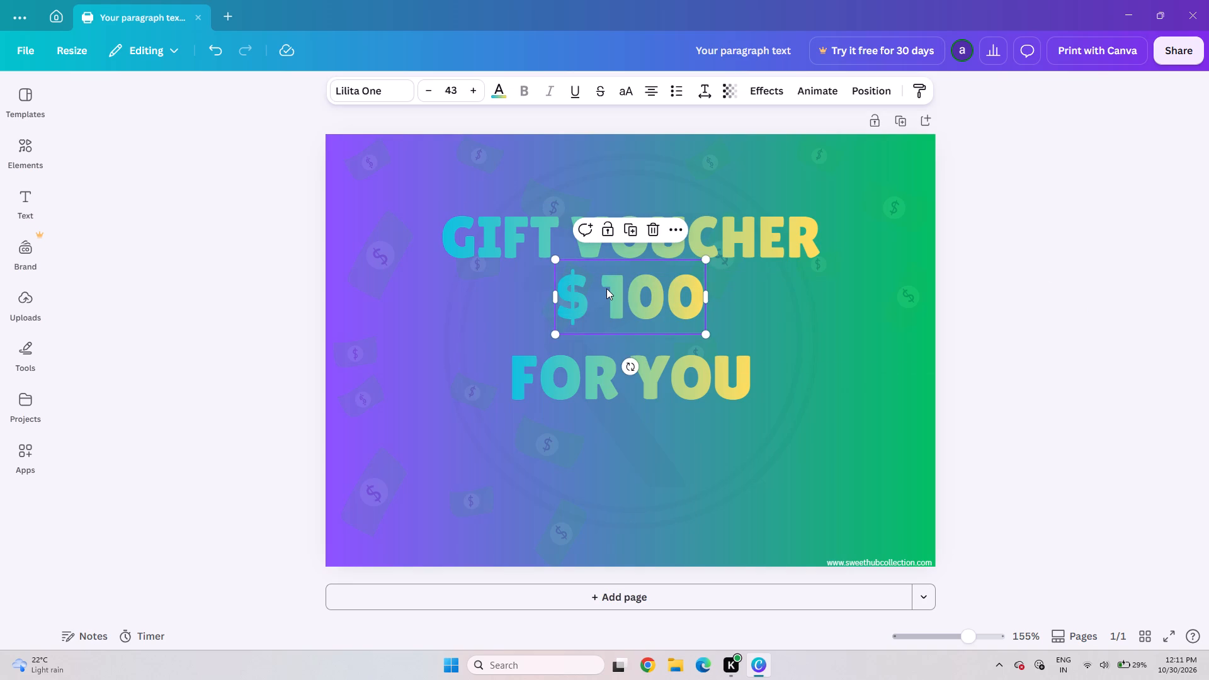
{"action": "key", "text": "Down"}
{"action": "key", "text": "Up"}
{"action": "key", "text": "Down"}
{"action": "key", "text": "Left"}
{"action": "key", "text": "Left"}
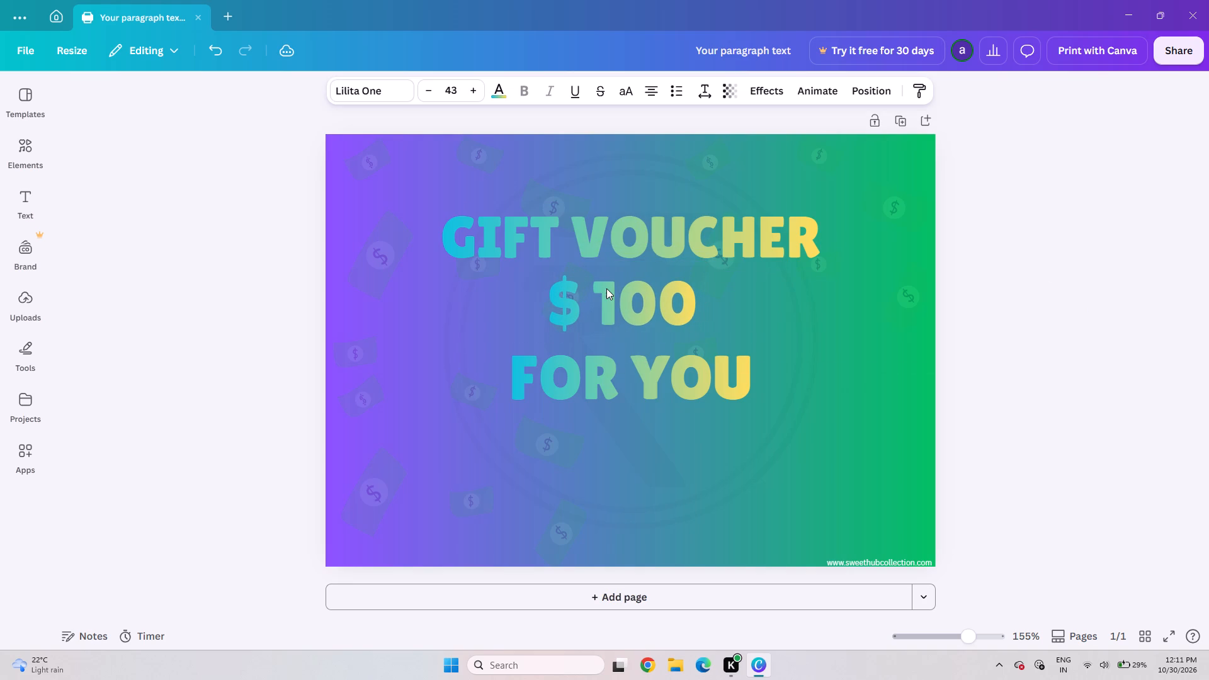
{"action": "key", "text": "Down"}
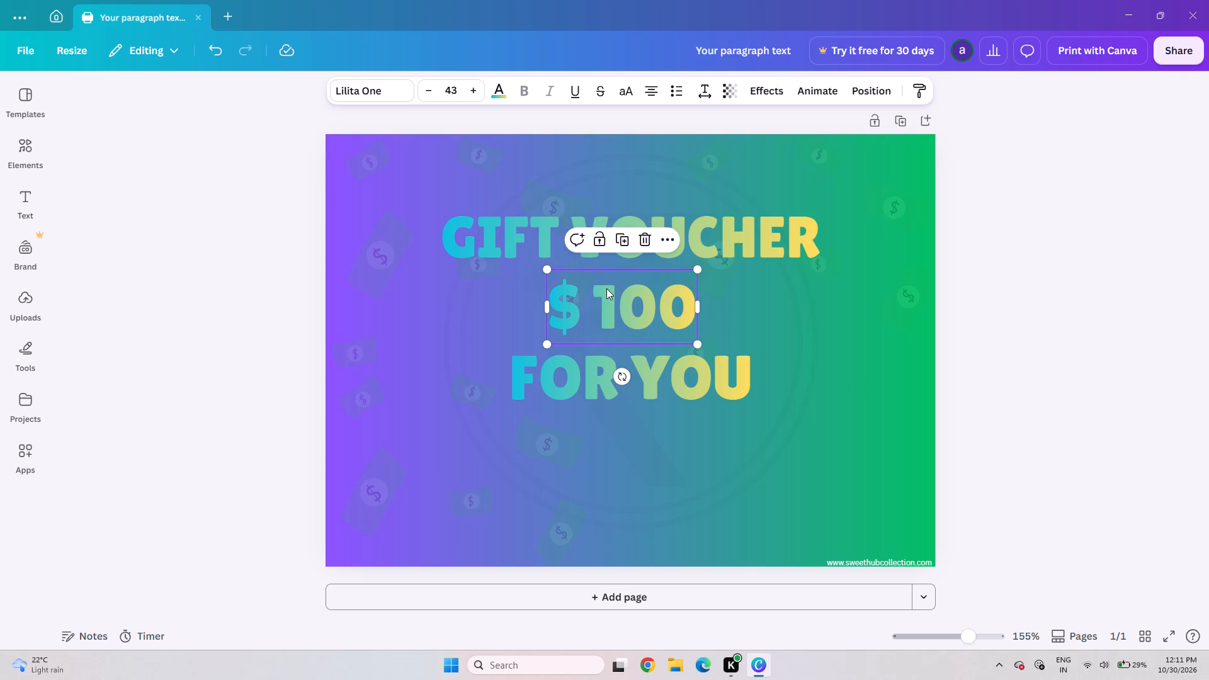
{"action": "key", "text": "Up"}
{"action": "key", "text": "Up"}
{"action": "key", "text": "Up"}
{"action": "key", "text": "Left"}
{"action": "key", "text": "Left"}
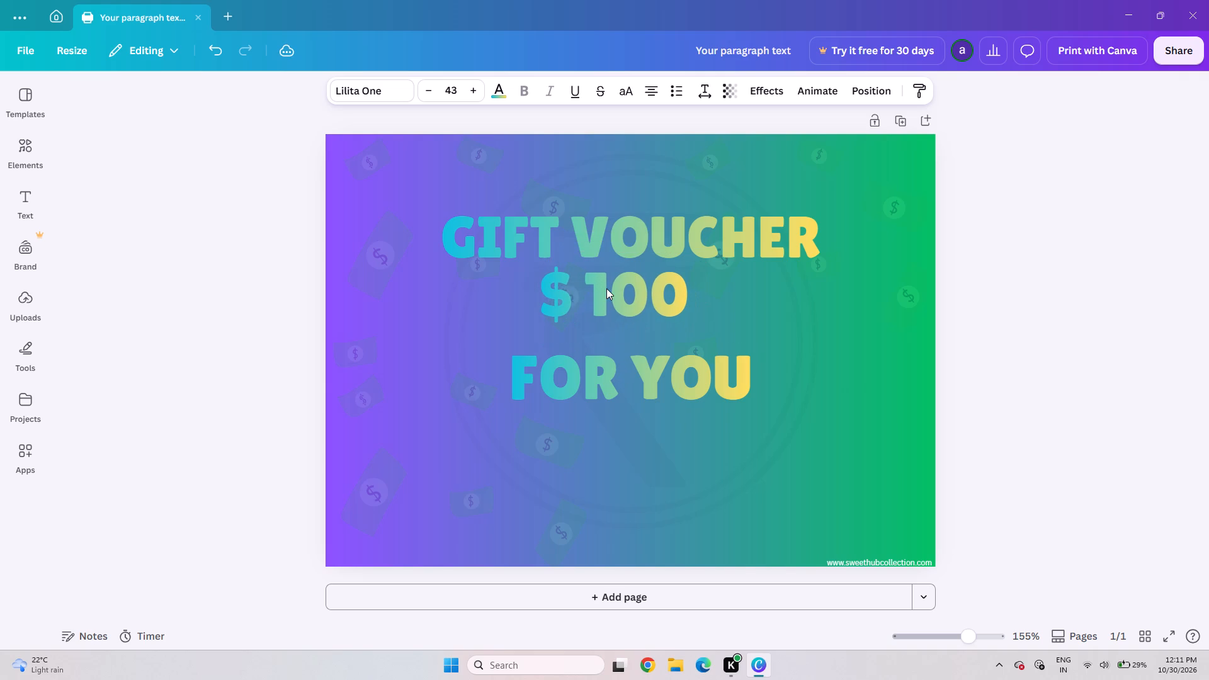
{"action": "key", "text": "Up"}
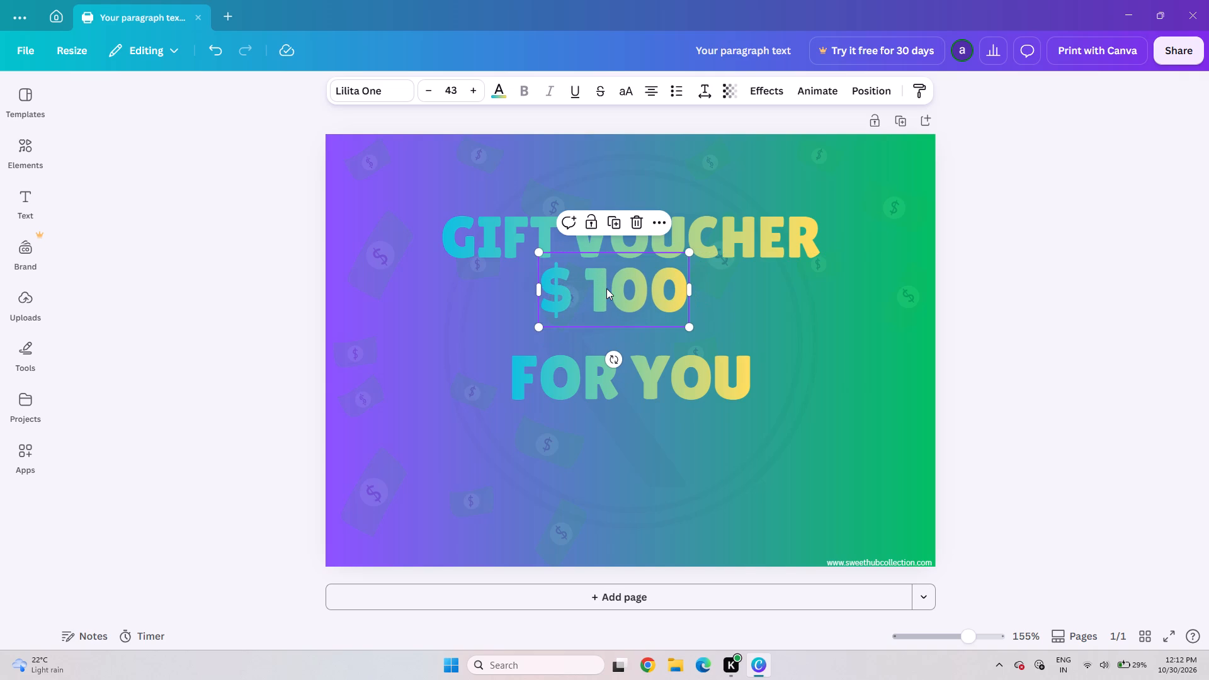
{"action": "key", "text": "Down"}
{"action": "key", "text": "Down"}
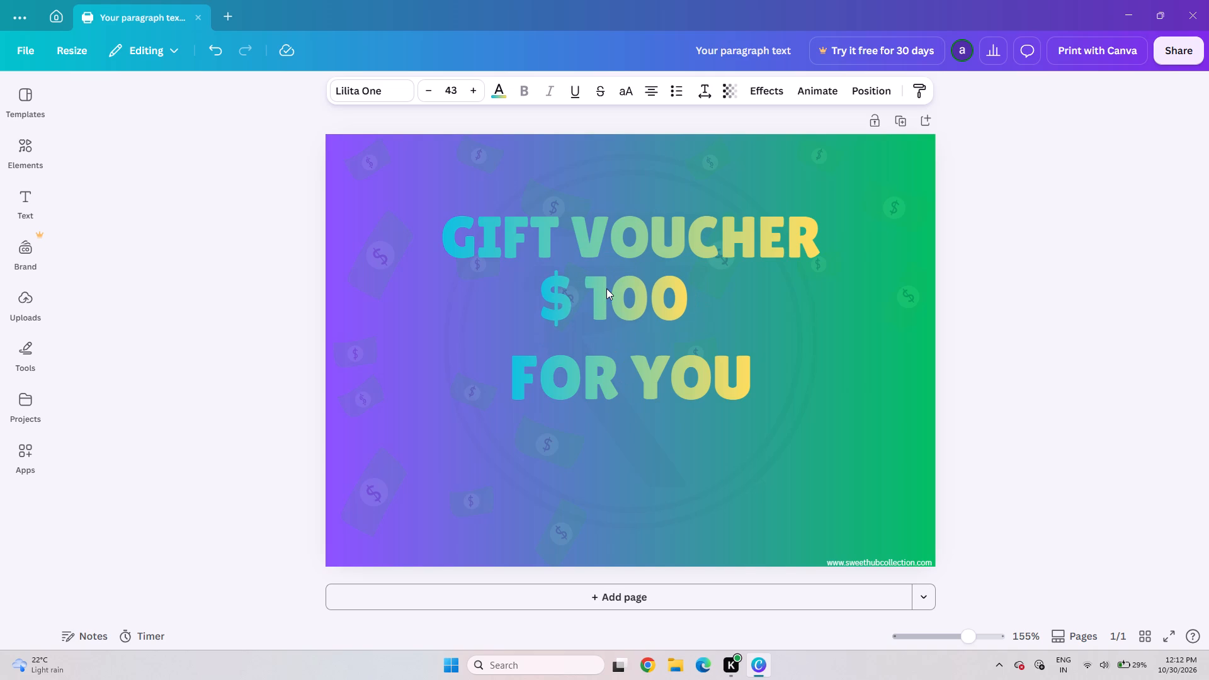
{"action": "key", "text": "Down"}
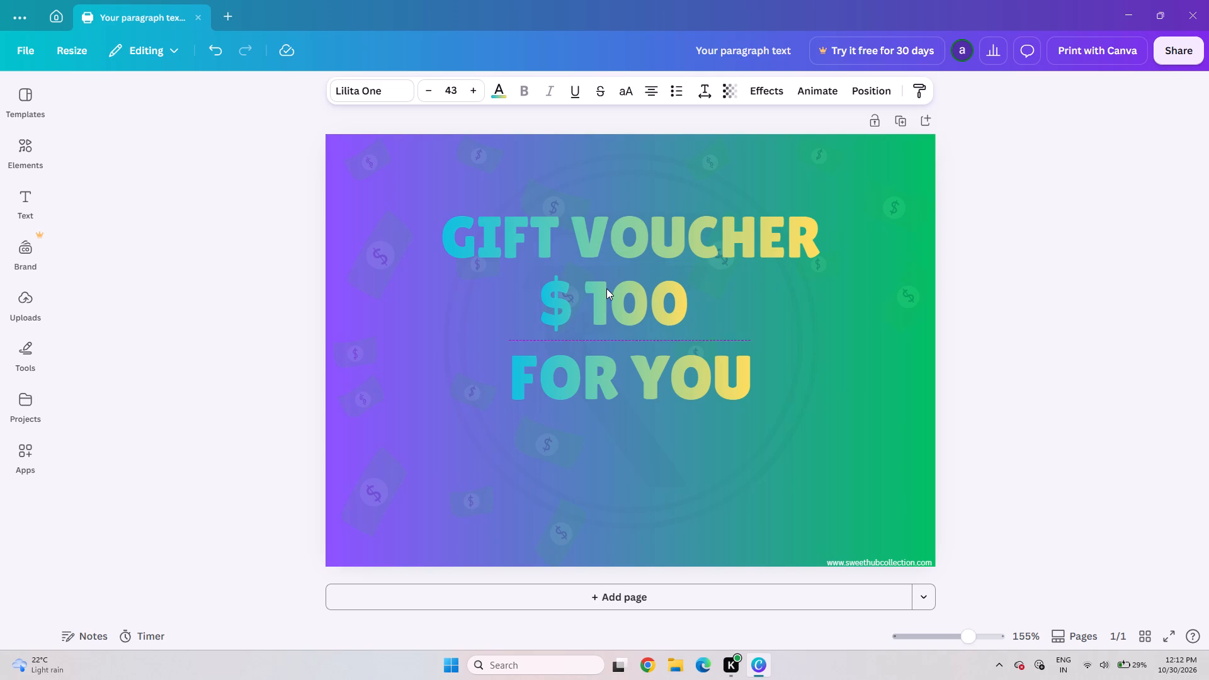
{"action": "key", "text": "Right"}
{"action": "key", "text": "Right"}
{"action": "key", "text": "Right"}
{"action": "key", "text": "Right"}
{"action": "key", "text": "Right"}
{"action": "key", "text": "Left"}
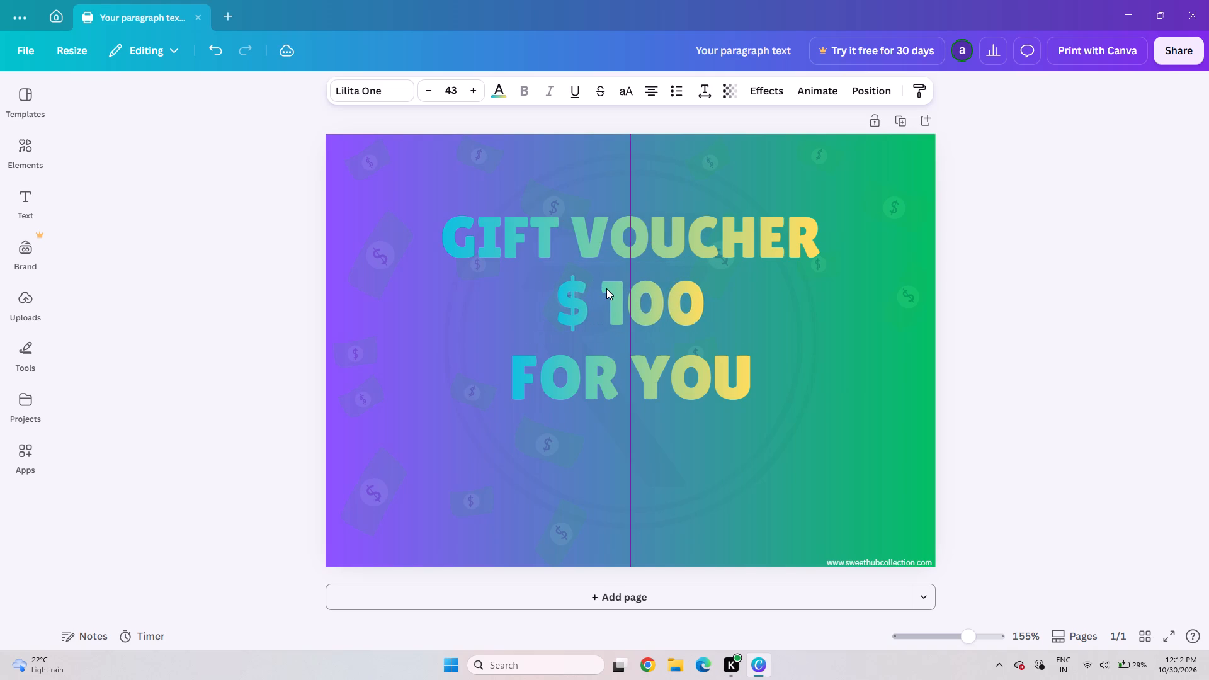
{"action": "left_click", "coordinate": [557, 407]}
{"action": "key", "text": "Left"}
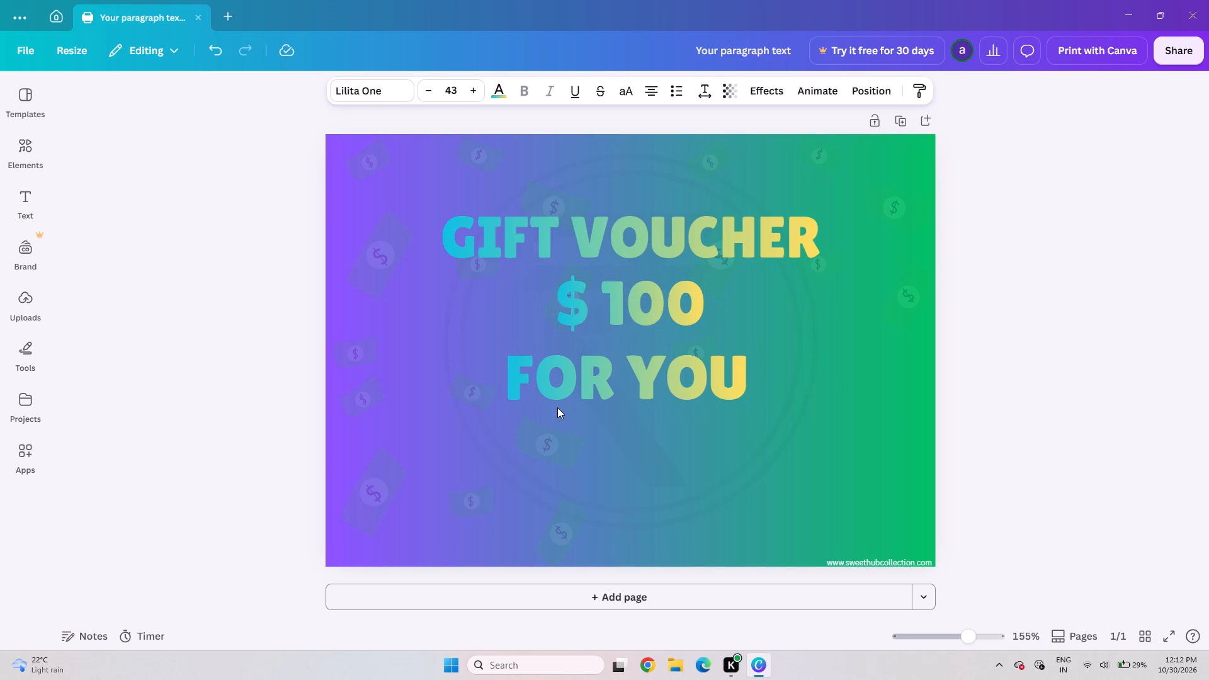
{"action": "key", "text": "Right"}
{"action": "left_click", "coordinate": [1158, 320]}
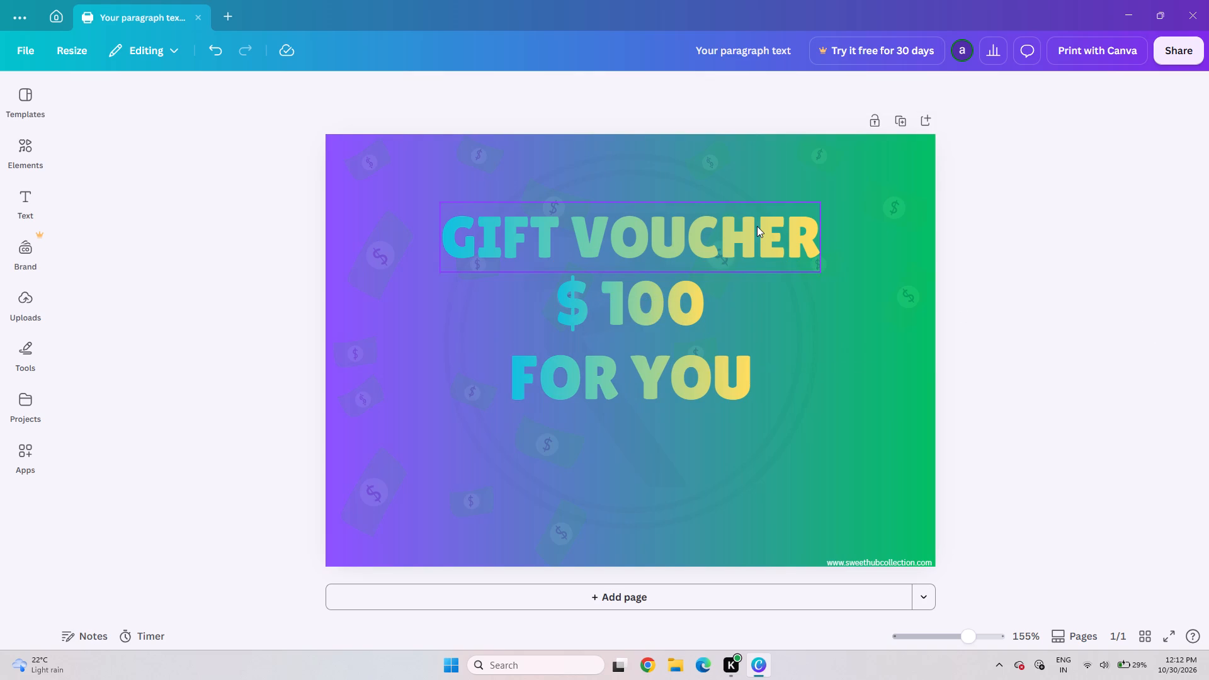
Nudge "GIFT VOUCHER", "$ 100" and "FOR YOU" upward one after another, closing the gaps so the three lines stack tightly.
{"action": "left_click", "coordinate": [671, 217]}
{"action": "key", "text": "Up"}
{"action": "key", "text": "Up"}
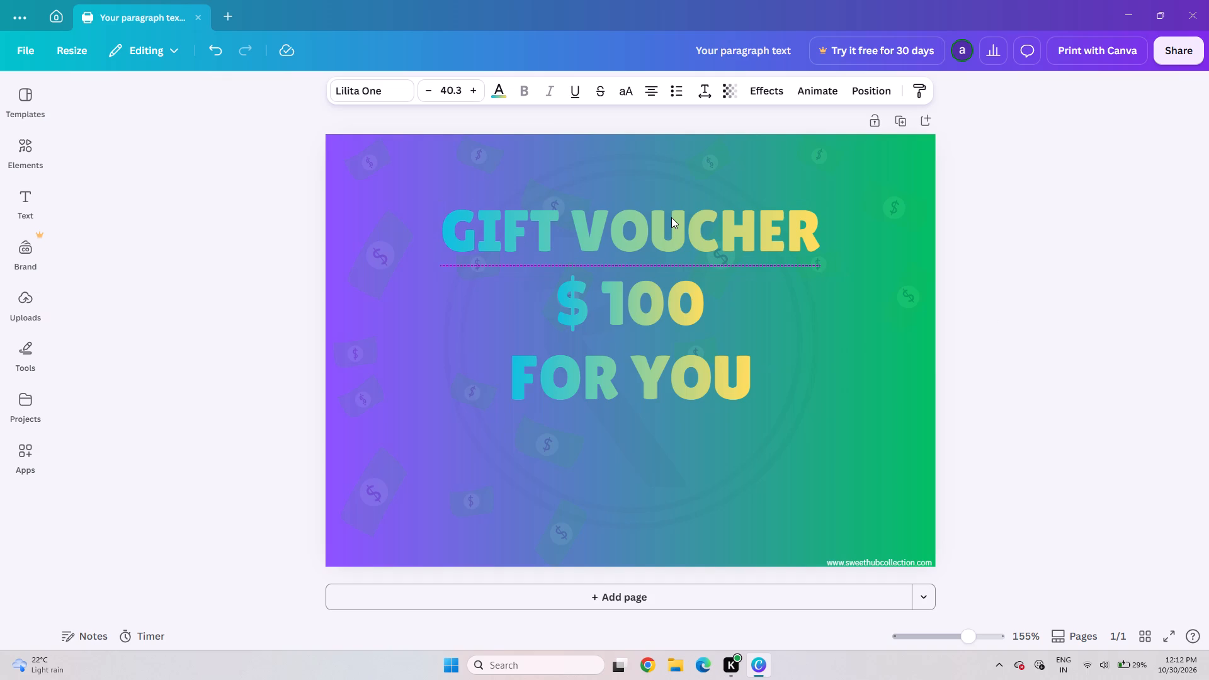
{"action": "key", "text": "Up"}
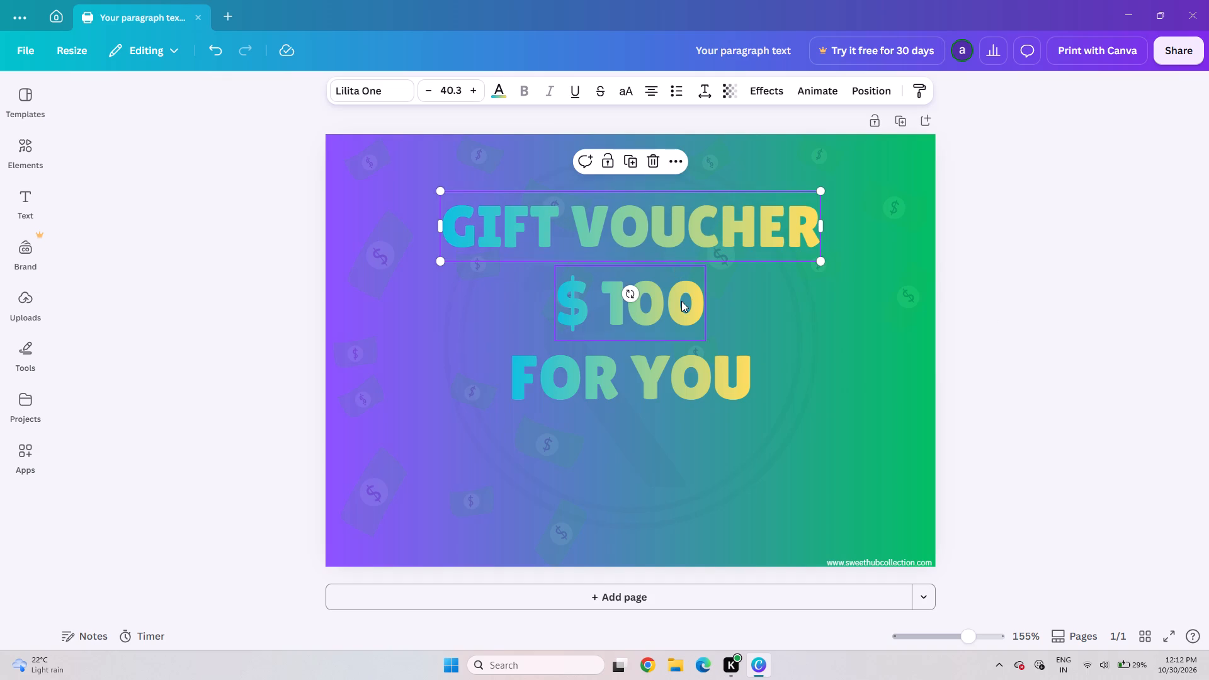
{"action": "left_click", "coordinate": [681, 301]}
{"action": "key", "text": "Up"}
{"action": "key", "text": "Up"}
{"action": "key", "text": "Up"}
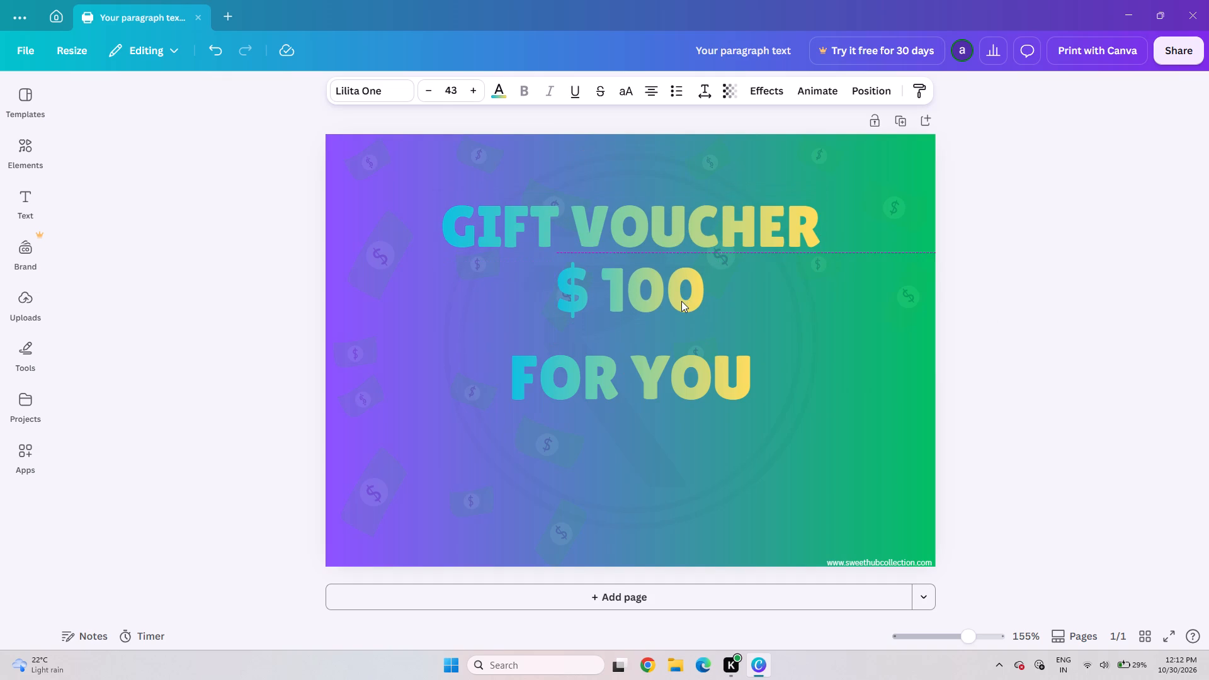
{"action": "left_click", "coordinate": [695, 355]}
{"action": "key", "text": "Up"}
{"action": "key", "text": "Up"}
{"action": "key", "text": "Up"}
{"action": "key", "text": "Up"}
{"action": "key", "text": "Up"}
{"action": "key", "text": "Up"}
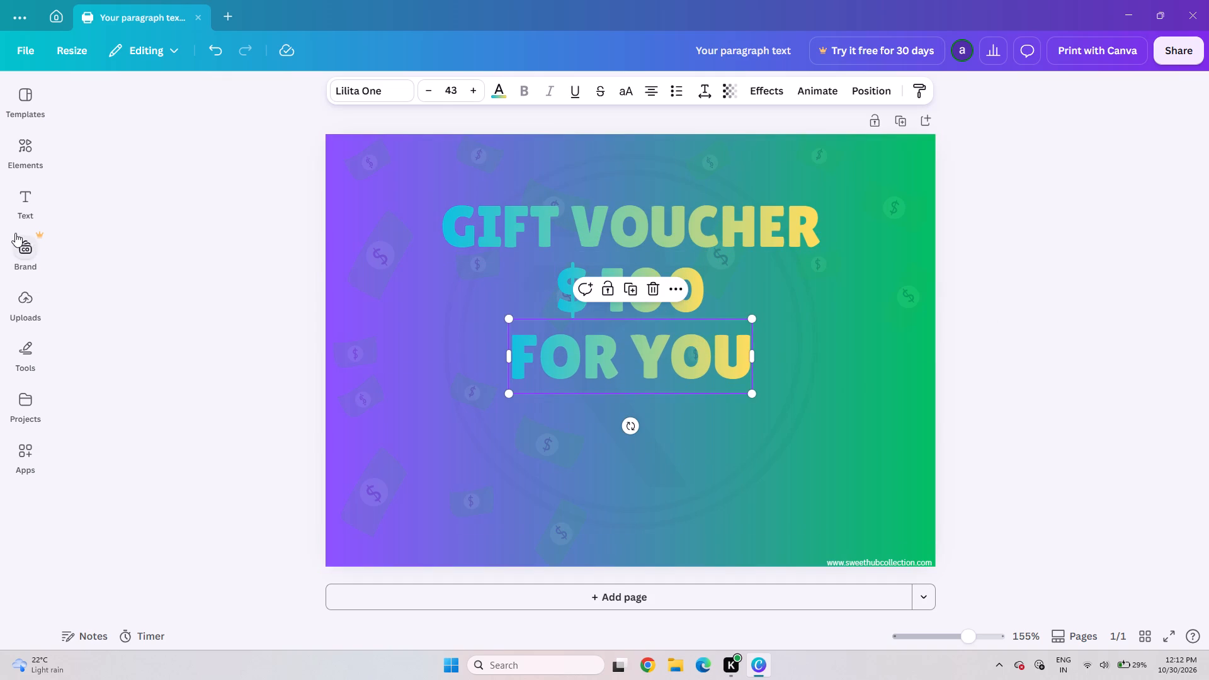
Replace the previous elements search and look for graphics matching "PAPER CUT ELEMENTS".
{"action": "left_click", "coordinate": [19, 145]}
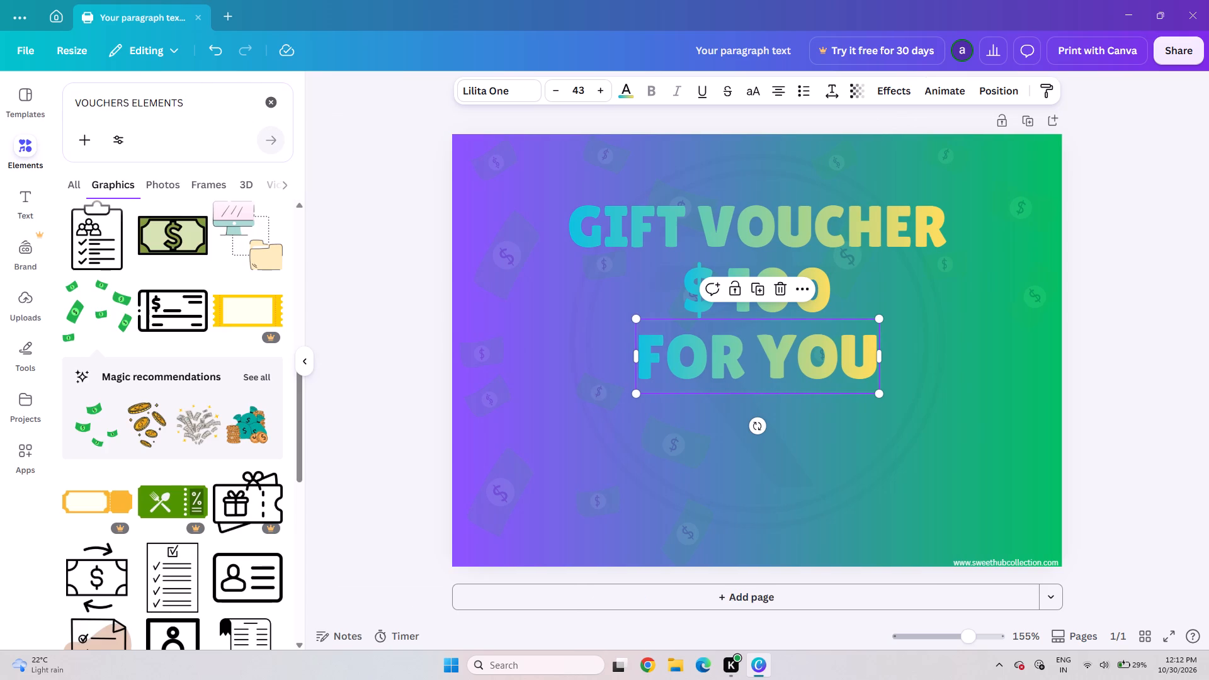
{"action": "left_click", "coordinate": [209, 101]}
{"action": "key", "text": "BackSpace"}
{"action": "key", "text": "BackSpace"}
{"action": "key", "text": "BackSpace"}
{"action": "key", "text": "BackSpace"}
{"action": "key", "text": "BackSpace"}
{"action": "key", "text": "BackSpace"}
{"action": "key", "text": "BackSpace"}
{"action": "key", "text": "BackSpace"}
{"action": "key", "text": "BackSpace"}
{"action": "key", "text": "BackSpace"}
{"action": "key", "text": "BackSpace"}
{"action": "key", "text": "BackSpace"}
{"action": "key", "text": "BackSpace"}
{"action": "key", "text": "BackSpace"}
{"action": "key", "text": "BackSpace"}
{"action": "key", "text": "BackSpace"}
{"action": "key", "text": "BackSpace"}
{"action": "key", "text": "BackSpace"}
{"action": "key", "text": "BackSpace"}
{"action": "key", "text": "BackSpace"}
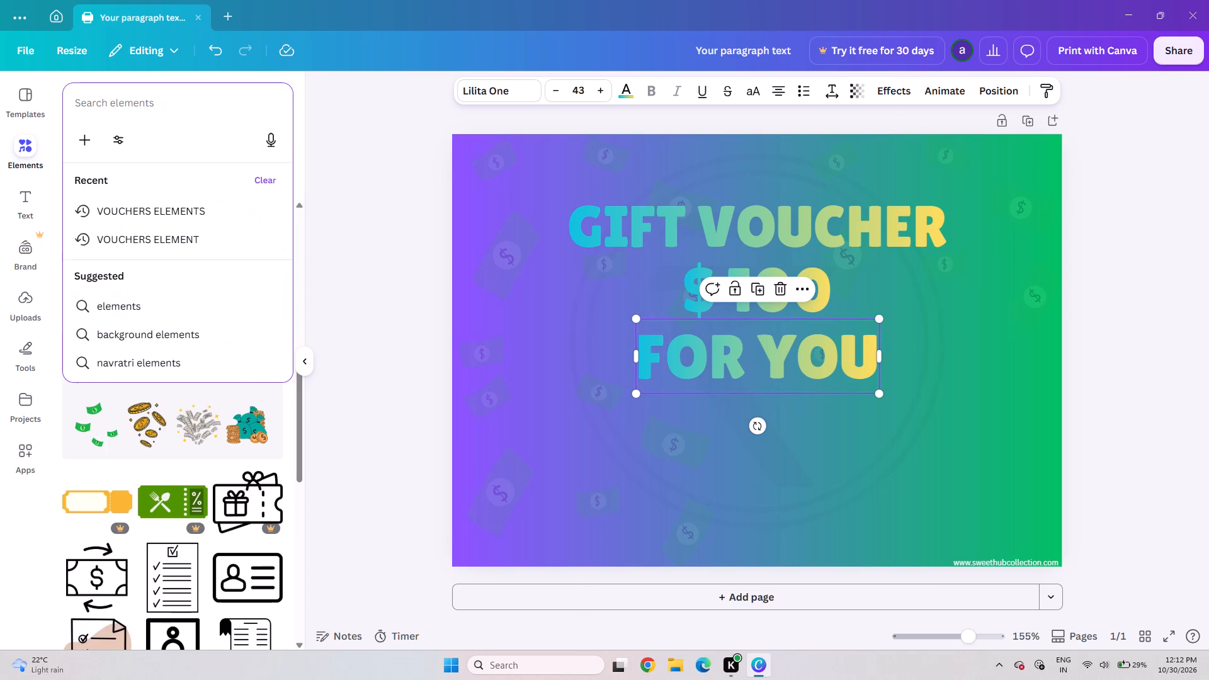
{"action": "type", "text": "ELEMENT"}
{"action": "key", "text": "BackSpace"}
{"action": "key", "text": "BackSpace"}
{"action": "key", "text": "BackSpace"}
{"action": "key", "text": "BackSpace"}
{"action": "key", "text": "BackSpace"}
{"action": "key", "text": "BackSpace"}
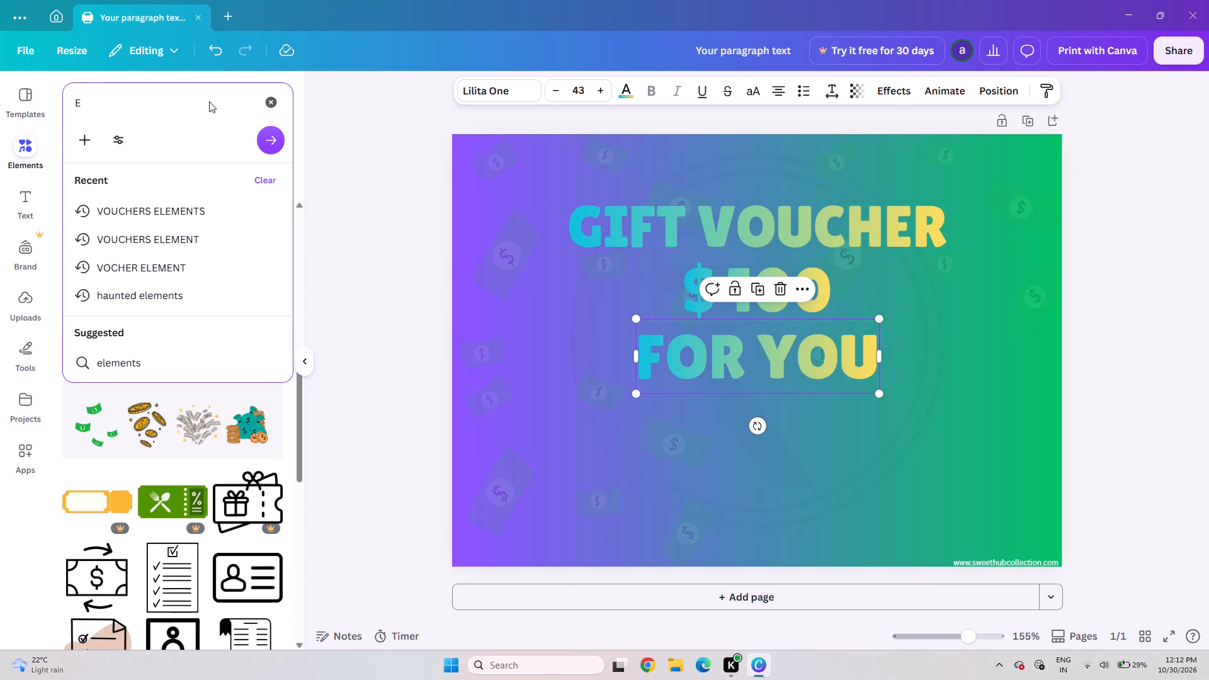
{"action": "key", "text": "BackSpace"}
{"action": "key", "text": "p"}
{"action": "type", "text": "APER CUT ELEMENTS"}
{"action": "key", "text": "Return"}
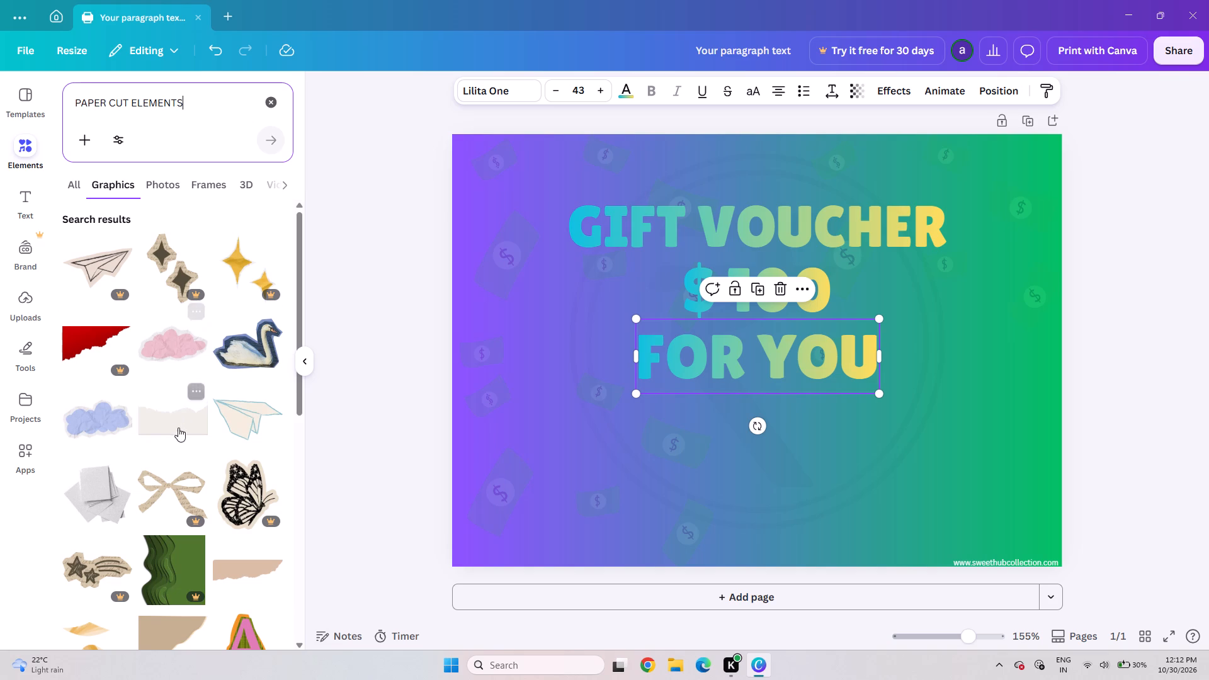
Browse the paper-cut graphics results for a shape that suits the voucher.
{"action": "scroll", "coordinate": [175, 418], "scroll_direction": "down", "scroll_amount": 2}
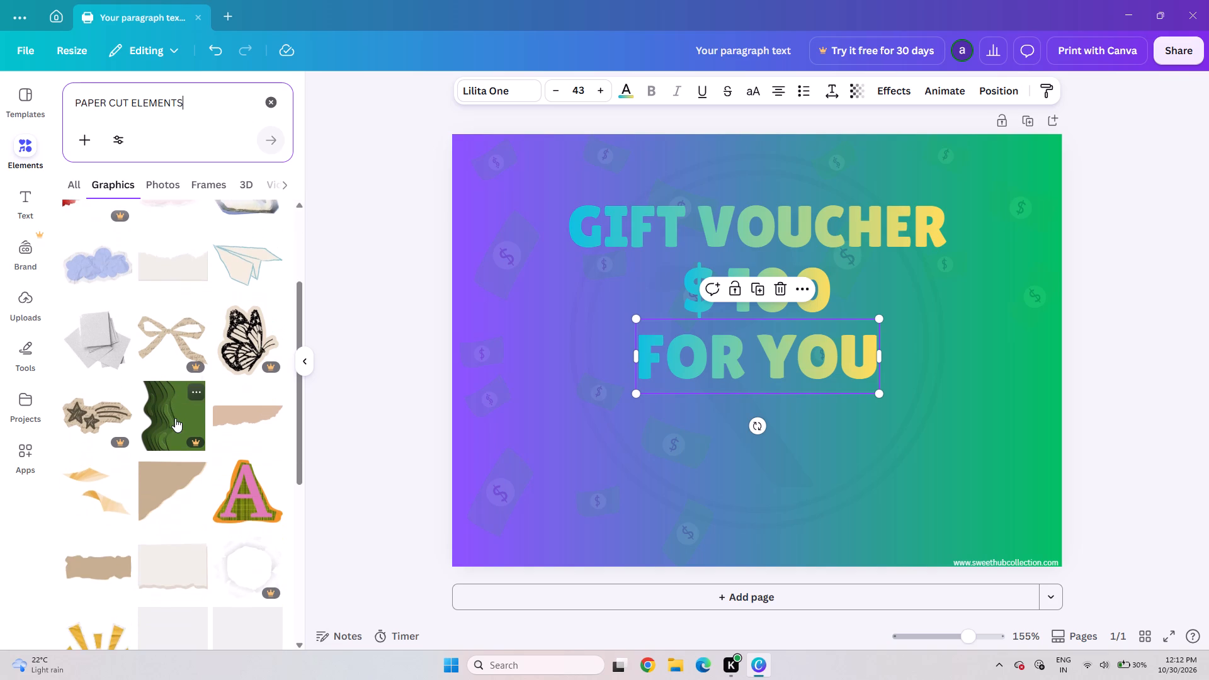
{"action": "scroll", "coordinate": [175, 418], "scroll_direction": "down", "scroll_amount": 1}
{"action": "scroll", "coordinate": [193, 487], "scroll_direction": "down", "scroll_amount": 1}
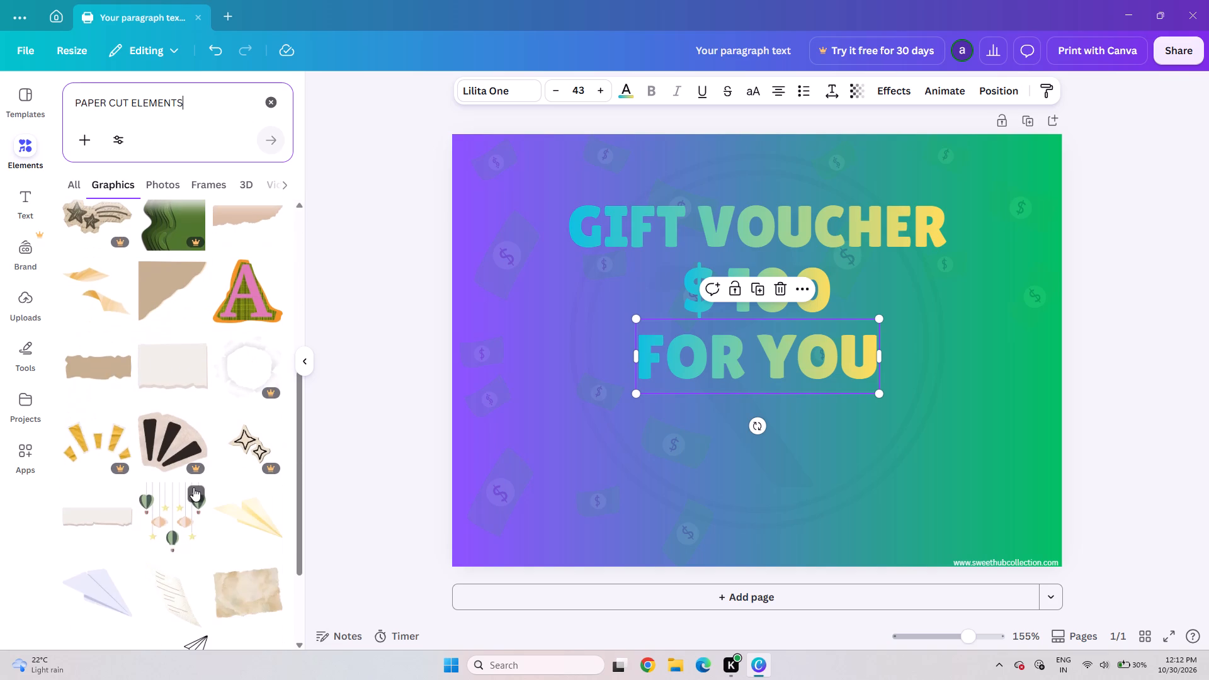
{"action": "scroll", "coordinate": [193, 487], "scroll_direction": "down", "scroll_amount": 3}
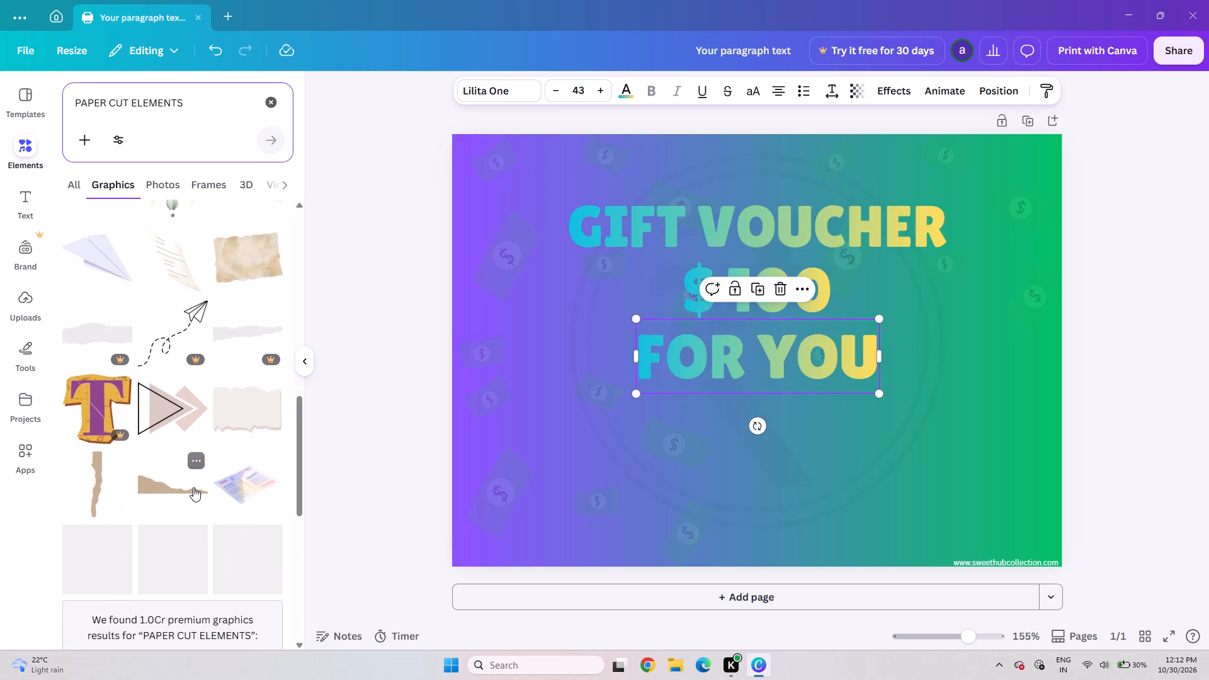
{"action": "scroll", "coordinate": [193, 487], "scroll_direction": "down", "scroll_amount": 1}
Search the graphics for "PAPER FOR DICOUNTS STYLE" instead.
{"action": "left_click", "coordinate": [198, 107]}
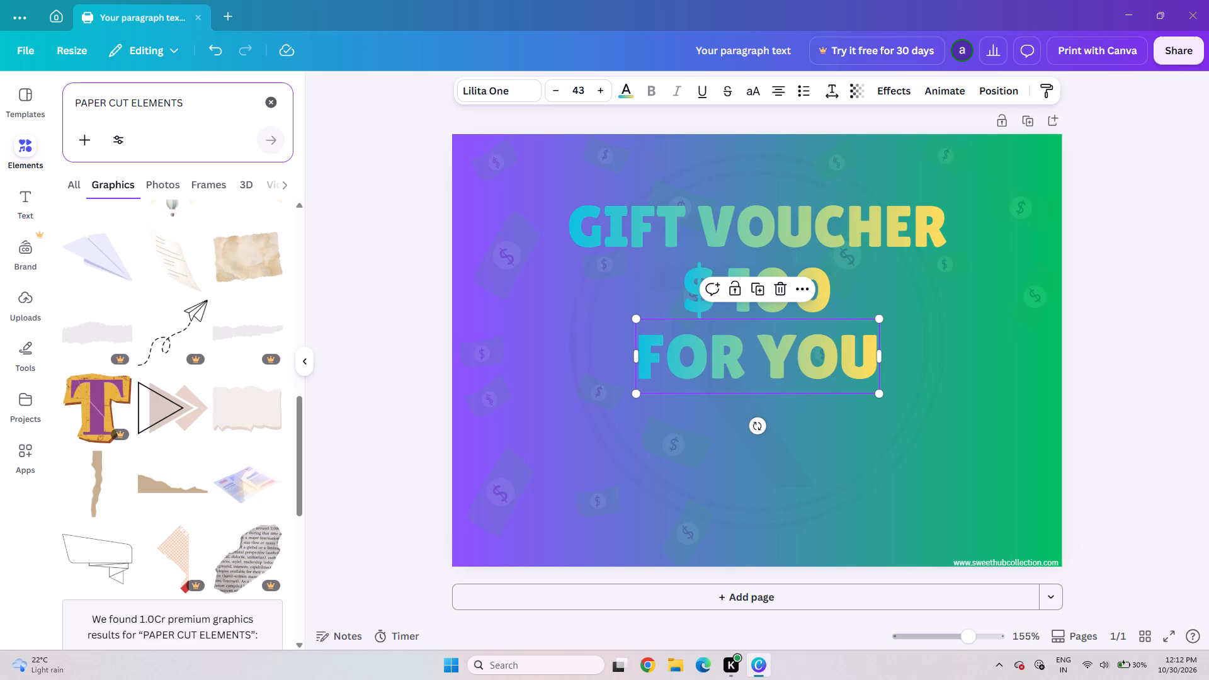
{"action": "key", "text": "BackSpace"}
{"action": "key", "text": "BackSpace"}
{"action": "key", "text": "BackSpace"}
{"action": "key", "text": "BackSpace"}
{"action": "key", "text": "BackSpace"}
{"action": "key", "text": "BackSpace"}
{"action": "key", "text": "BackSpace"}
{"action": "key", "text": "BackSpace"}
{"action": "key", "text": "BackSpace"}
{"action": "key", "text": "BackSpace"}
{"action": "key", "text": "BackSpace"}
{"action": "key", "text": "BackSpace"}
{"action": "key", "text": "BackSpace"}
{"action": "key", "text": "BackSpace"}
{"action": "key", "text": "BackSpace"}
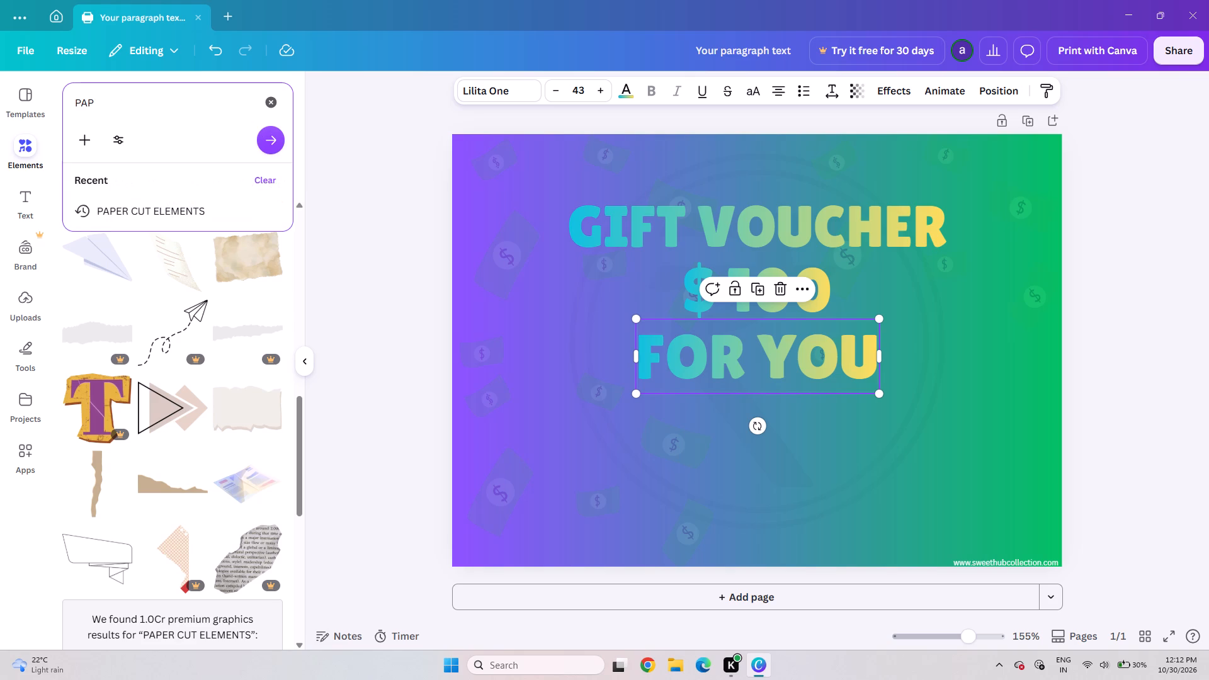
{"action": "key", "text": "BackSpace"}
{"action": "key", "text": "BackSpace"}
{"action": "key", "text": "BackSpace"}
{"action": "type", "text": "PAPE"}
{"action": "type", "text": "R"}
{"action": "key", "text": "space"}
{"action": "type", "text": "FOR DICOUNTS"}
{"action": "key", "text": "space"}
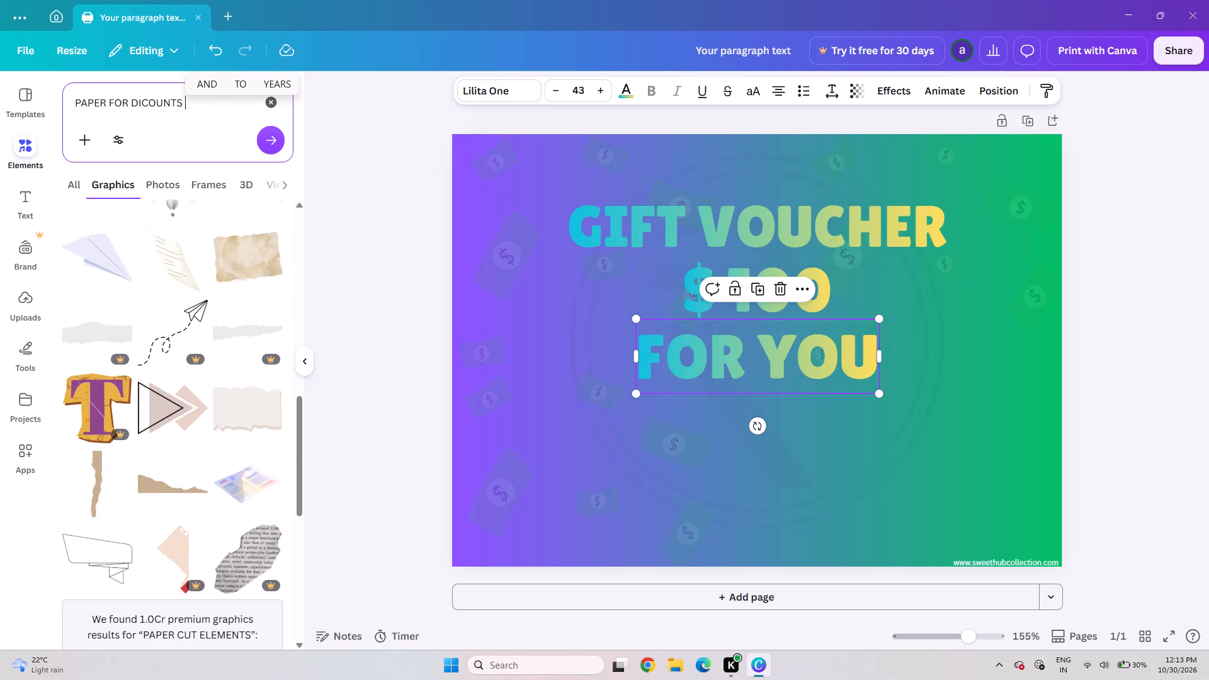
{"action": "type", "text": "SY"}
{"action": "key", "text": "BackSpace"}
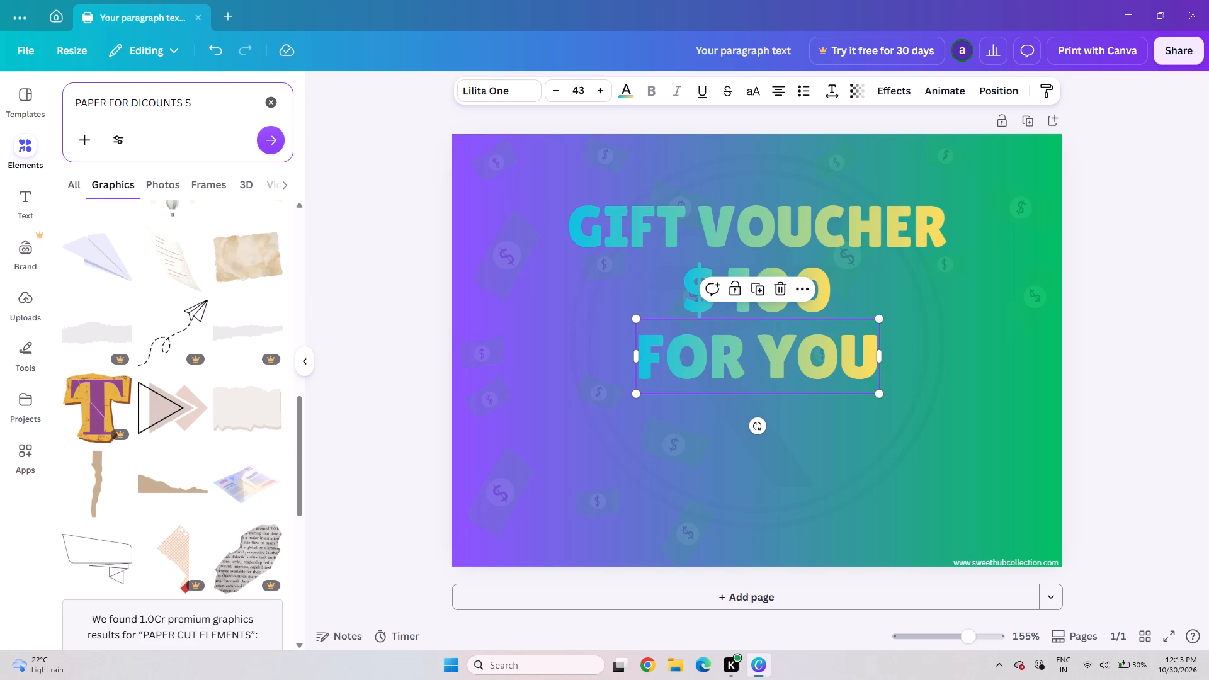
{"action": "type", "text": "TYLE"}
{"action": "key", "text": "Return"}
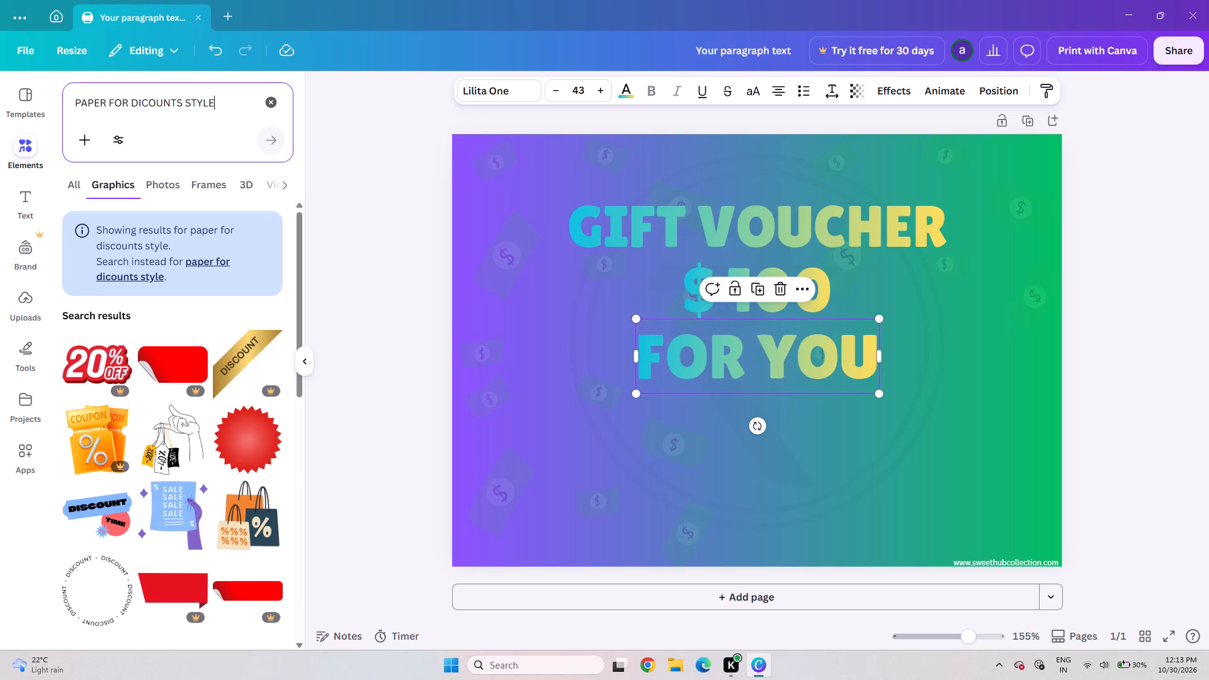
Browse the discount-style paper graphics results for a decoration that suits the voucher.
{"action": "scroll", "coordinate": [210, 390], "scroll_direction": "down", "scroll_amount": 1}
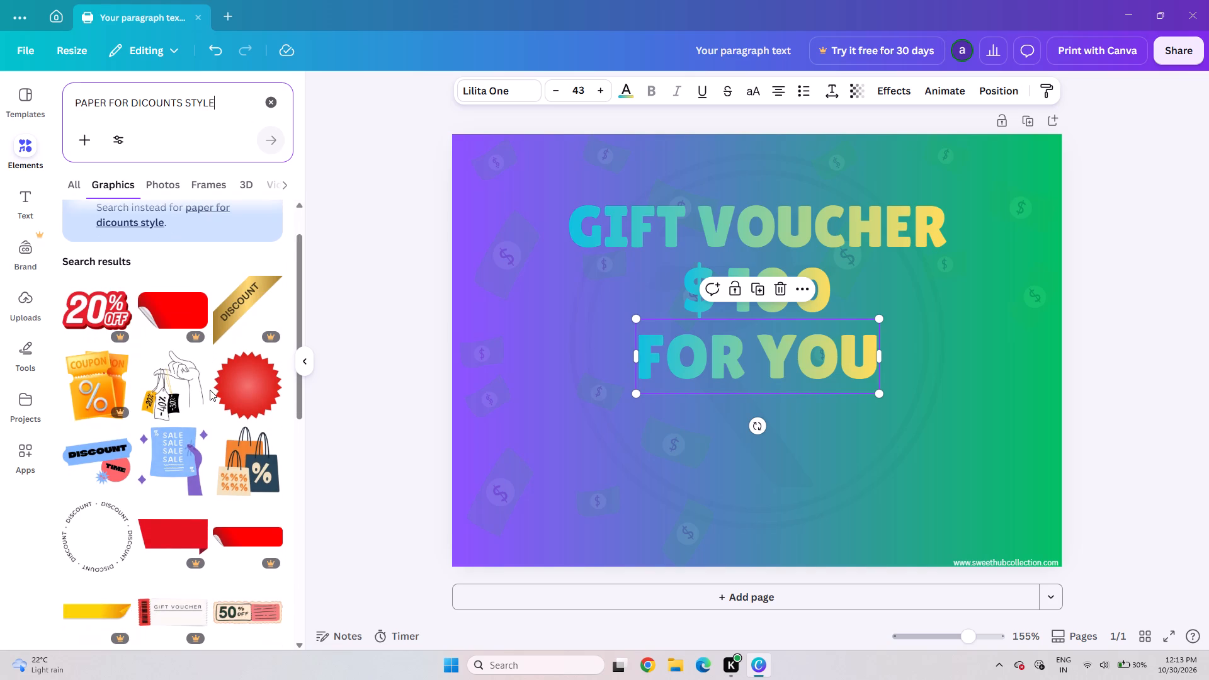
{"action": "scroll", "coordinate": [210, 390], "scroll_direction": "down", "scroll_amount": 4}
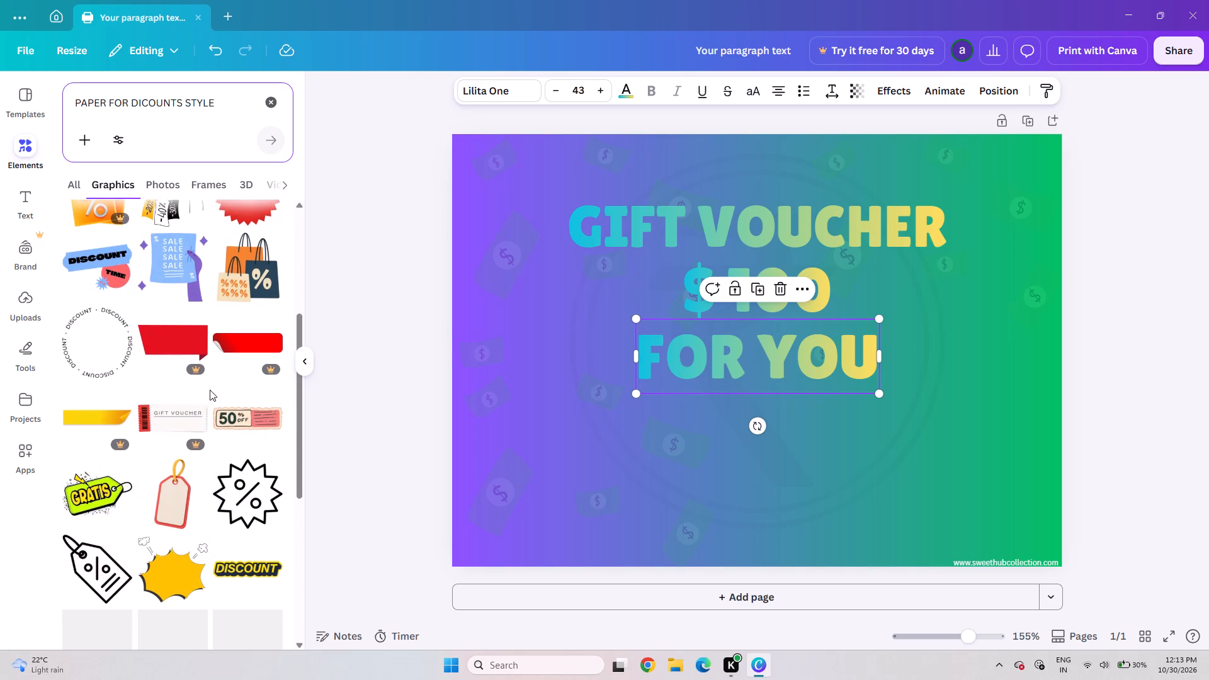
{"action": "scroll", "coordinate": [210, 390], "scroll_direction": "down", "scroll_amount": 1}
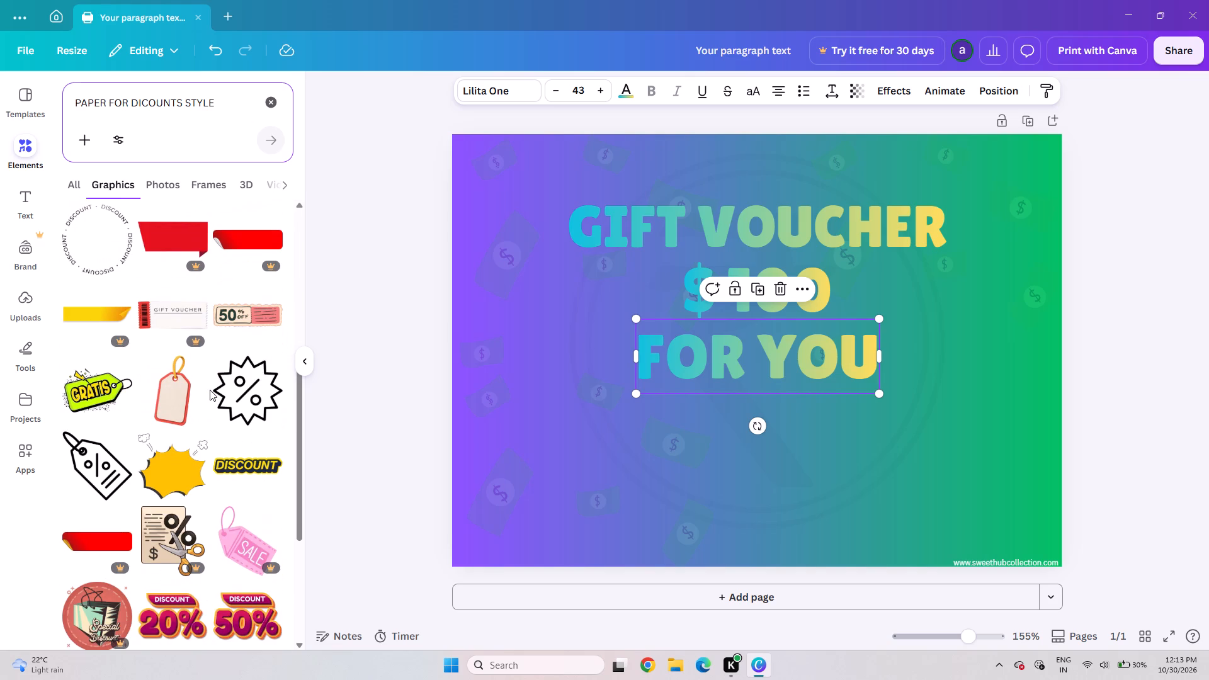
{"action": "scroll", "coordinate": [210, 390], "scroll_direction": "down", "scroll_amount": 2}
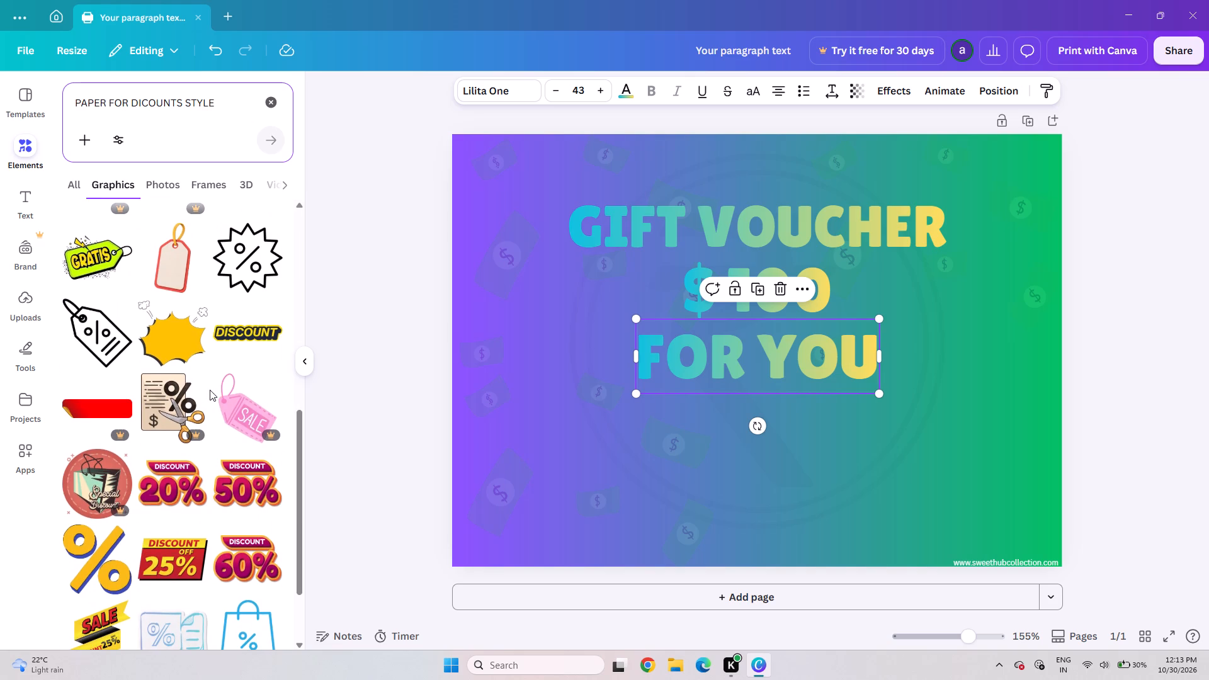
{"action": "scroll", "coordinate": [210, 390], "scroll_direction": "down", "scroll_amount": 1}
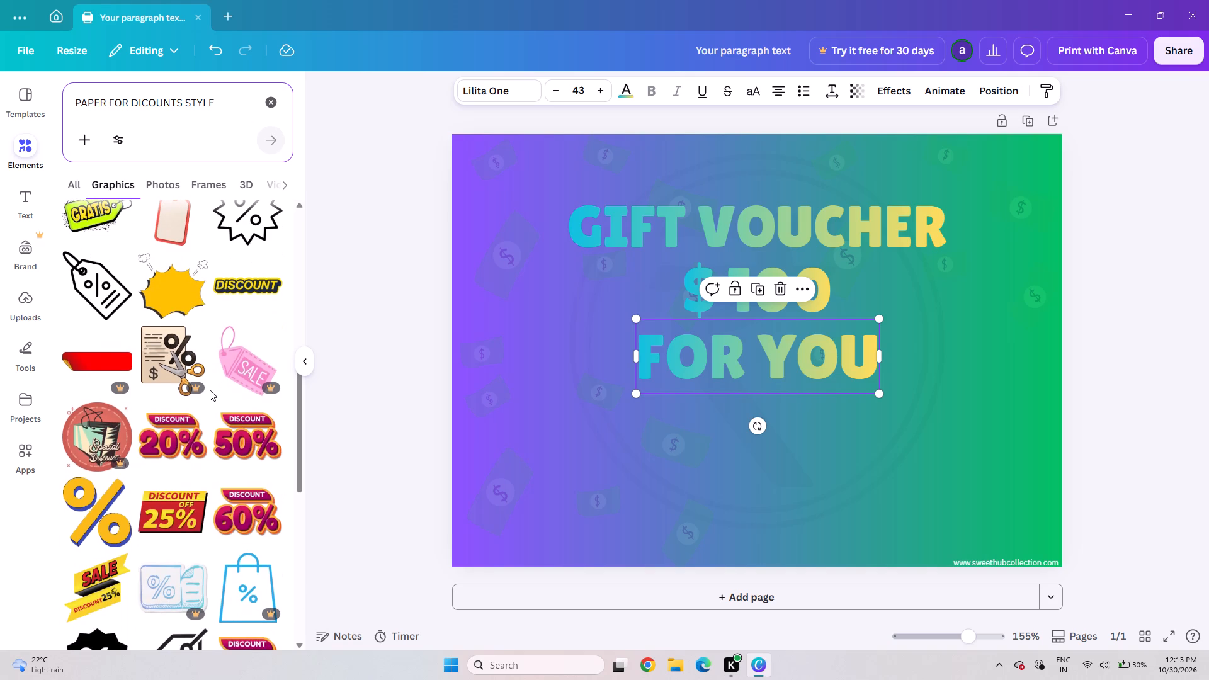
{"action": "scroll", "coordinate": [210, 390], "scroll_direction": "down", "scroll_amount": 1}
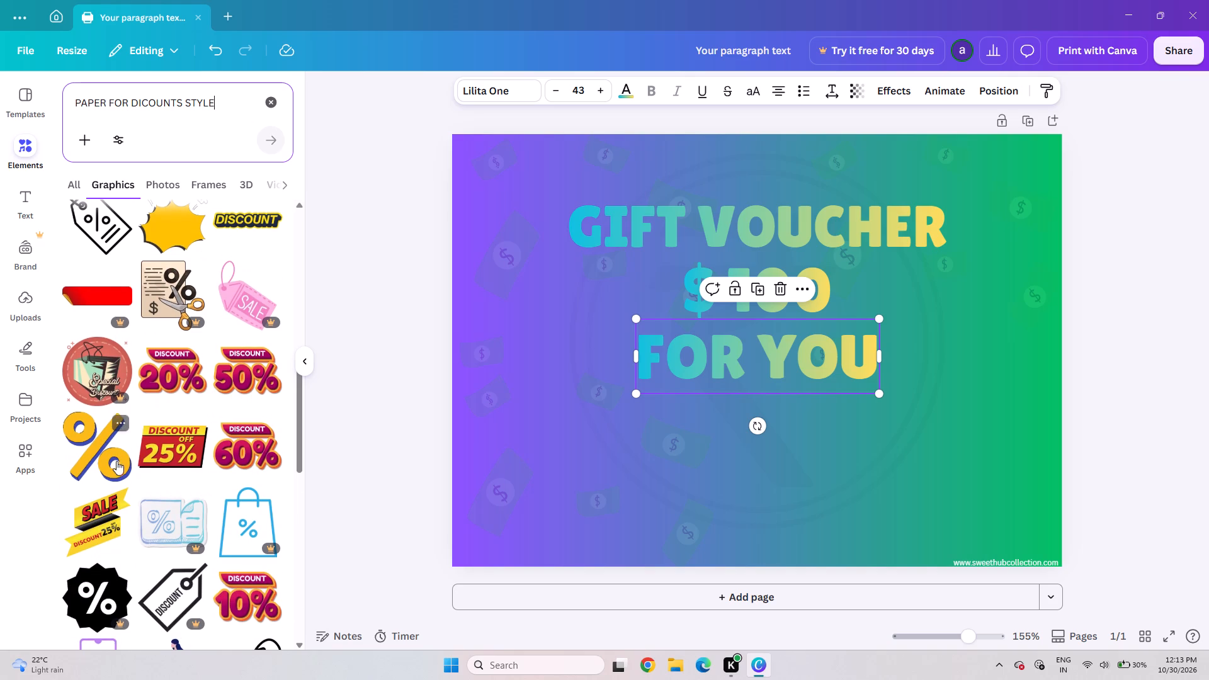
{"action": "scroll", "coordinate": [219, 486], "scroll_direction": "down", "scroll_amount": 4}
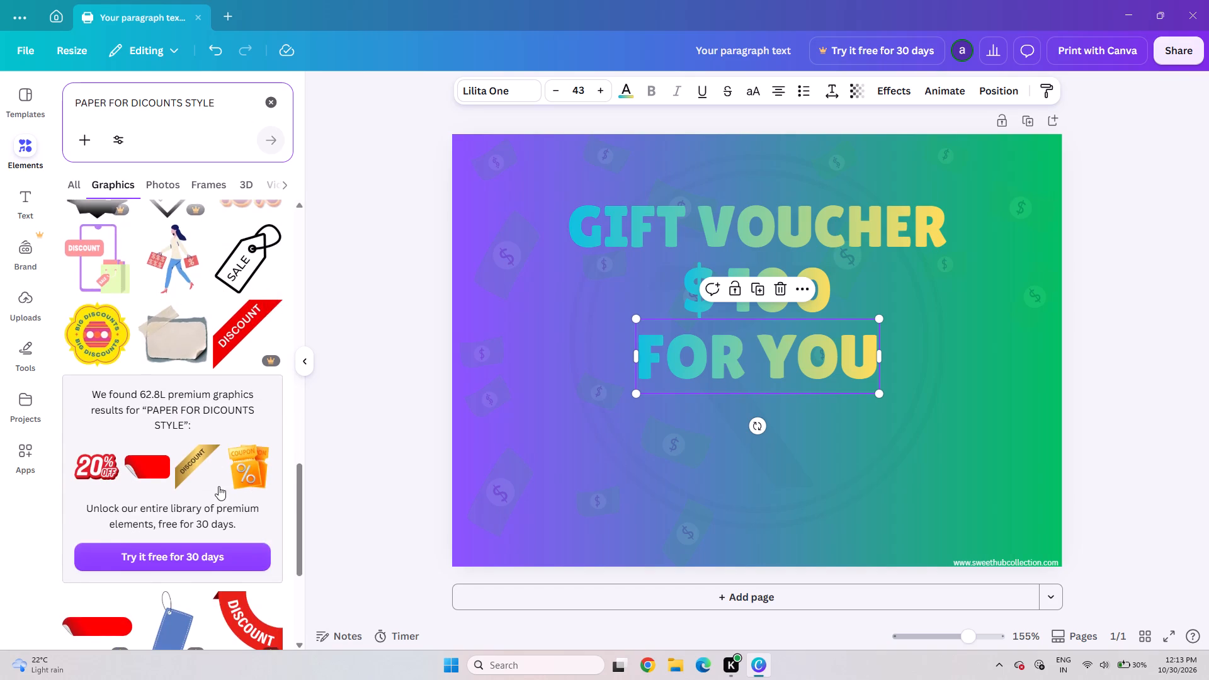
{"action": "scroll", "coordinate": [219, 486], "scroll_direction": "down", "scroll_amount": 3}
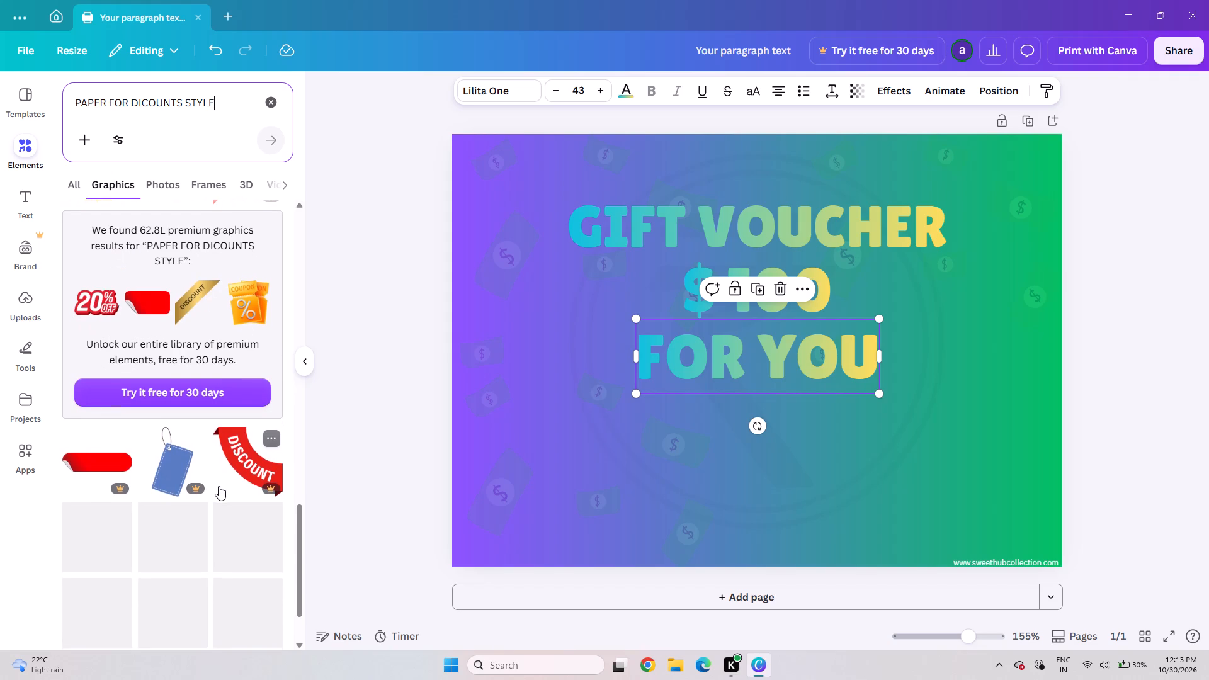
{"action": "scroll", "coordinate": [219, 486], "scroll_direction": "down", "scroll_amount": 2}
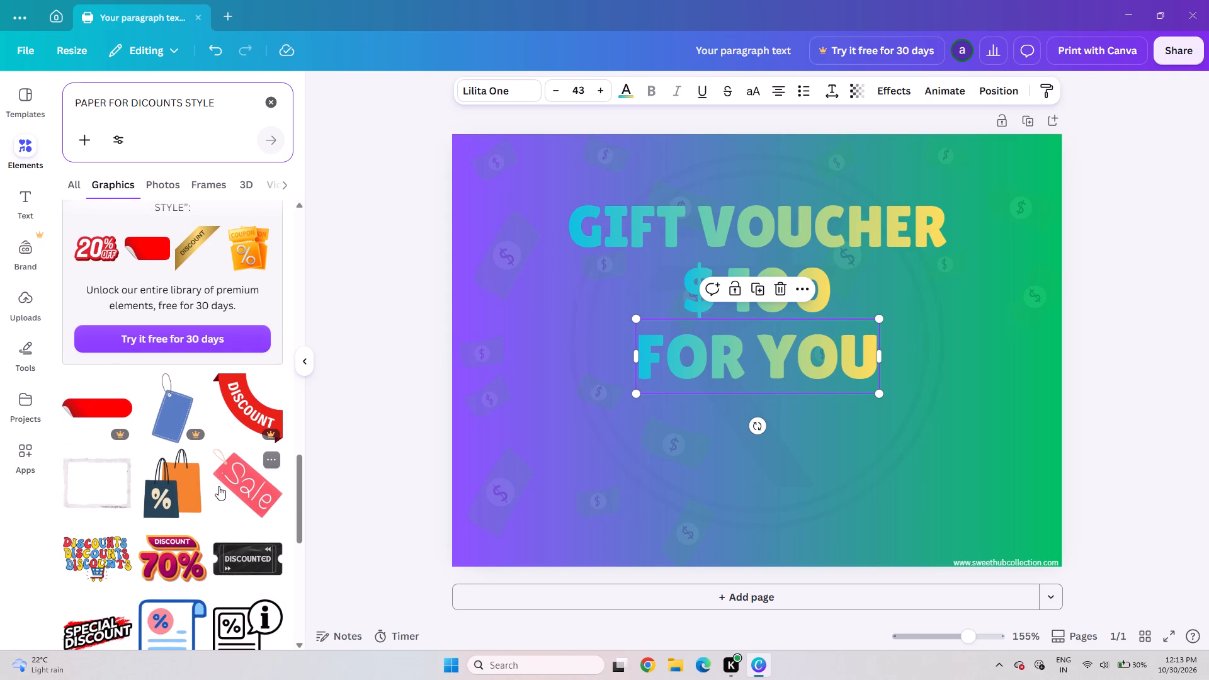
{"action": "scroll", "coordinate": [219, 486], "scroll_direction": "down", "scroll_amount": 3}
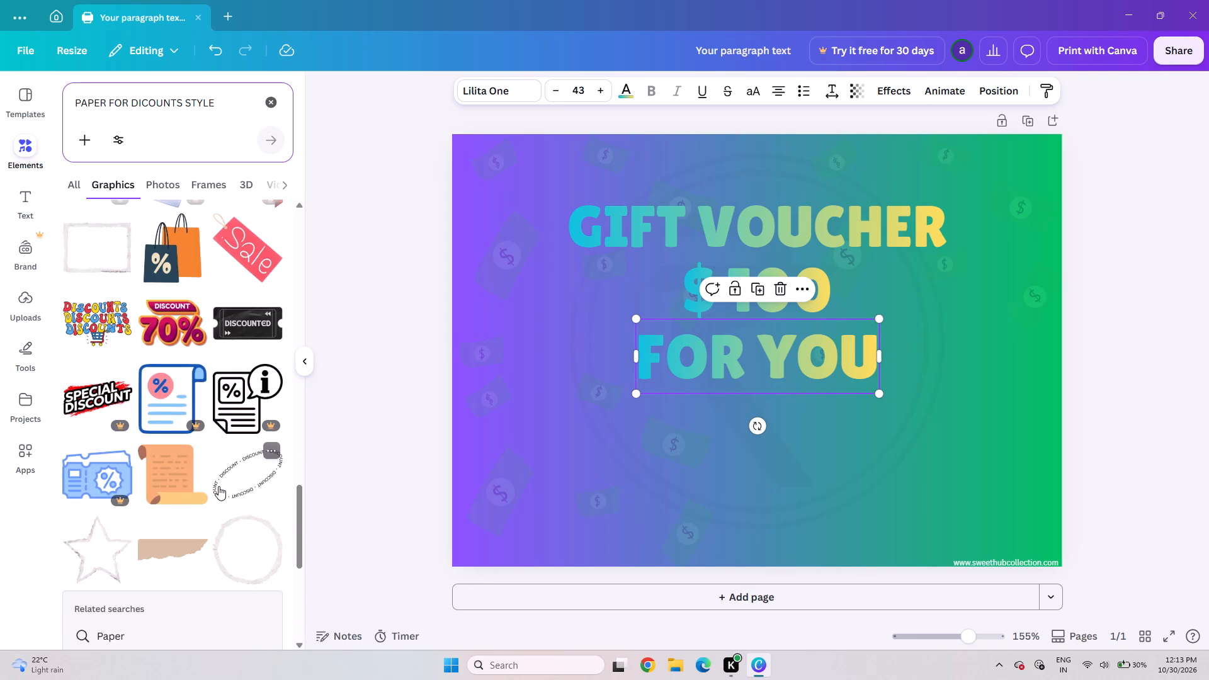
{"action": "scroll", "coordinate": [219, 486], "scroll_direction": "down", "scroll_amount": 1}
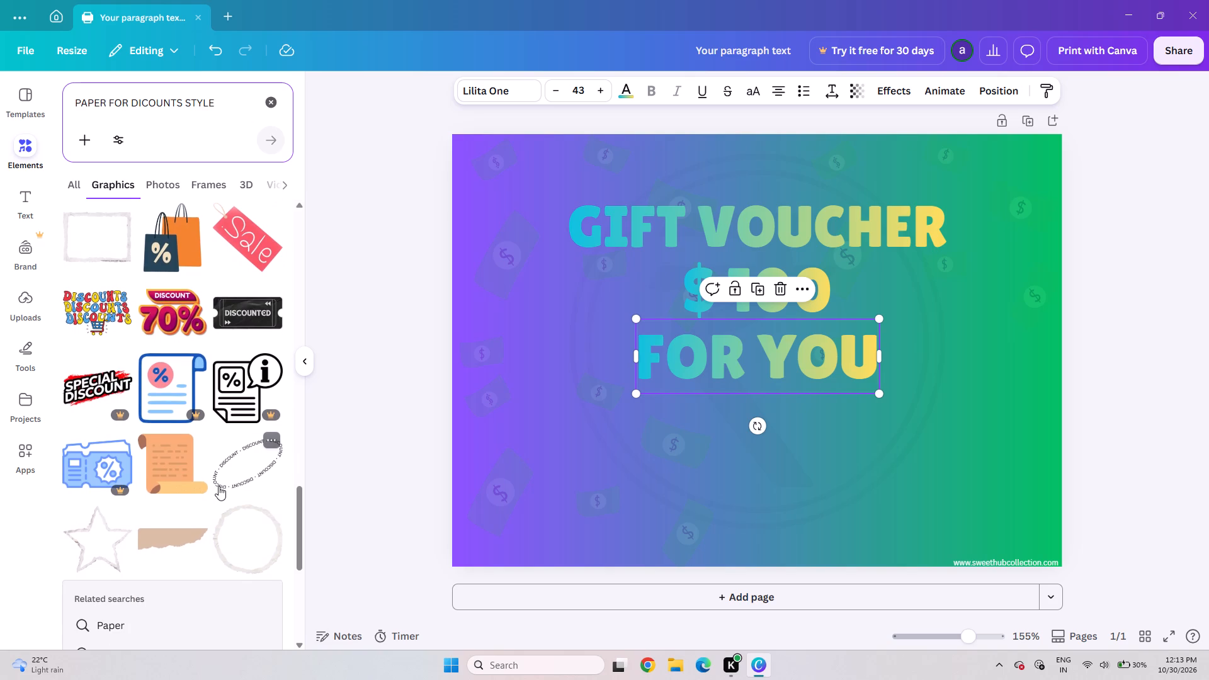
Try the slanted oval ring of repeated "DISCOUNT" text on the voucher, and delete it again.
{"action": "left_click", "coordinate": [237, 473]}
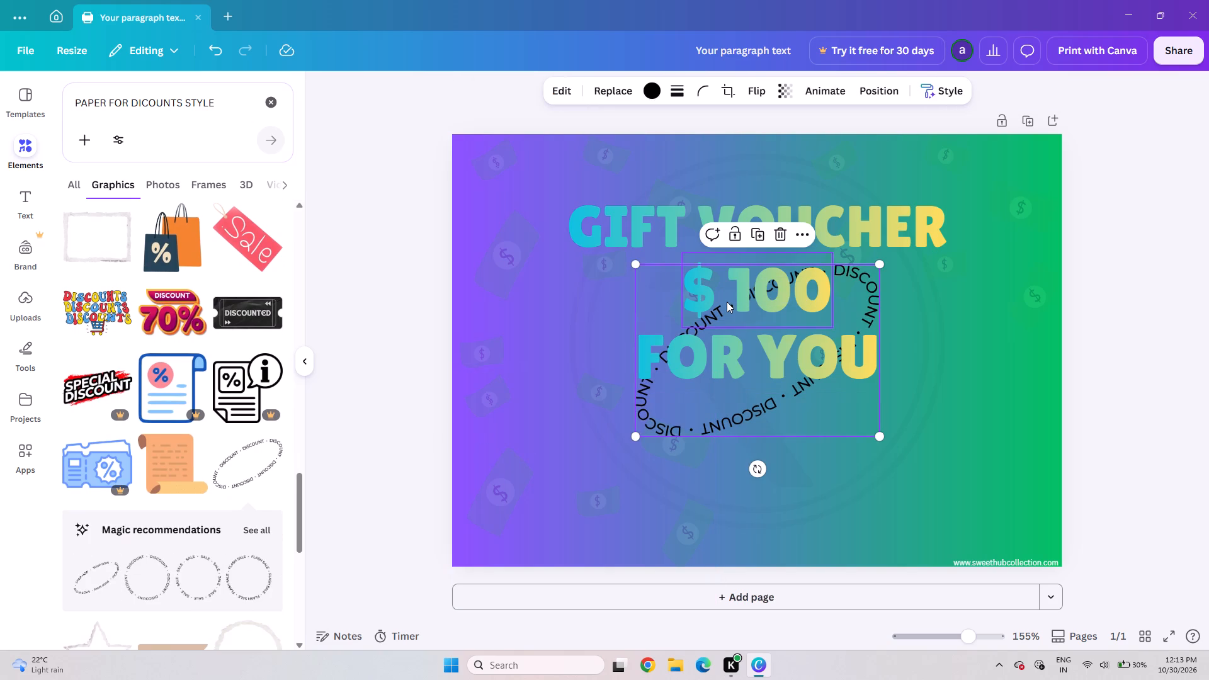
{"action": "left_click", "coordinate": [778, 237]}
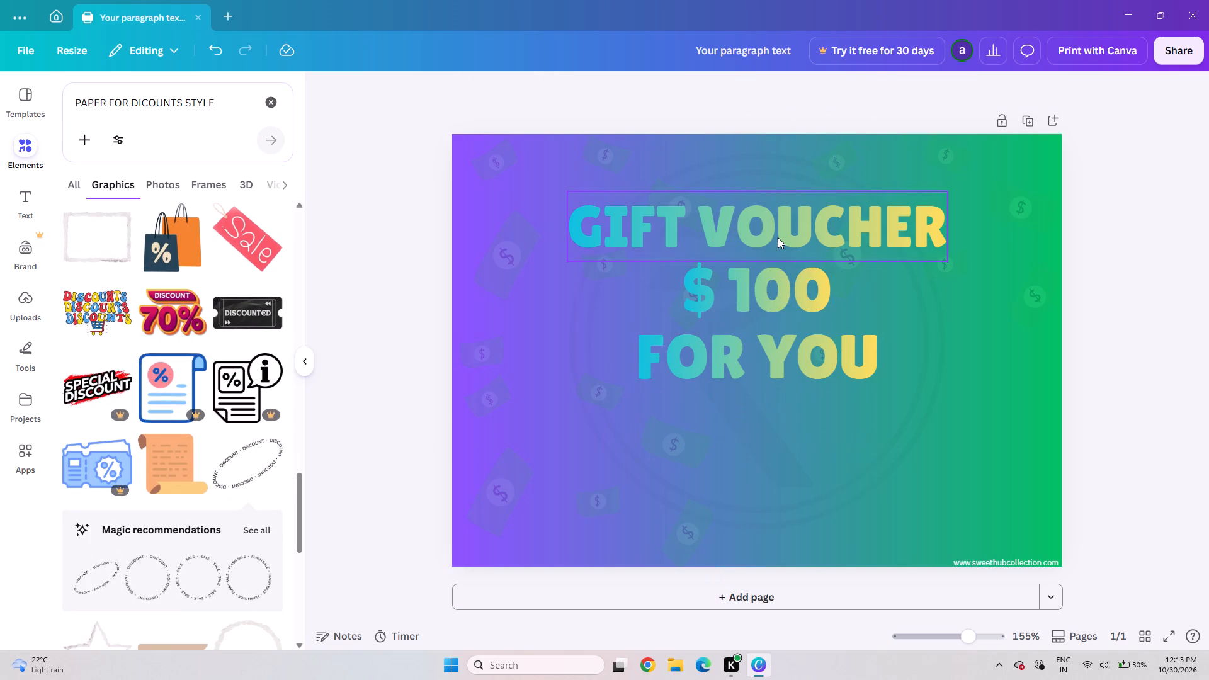
Look through more discount graphics, and replace the elements search with "GIFTS".
{"action": "scroll", "coordinate": [327, 492], "scroll_direction": "down", "scroll_amount": 1}
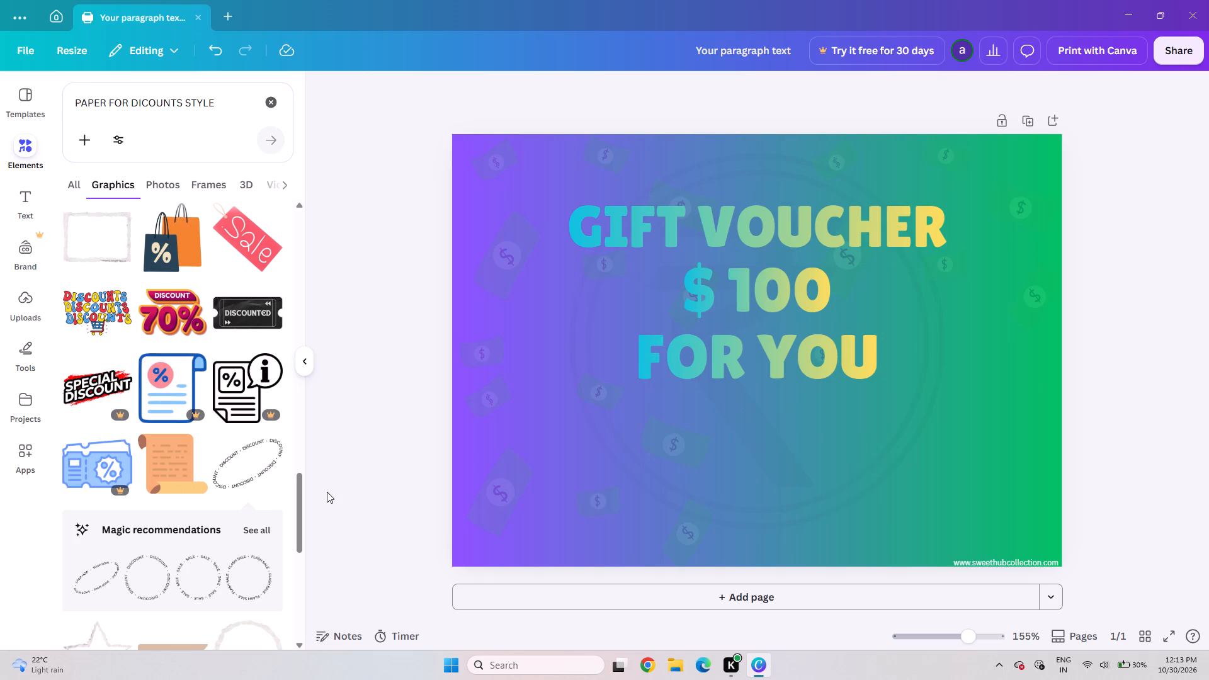
{"action": "scroll", "coordinate": [178, 526], "scroll_direction": "down", "scroll_amount": 4}
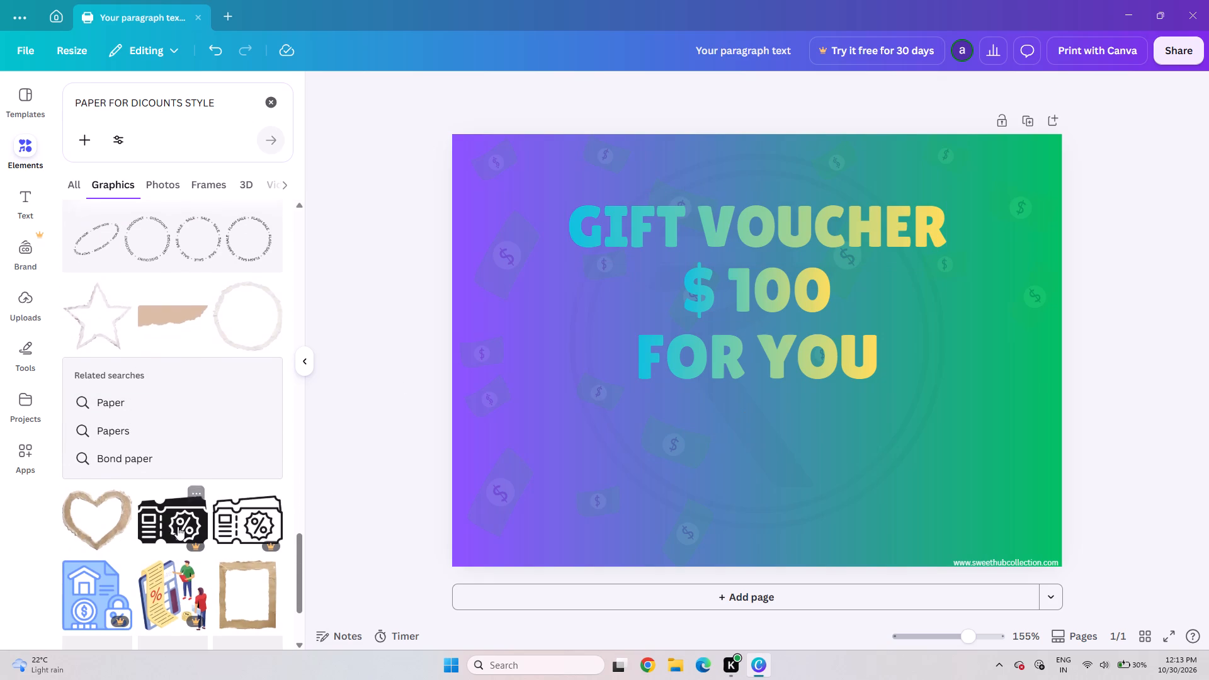
{"action": "scroll", "coordinate": [178, 526], "scroll_direction": "down", "scroll_amount": 2}
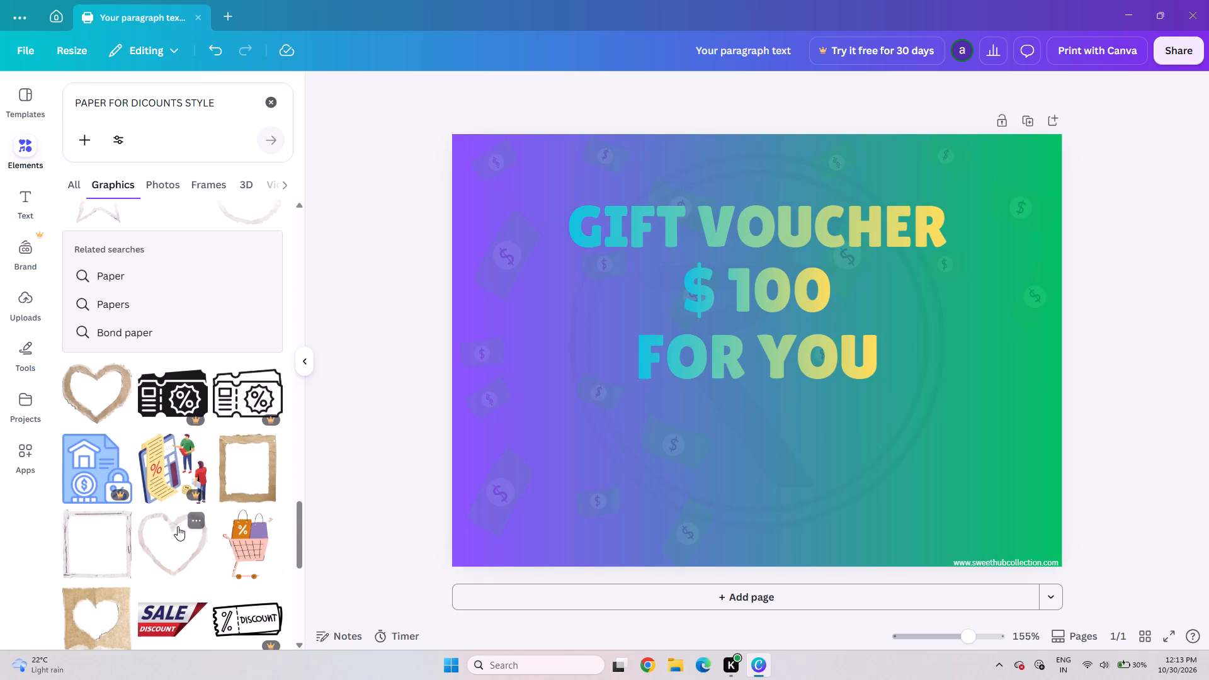
{"action": "scroll", "coordinate": [178, 526], "scroll_direction": "down", "scroll_amount": 3}
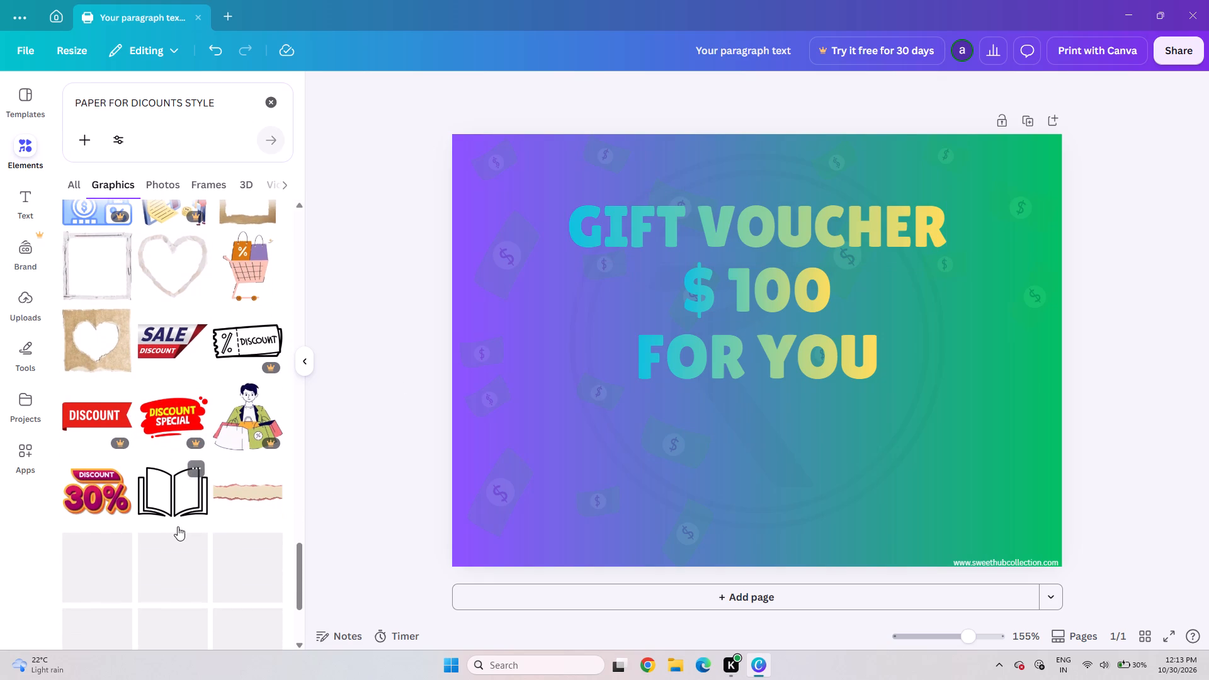
{"action": "scroll", "coordinate": [178, 526], "scroll_direction": "down", "scroll_amount": 1}
{"action": "left_click", "coordinate": [218, 111]}
{"action": "key", "text": "BackSpace"}
{"action": "key", "text": "BackSpace"}
{"action": "key", "text": "BackSpace"}
{"action": "key", "text": "BackSpace"}
{"action": "key", "text": "BackSpace"}
{"action": "key", "text": "BackSpace"}
{"action": "key", "text": "BackSpace"}
{"action": "key", "text": "BackSpace"}
{"action": "key", "text": "BackSpace"}
{"action": "key", "text": "BackSpace"}
{"action": "key", "text": "BackSpace"}
{"action": "key", "text": "BackSpace"}
{"action": "key", "text": "BackSpace"}
{"action": "key", "text": "BackSpace"}
{"action": "key", "text": "BackSpace"}
{"action": "key", "text": "BackSpace"}
{"action": "key", "text": "BackSpace"}
{"action": "key", "text": "BackSpace"}
{"action": "key", "text": "BackSpace"}
{"action": "key", "text": "BackSpace"}
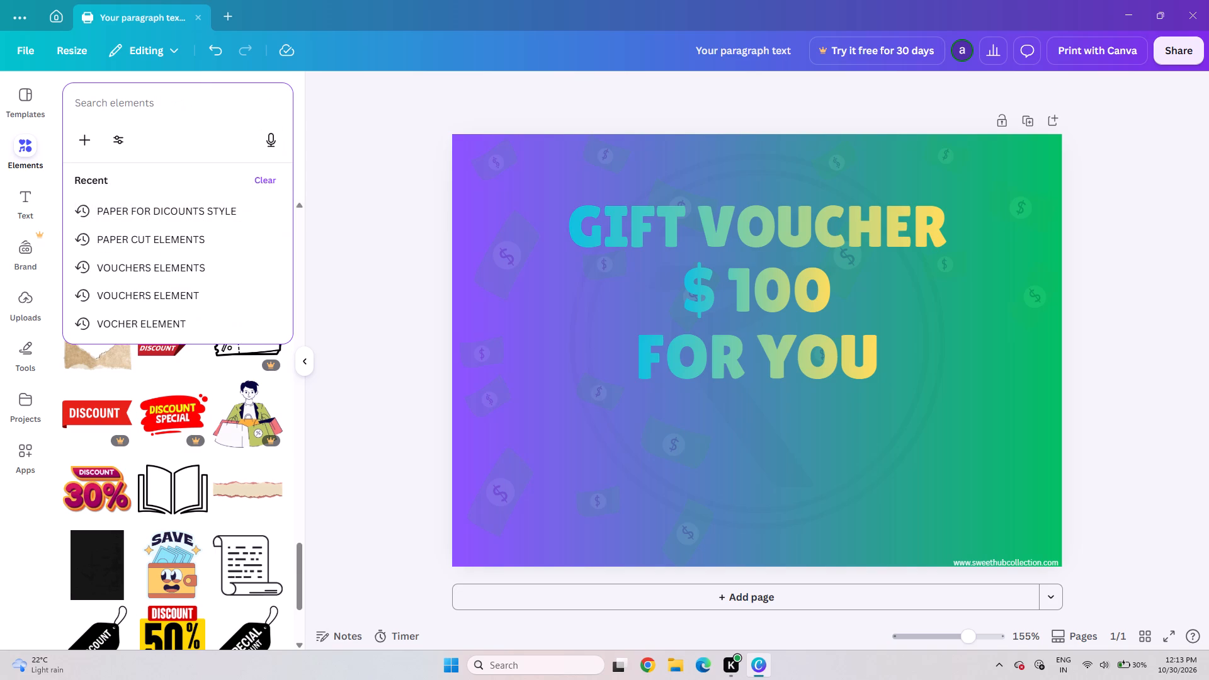
{"action": "type", "text": "GIFTS"}
{"action": "key", "text": "Return"}
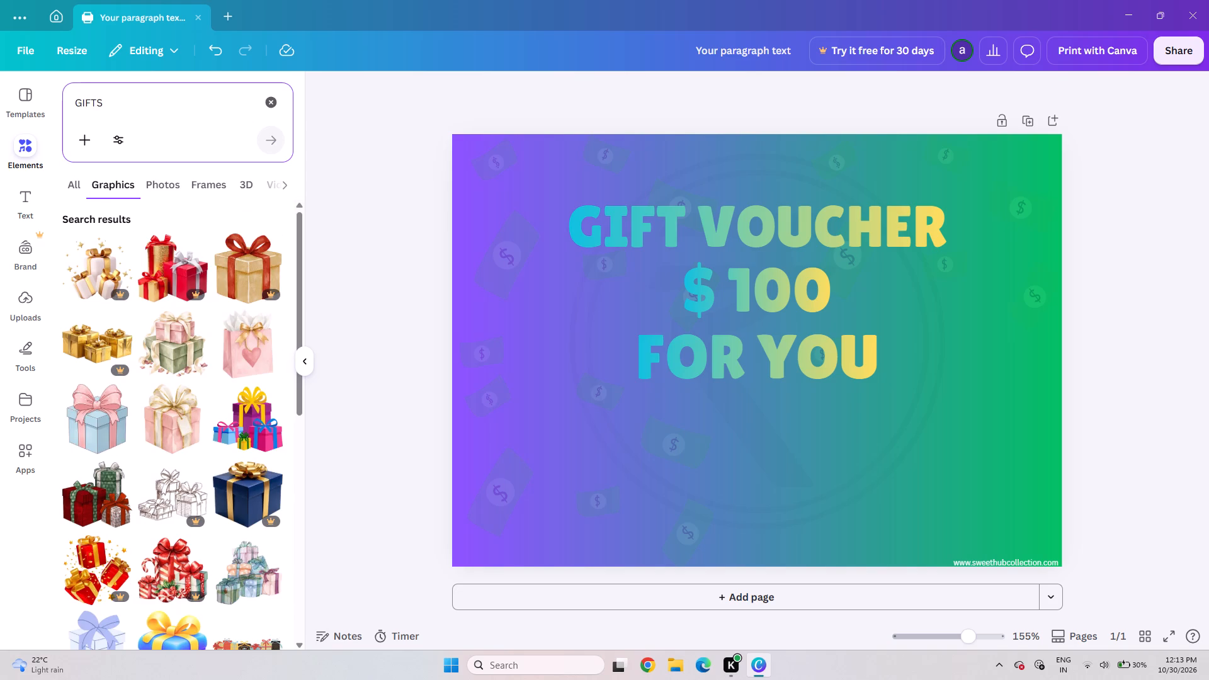
Add the purple, blue, pink and yellow gift boxes graphic, shrunk to about half size, in the voucher's bottom-right corner.
{"action": "left_click", "coordinate": [237, 414]}
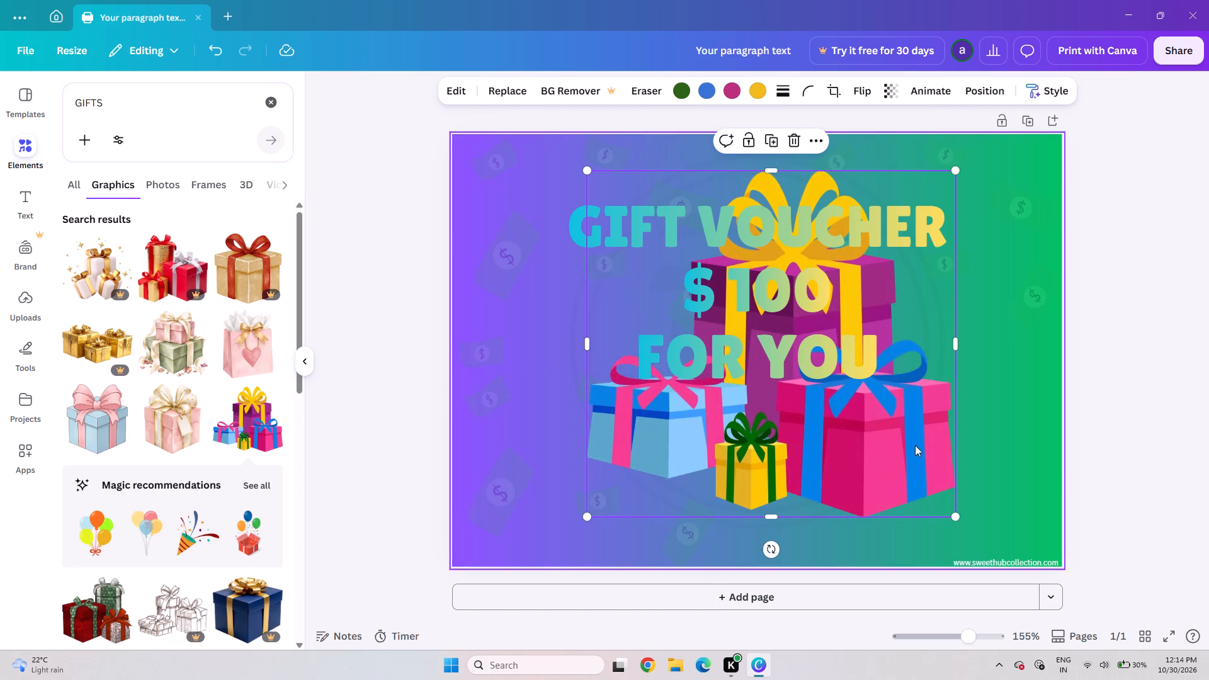
{"action": "left_click_drag", "start_coordinate": [955, 519], "coordinate": [873, 432]}
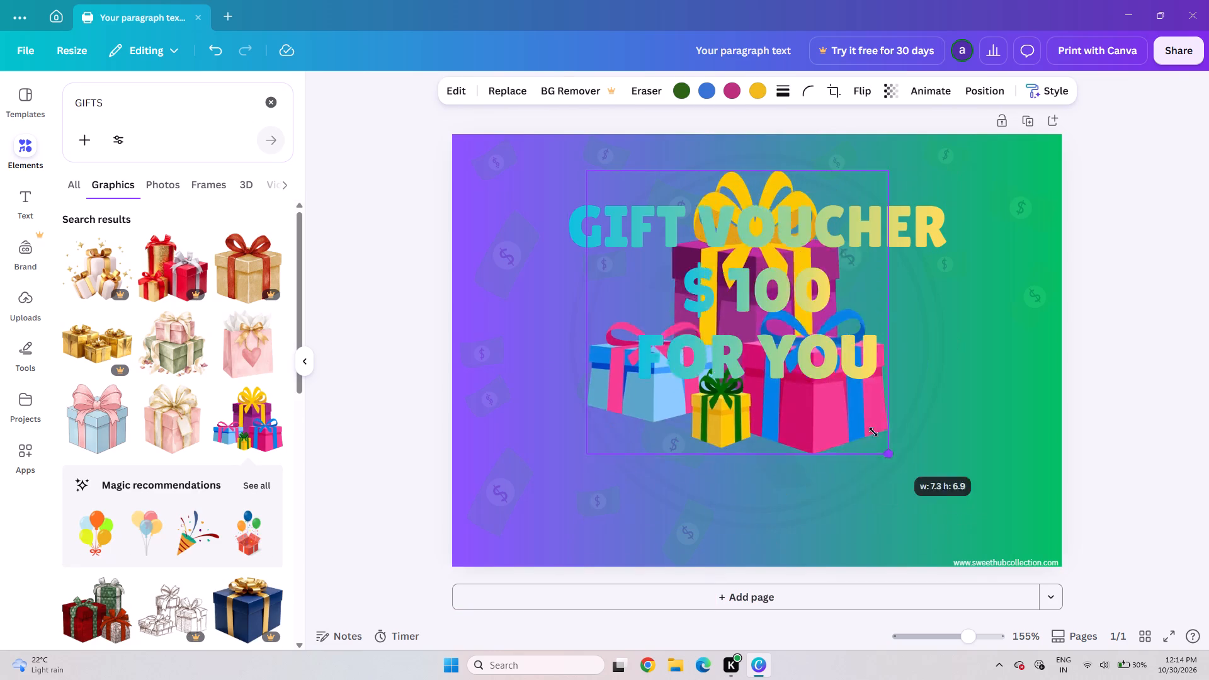
{"action": "left_click_drag", "start_coordinate": [873, 432], "coordinate": [805, 337]}
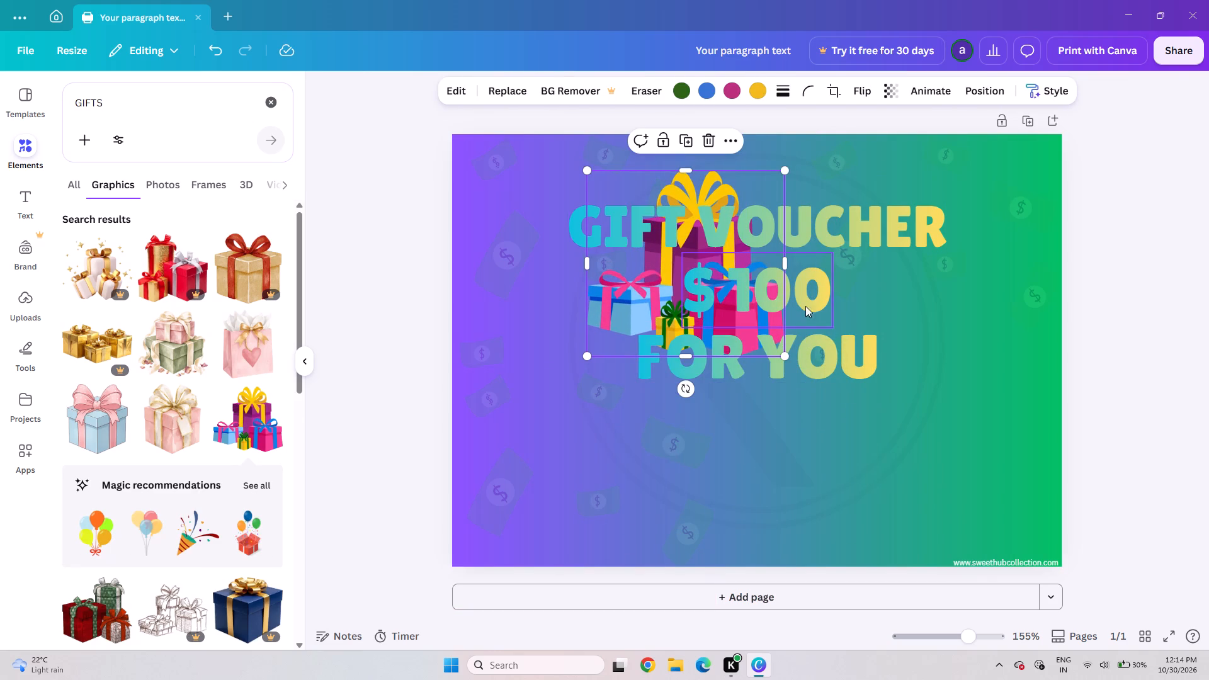
{"action": "left_click_drag", "start_coordinate": [611, 346], "coordinate": [849, 538]}
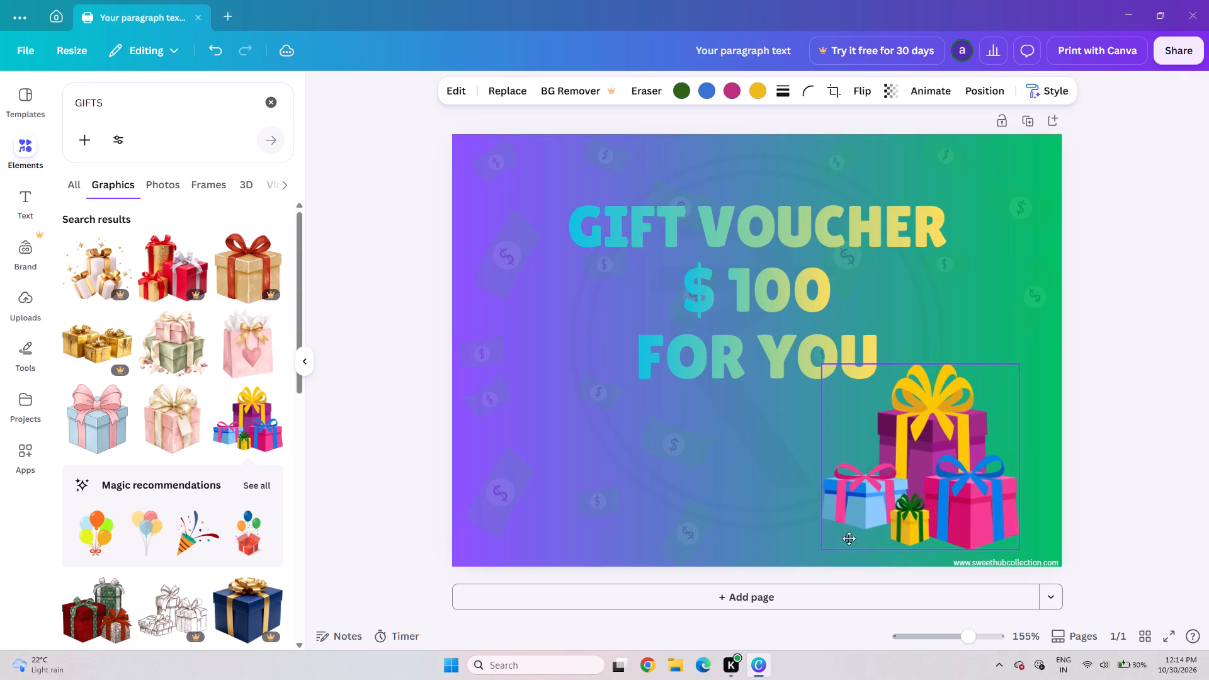
{"action": "left_click_drag", "start_coordinate": [849, 538], "coordinate": [888, 558]}
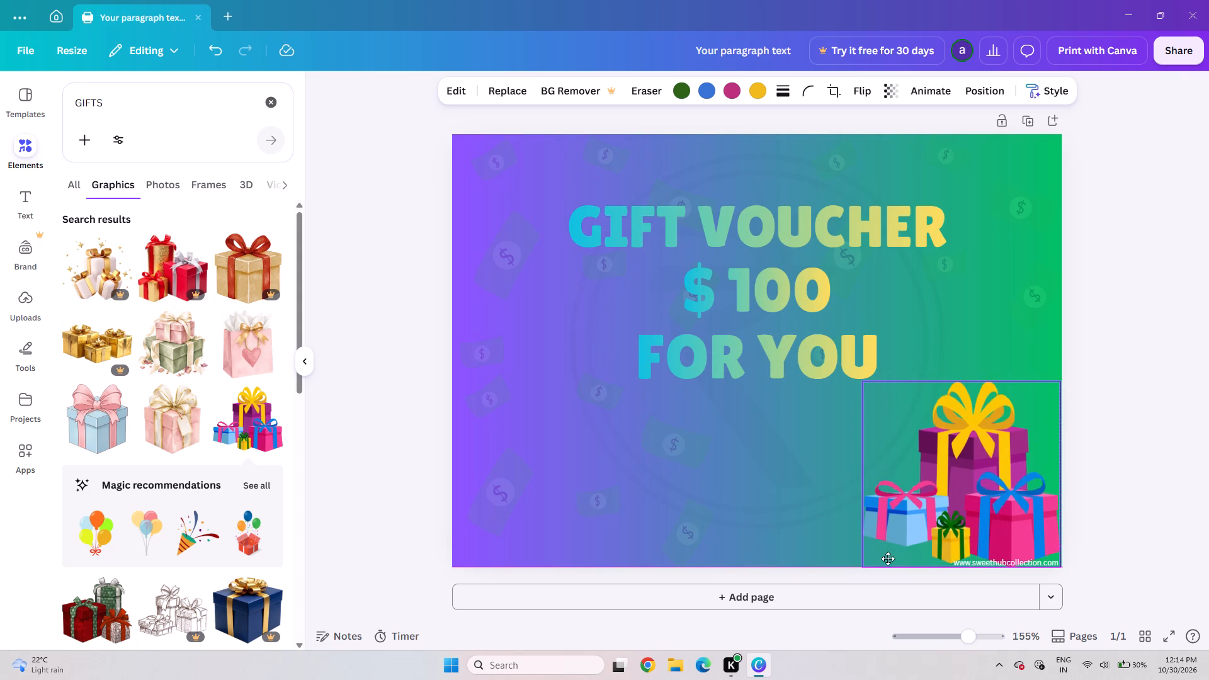
{"action": "left_click_drag", "start_coordinate": [888, 558], "coordinate": [887, 560]}
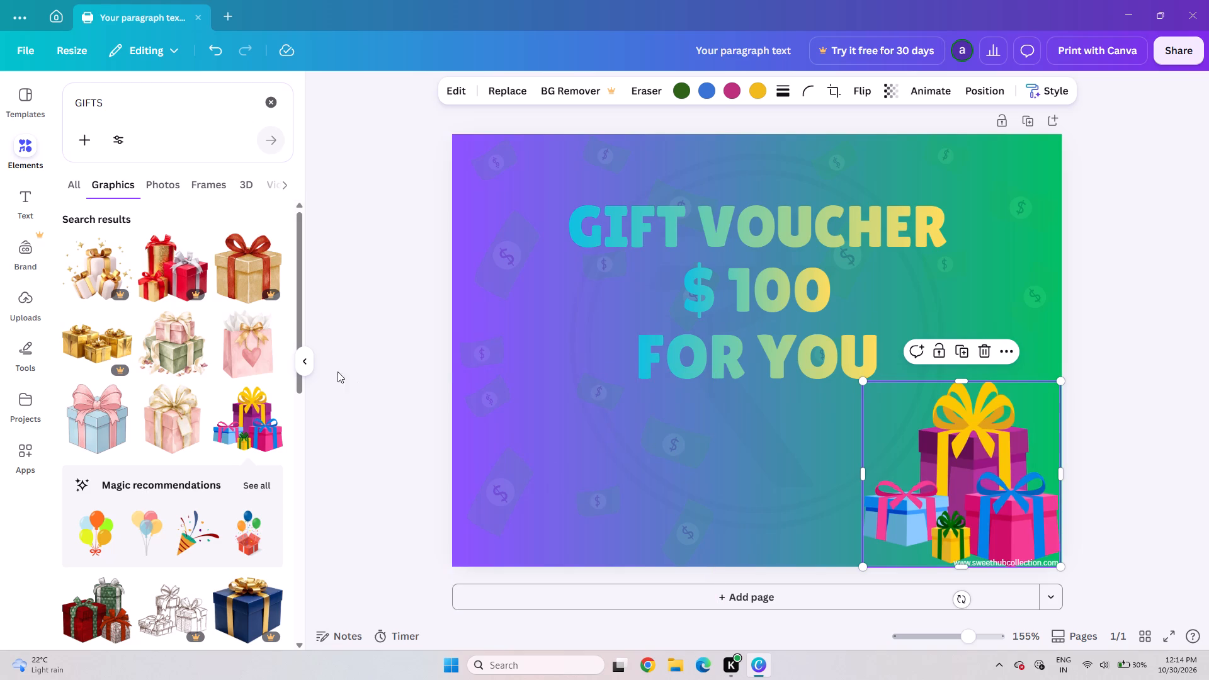
Add the pastel four-balloon bunch from the recommendations, shrunk to about half size, in the voucher's bottom-left corner.
{"action": "left_click", "coordinate": [140, 526]}
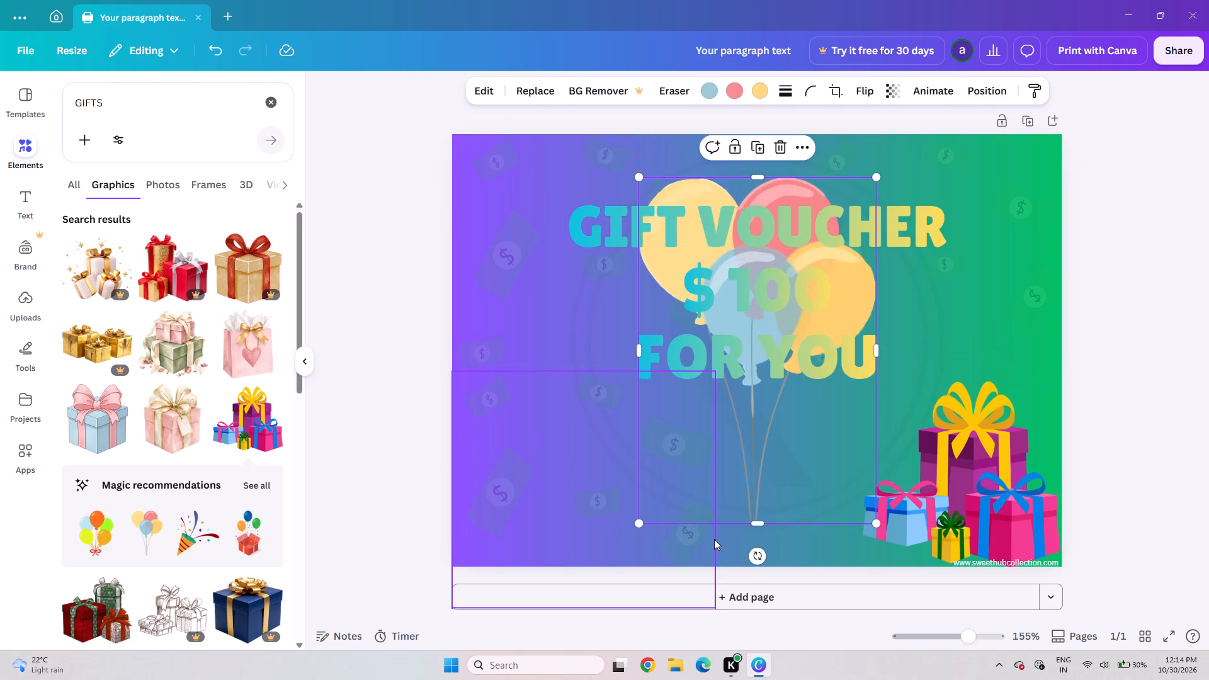
{"action": "left_click_drag", "start_coordinate": [787, 460], "coordinate": [655, 558]}
{"action": "left_click_drag", "start_coordinate": [655, 558], "coordinate": [627, 601]}
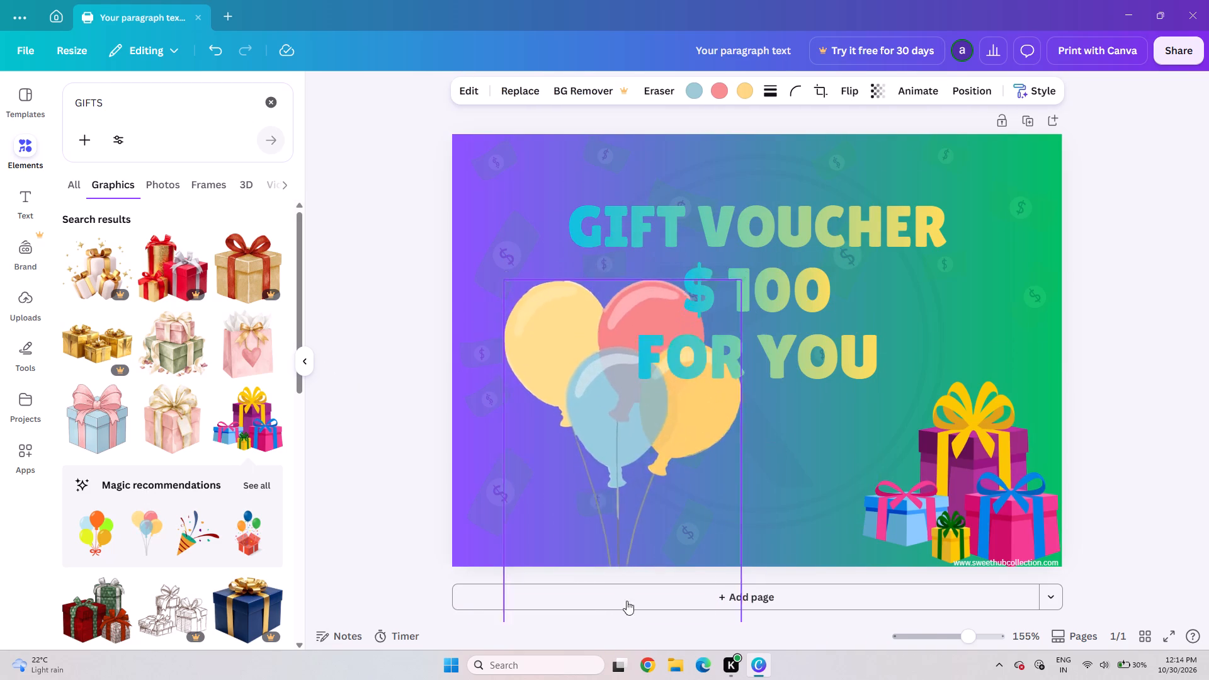
{"action": "left_click_drag", "start_coordinate": [627, 601], "coordinate": [584, 589]}
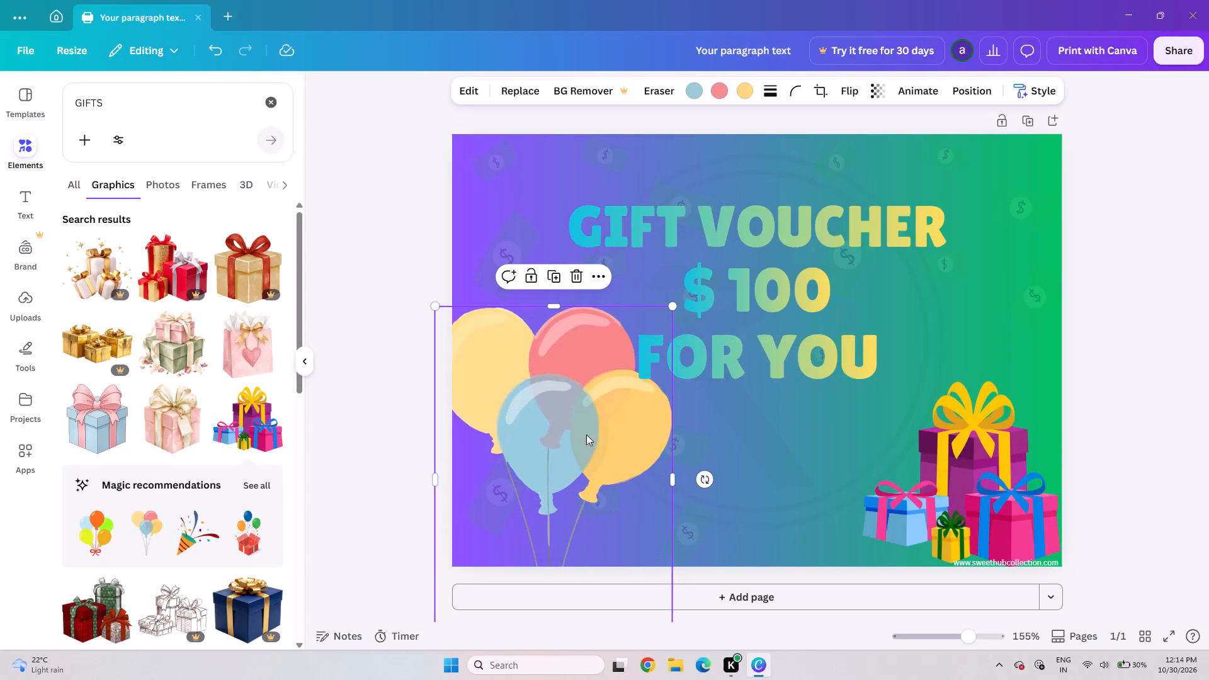
{"action": "left_click_drag", "start_coordinate": [588, 444], "coordinate": [629, 309]}
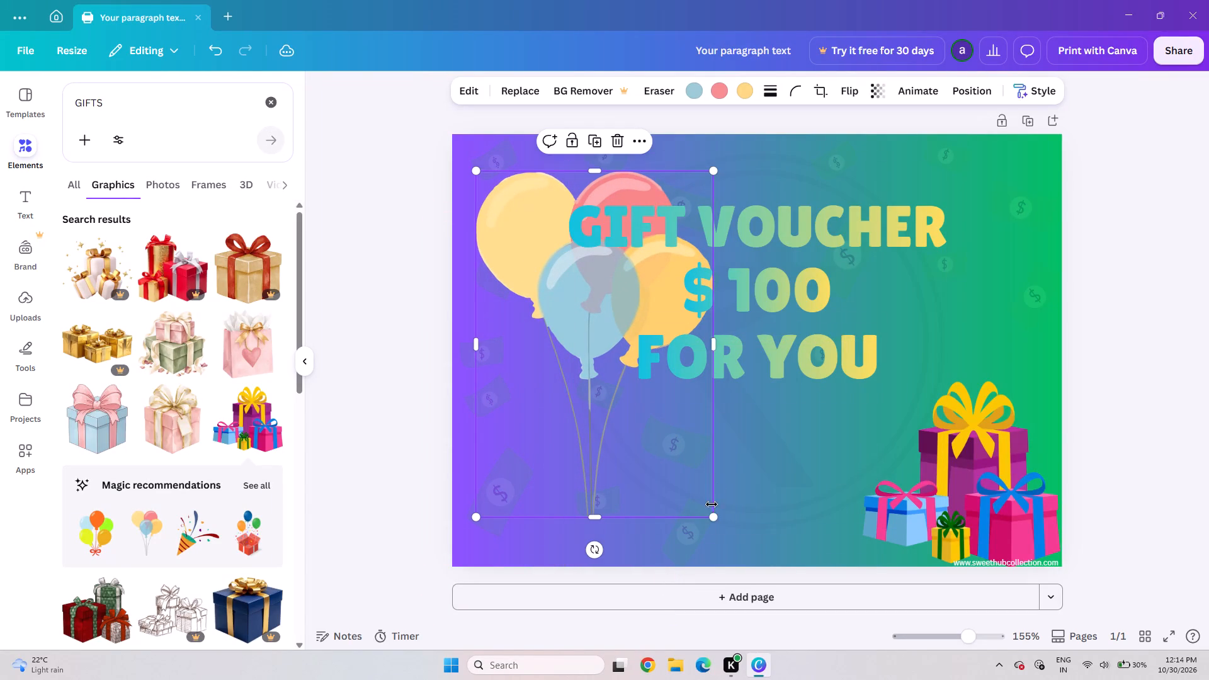
{"action": "left_click_drag", "start_coordinate": [709, 515], "coordinate": [654, 378]}
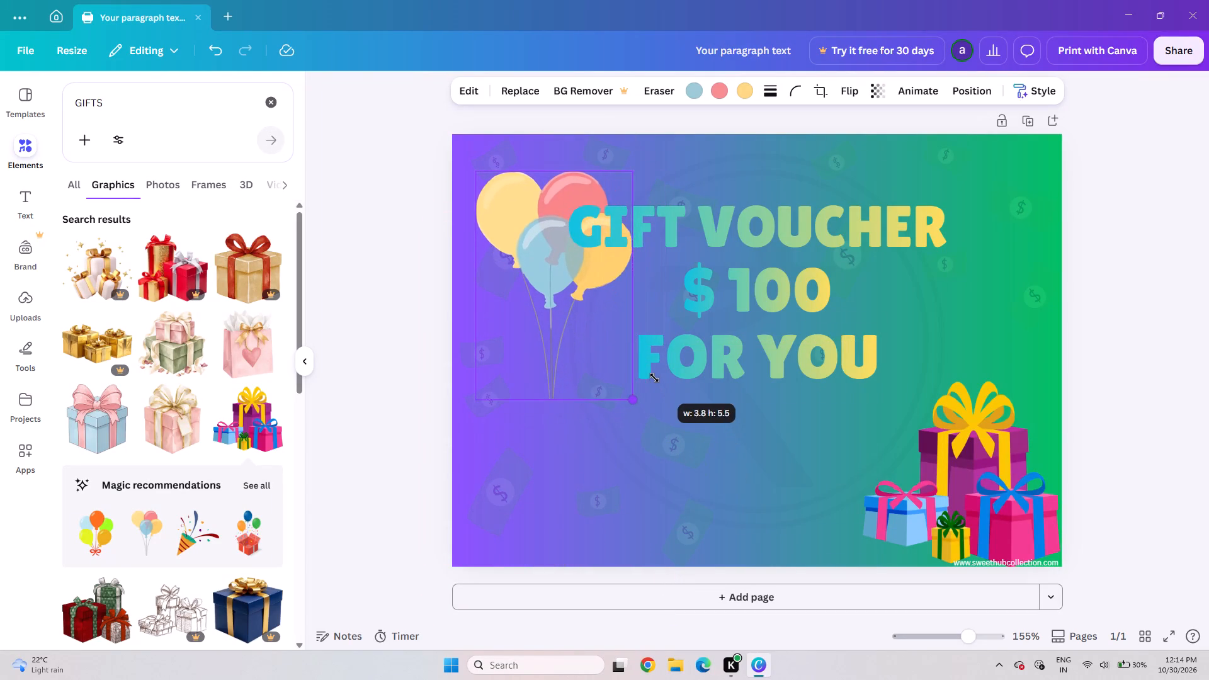
{"action": "left_click_drag", "start_coordinate": [654, 378], "coordinate": [632, 317]}
{"action": "left_click_drag", "start_coordinate": [514, 264], "coordinate": [487, 348]}
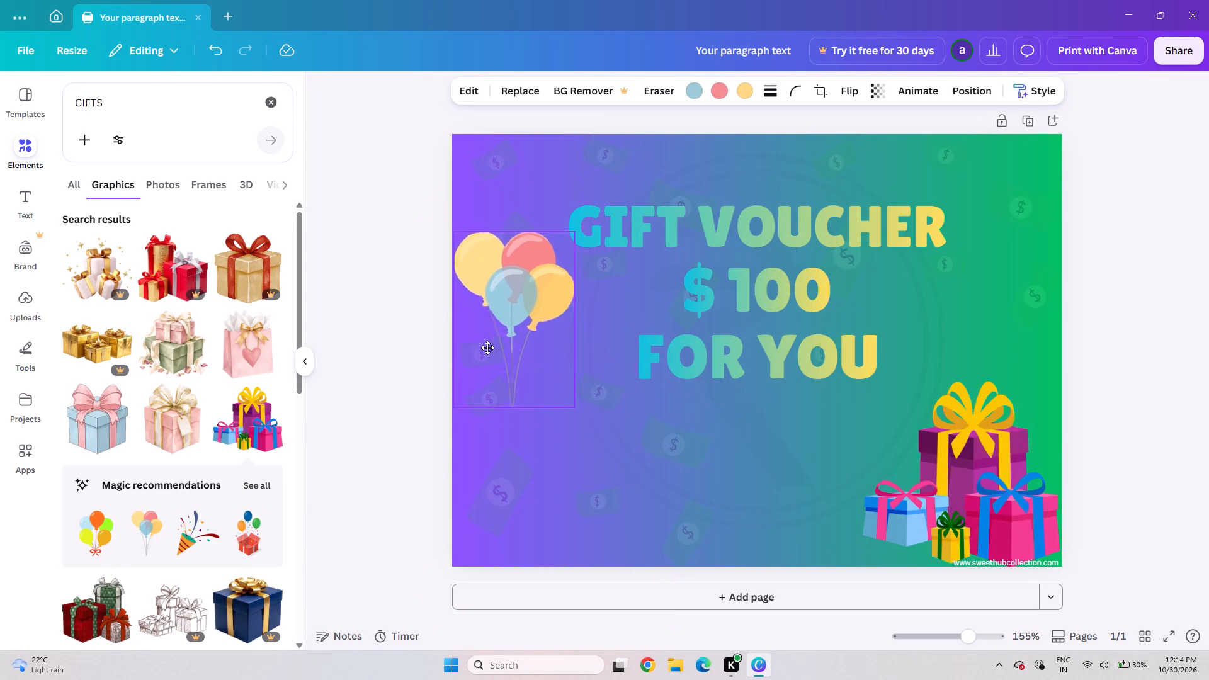
{"action": "left_click_drag", "start_coordinate": [487, 348], "coordinate": [495, 431]}
{"action": "left_click_drag", "start_coordinate": [495, 431], "coordinate": [496, 491]}
{"action": "left_click", "coordinate": [496, 491]}
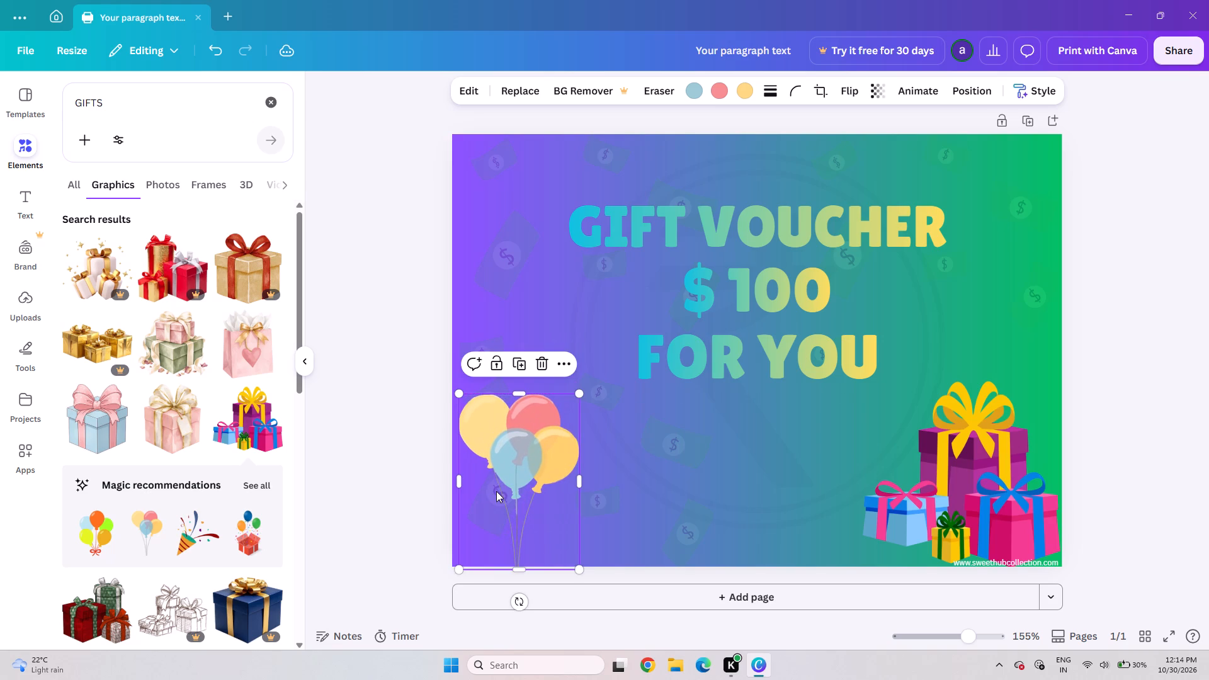
{"action": "left_click", "coordinate": [493, 487]}
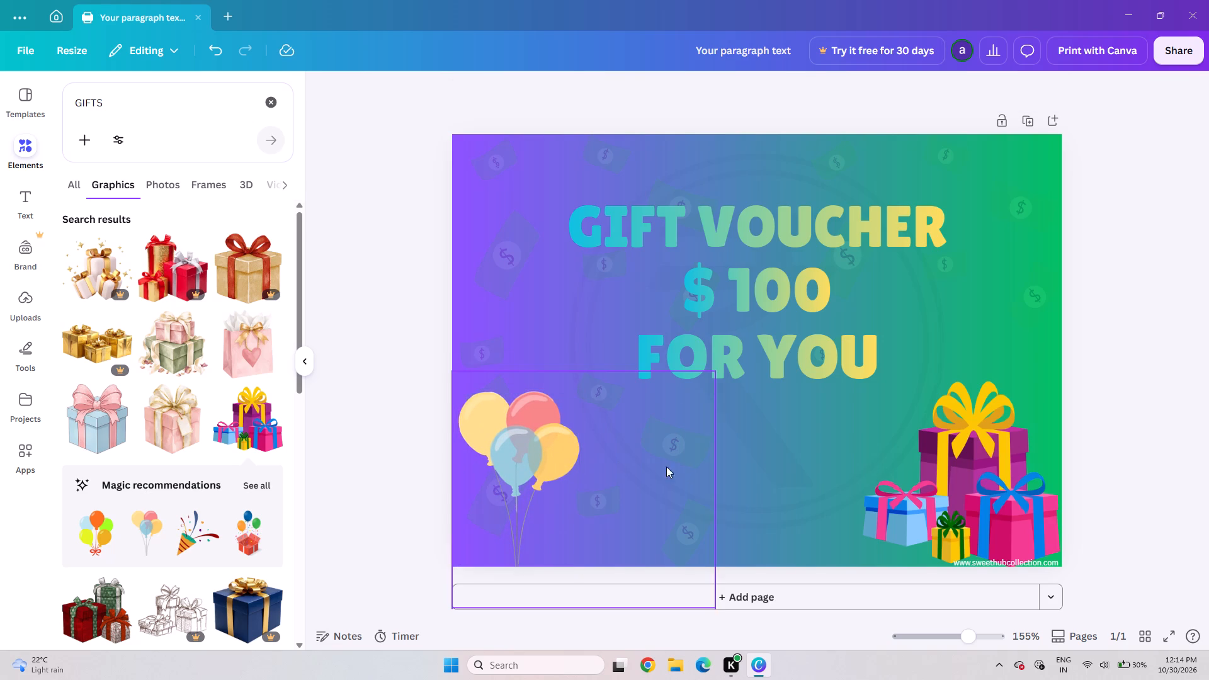
Add the navy gift box with gold ribbon, shrunk to about half size, in the voucher's upper-right area.
{"action": "left_click", "coordinate": [1004, 506]}
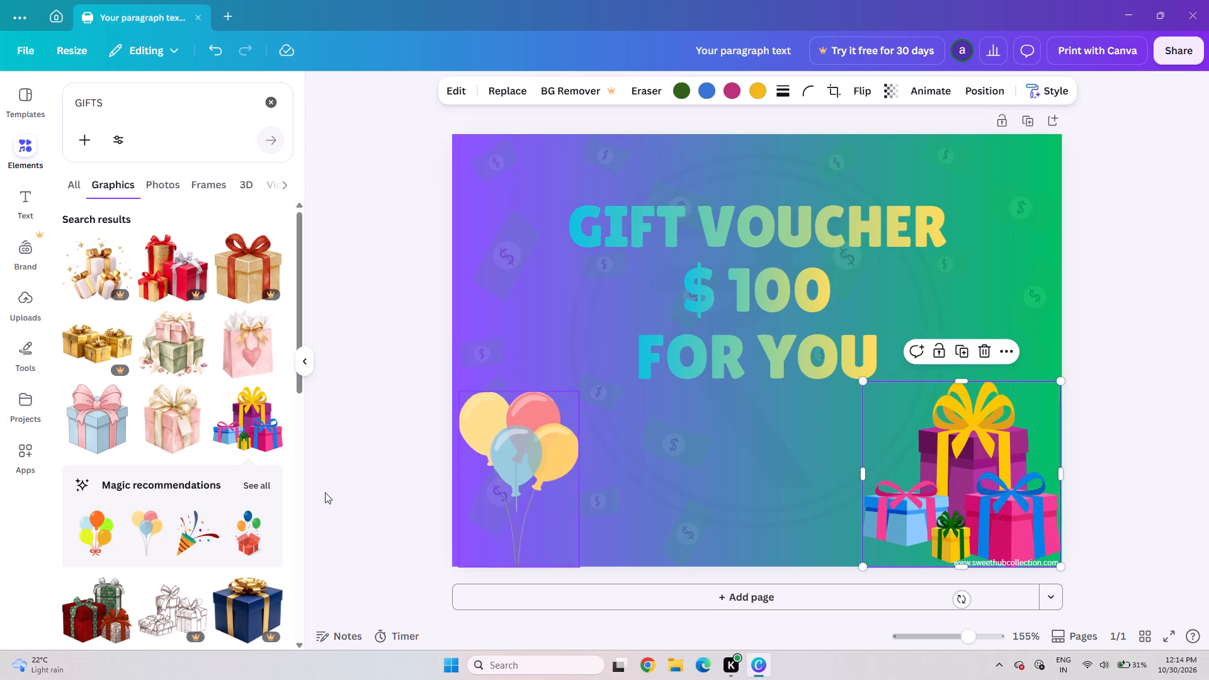
{"action": "scroll", "coordinate": [112, 506], "scroll_direction": "down", "scroll_amount": 4}
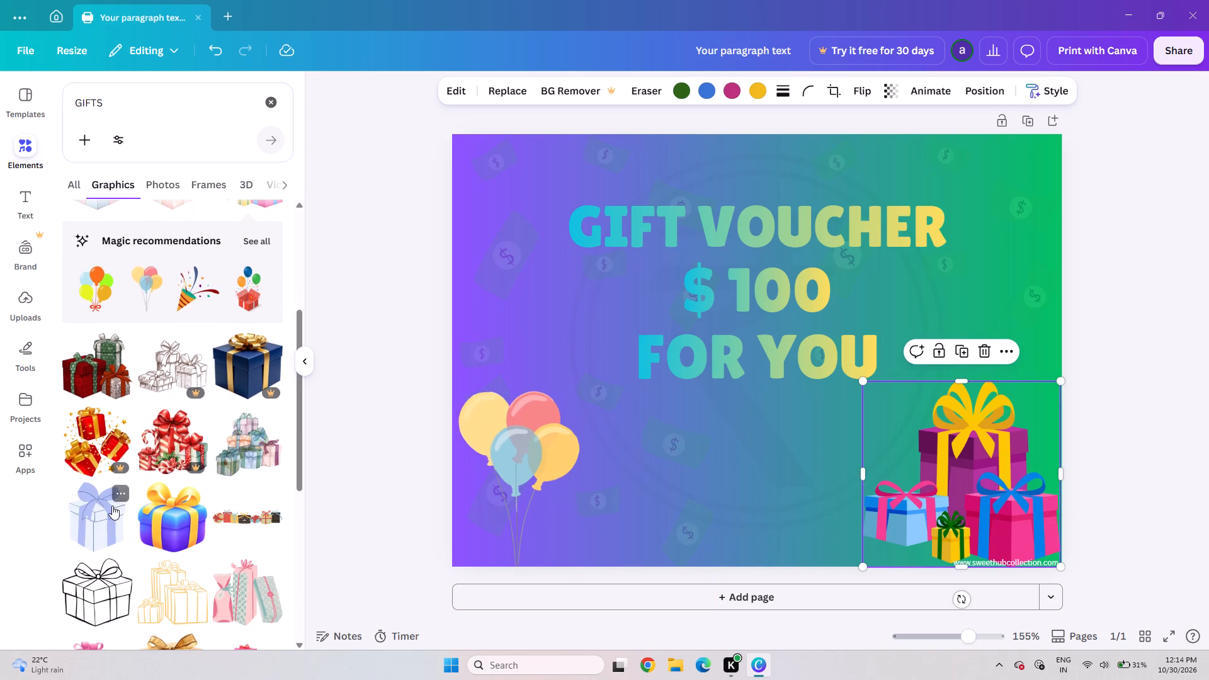
{"action": "scroll", "coordinate": [112, 506], "scroll_direction": "down", "scroll_amount": 1}
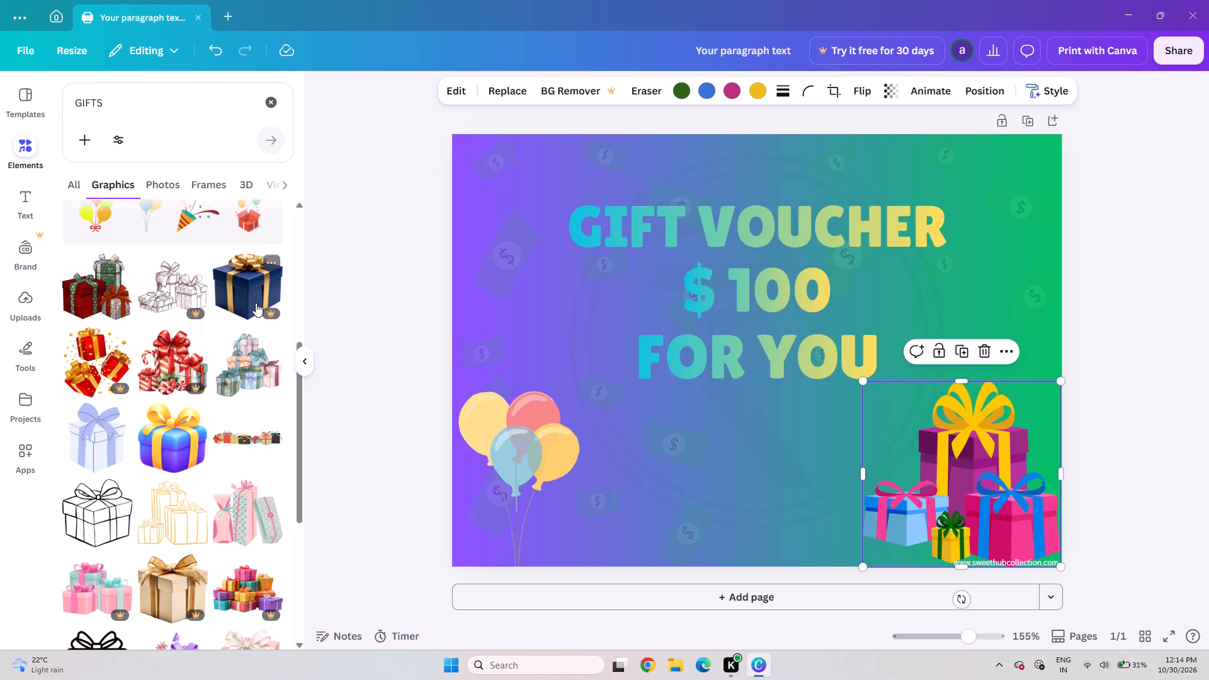
{"action": "left_click", "coordinate": [256, 302]}
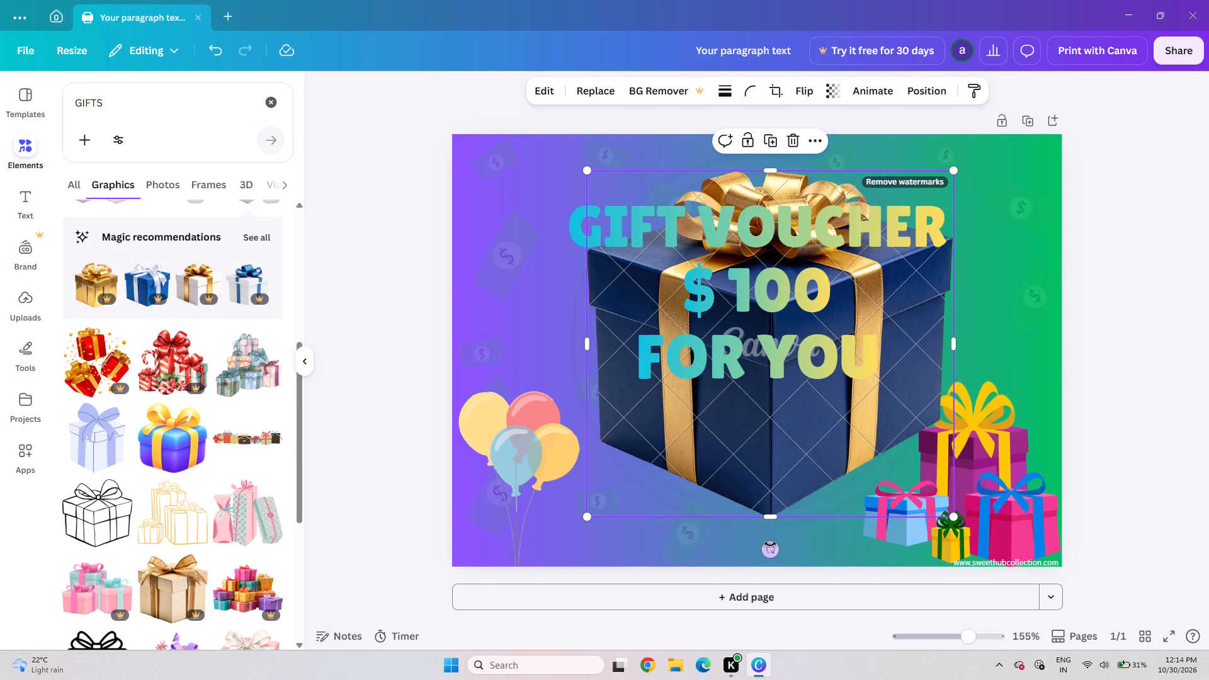
{"action": "left_click_drag", "start_coordinate": [769, 540], "coordinate": [768, 557]}
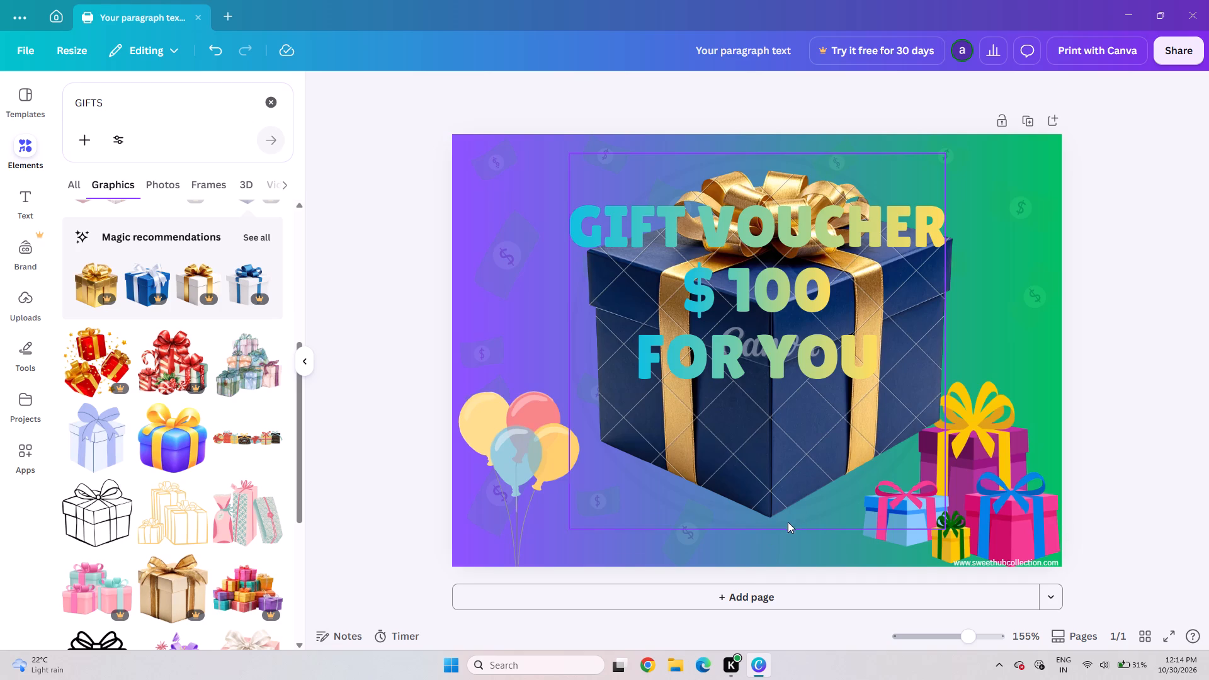
{"action": "left_click", "coordinate": [837, 394]}
{"action": "left_click", "coordinate": [844, 418]}
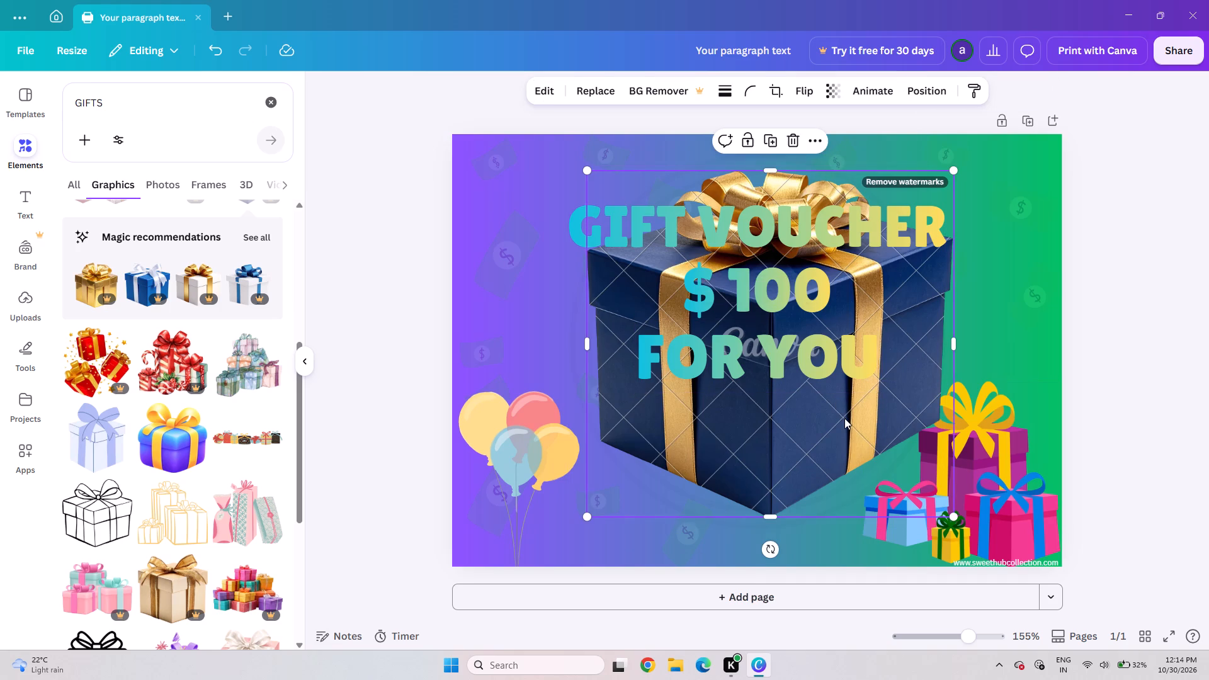
{"action": "left_click_drag", "start_coordinate": [953, 516], "coordinate": [777, 319]}
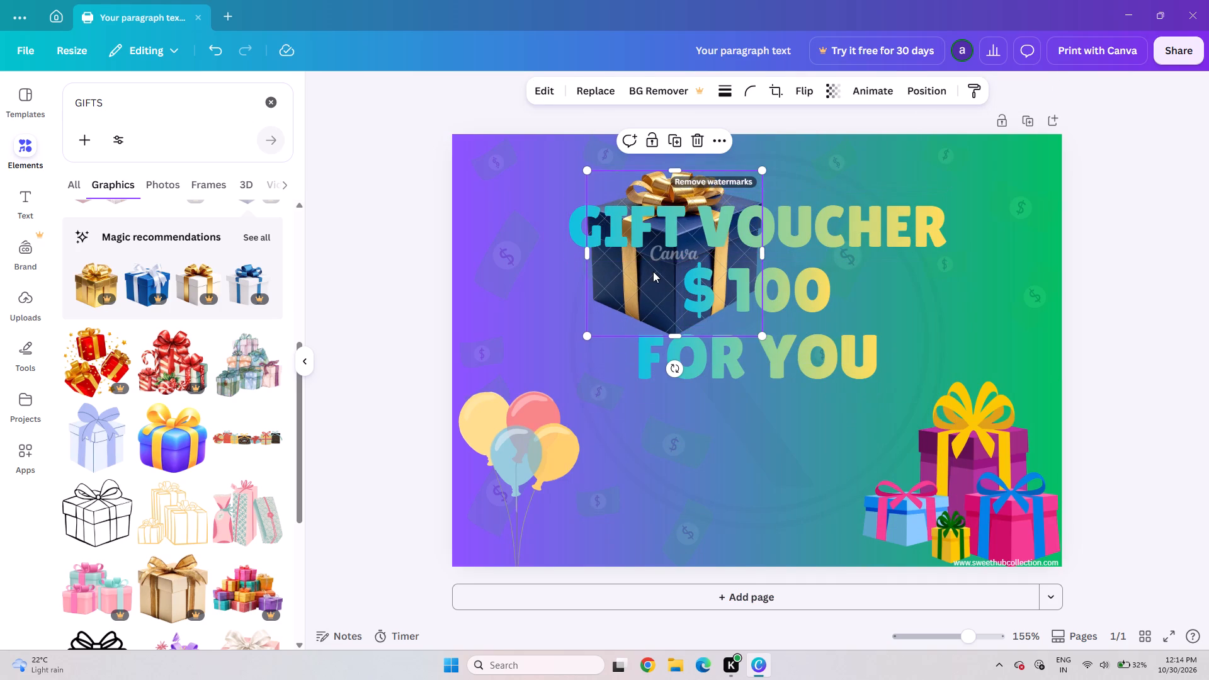
{"action": "left_click_drag", "start_coordinate": [653, 271], "coordinate": [936, 286]}
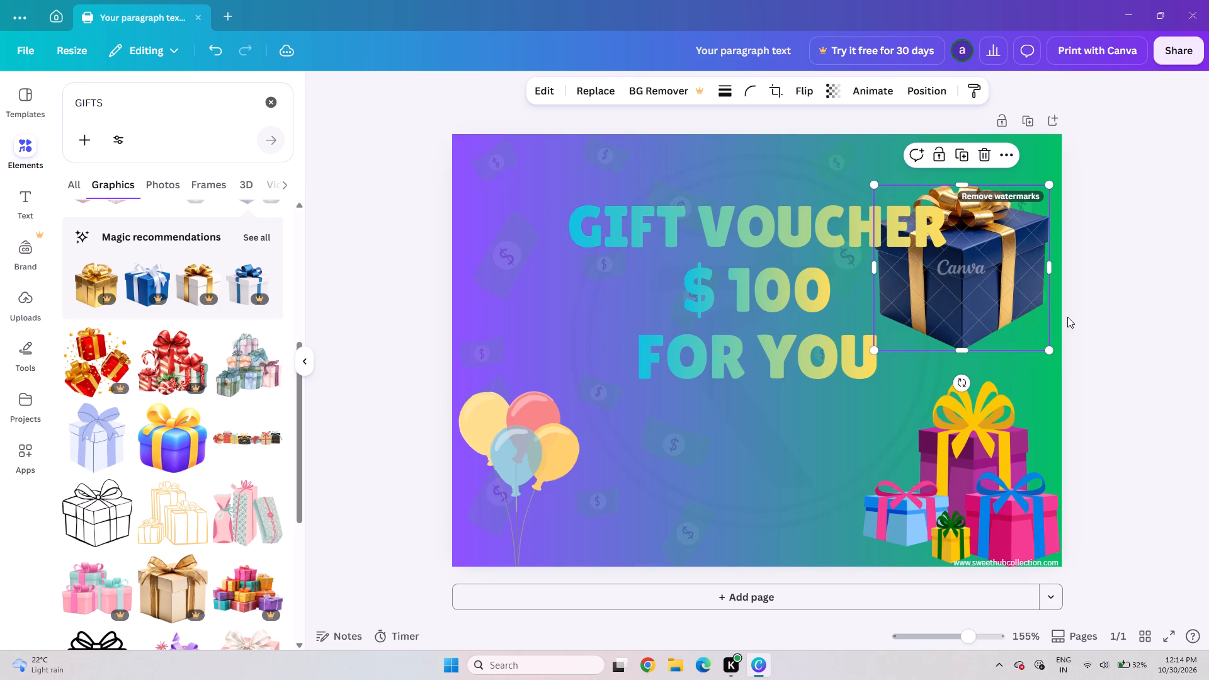
Tilt the navy gift box slightly clockwise and shift it left over the ends of the "GIFT VOUCHER" and "$ 100" lines.
{"action": "left_click_drag", "start_coordinate": [964, 379], "coordinate": [889, 487]}
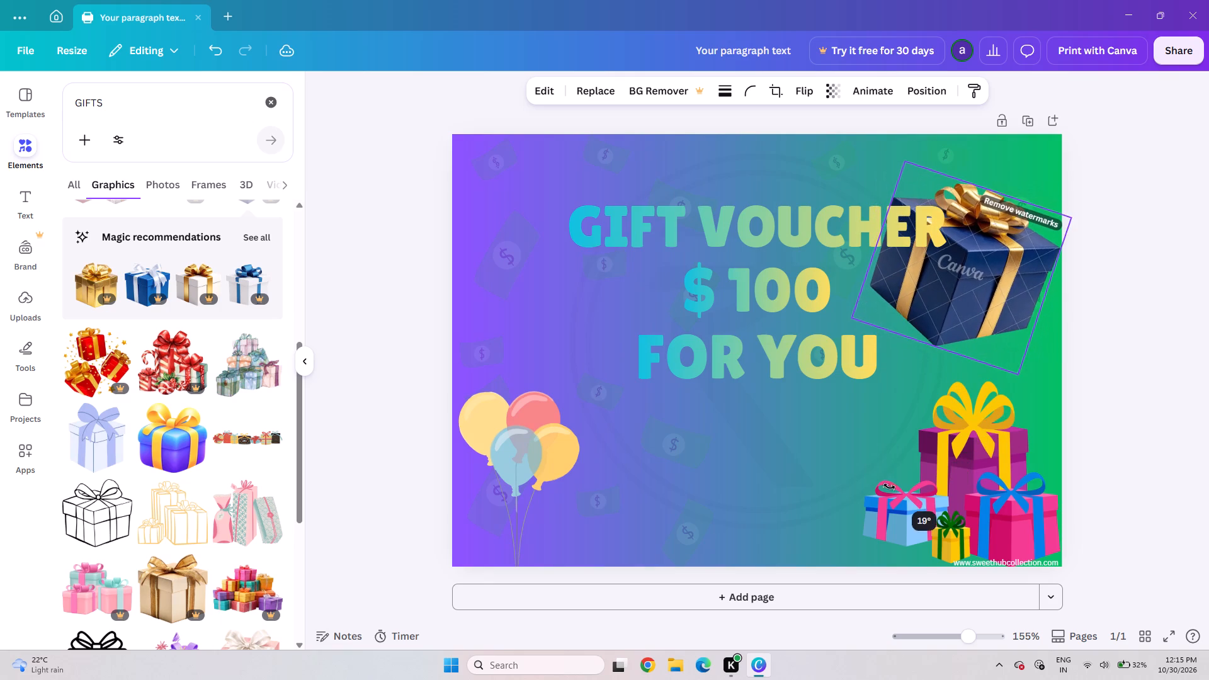
{"action": "left_click_drag", "start_coordinate": [889, 487], "coordinate": [876, 505]}
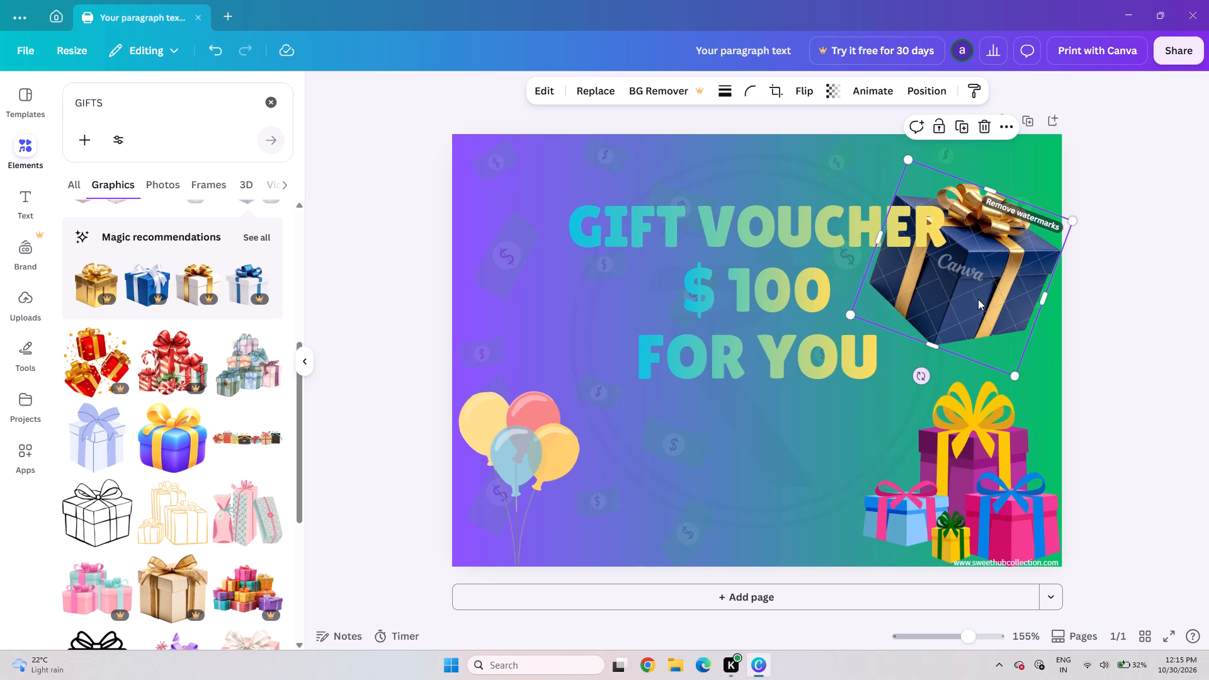
{"action": "left_click_drag", "start_coordinate": [975, 301], "coordinate": [925, 292]}
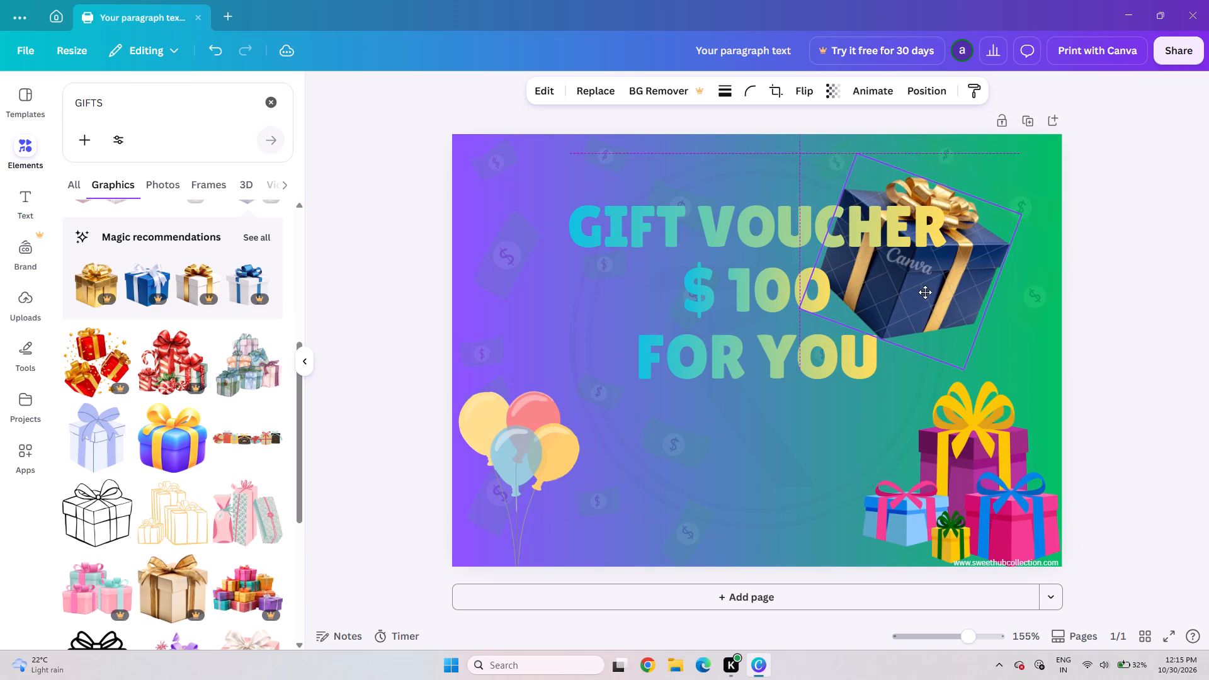
{"action": "left_click_drag", "start_coordinate": [925, 292], "coordinate": [928, 294]}
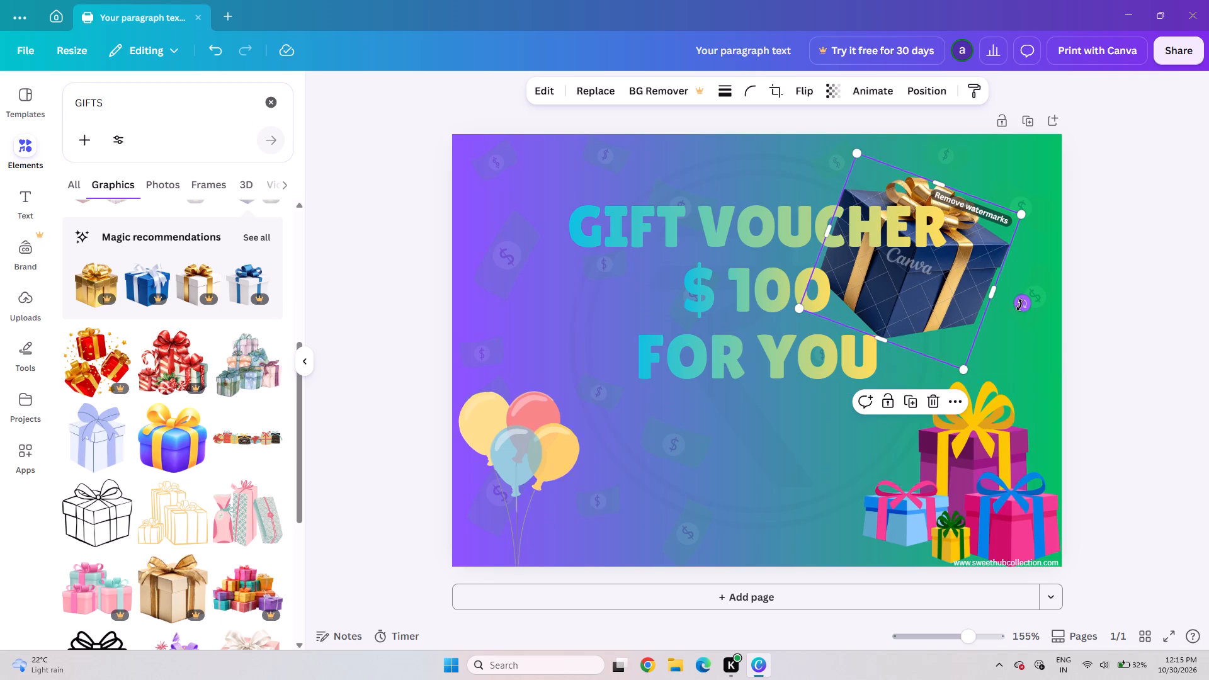
{"action": "left_click_drag", "start_coordinate": [1019, 305], "coordinate": [1032, 290]}
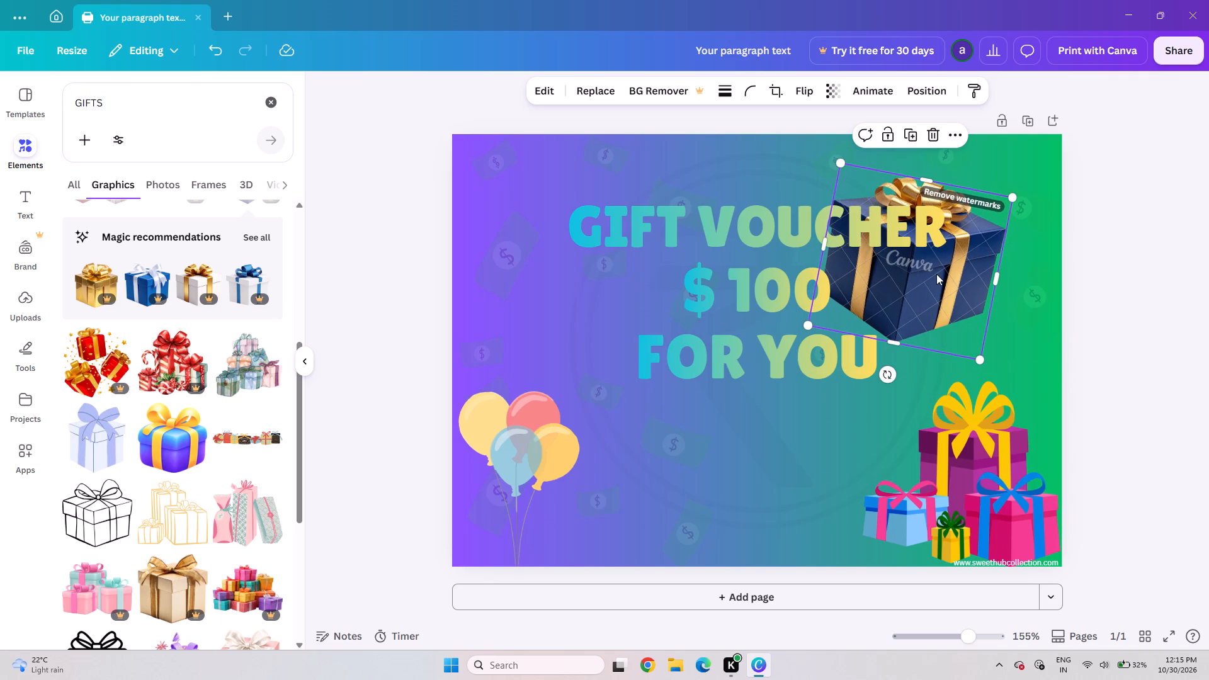
{"action": "left_click", "coordinate": [936, 274]}
{"action": "left_click", "coordinate": [926, 272]}
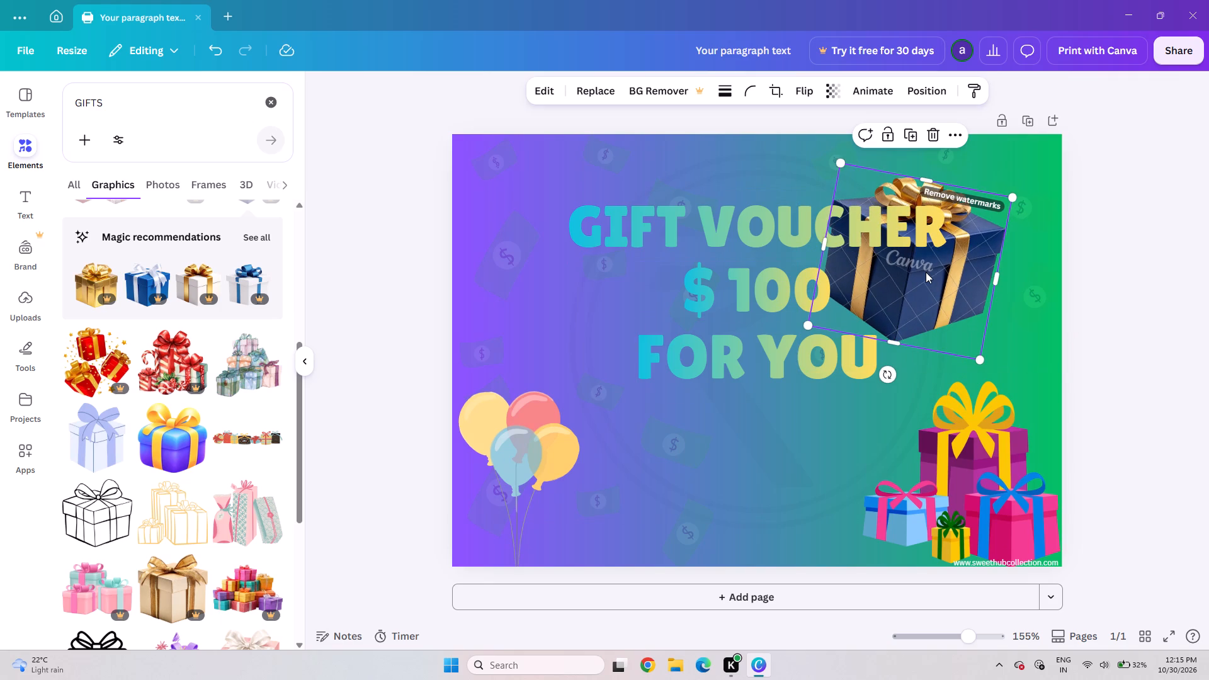
Fade the navy gift box by setting its transparency to 12.
{"action": "left_click", "coordinate": [825, 91]}
{"action": "left_click", "coordinate": [783, 149]}
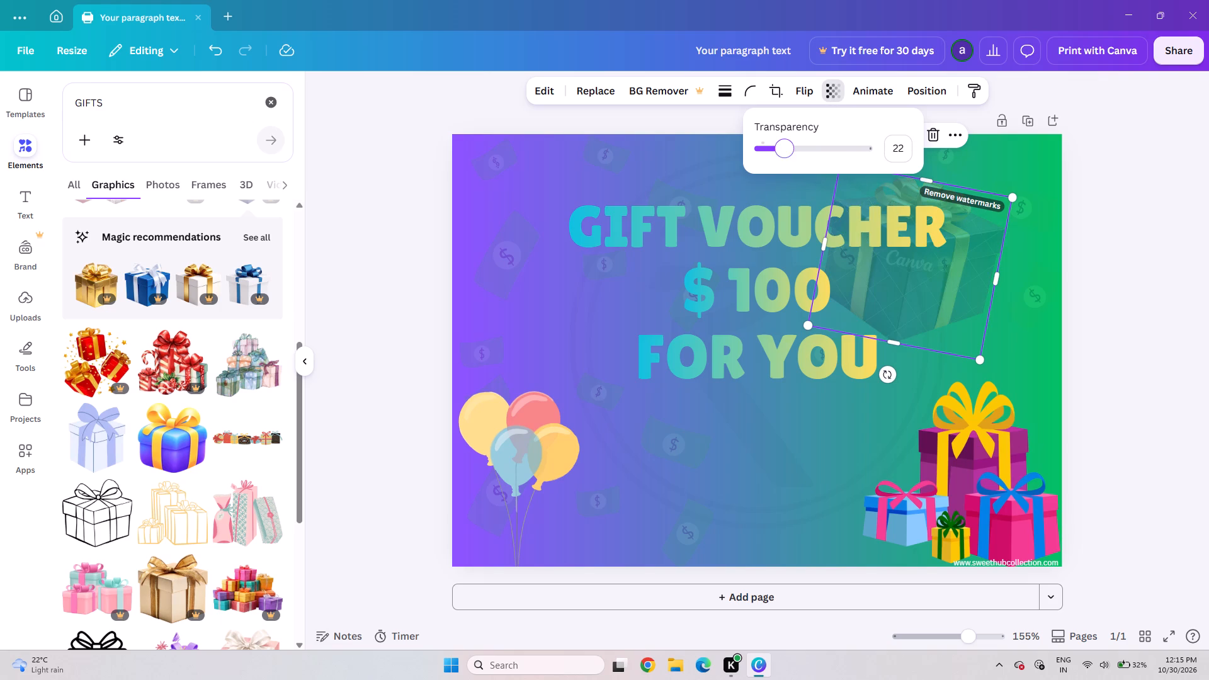
{"action": "left_click", "coordinate": [773, 150]}
{"action": "left_click", "coordinate": [1106, 245]}
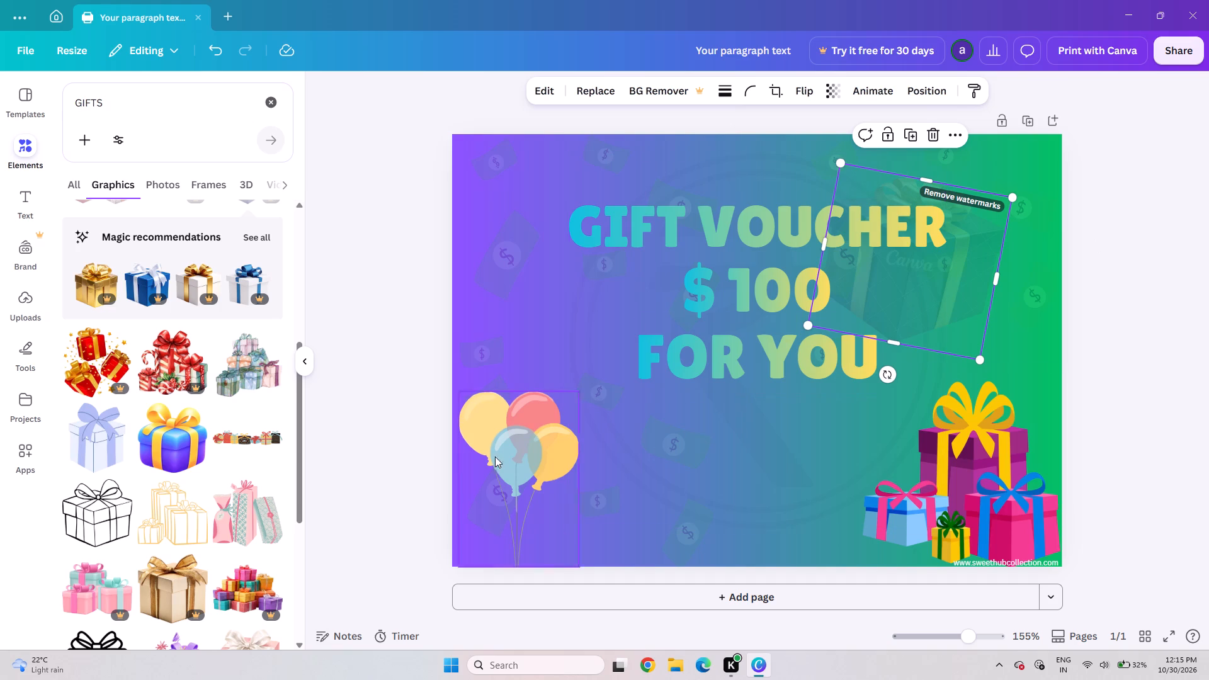
Look through more of the "GIFTS" graphics and check the text font combinations.
{"action": "scroll", "coordinate": [170, 522], "scroll_direction": "down", "scroll_amount": 6}
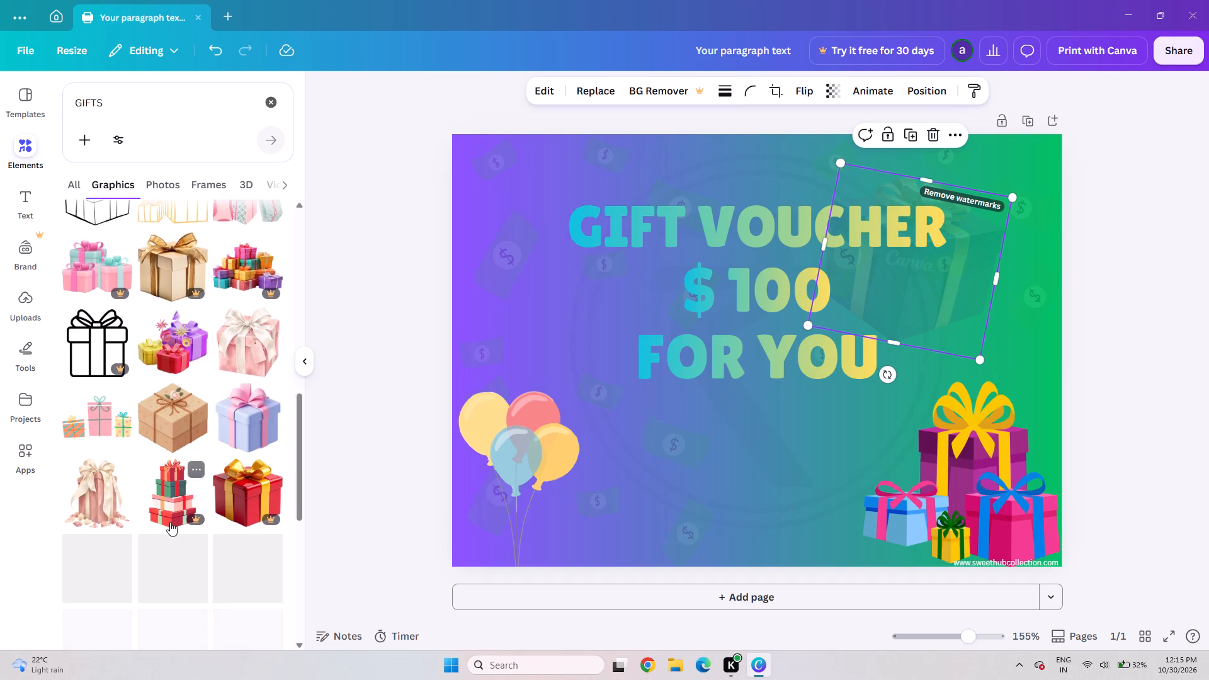
{"action": "scroll", "coordinate": [170, 522], "scroll_direction": "down", "scroll_amount": 2}
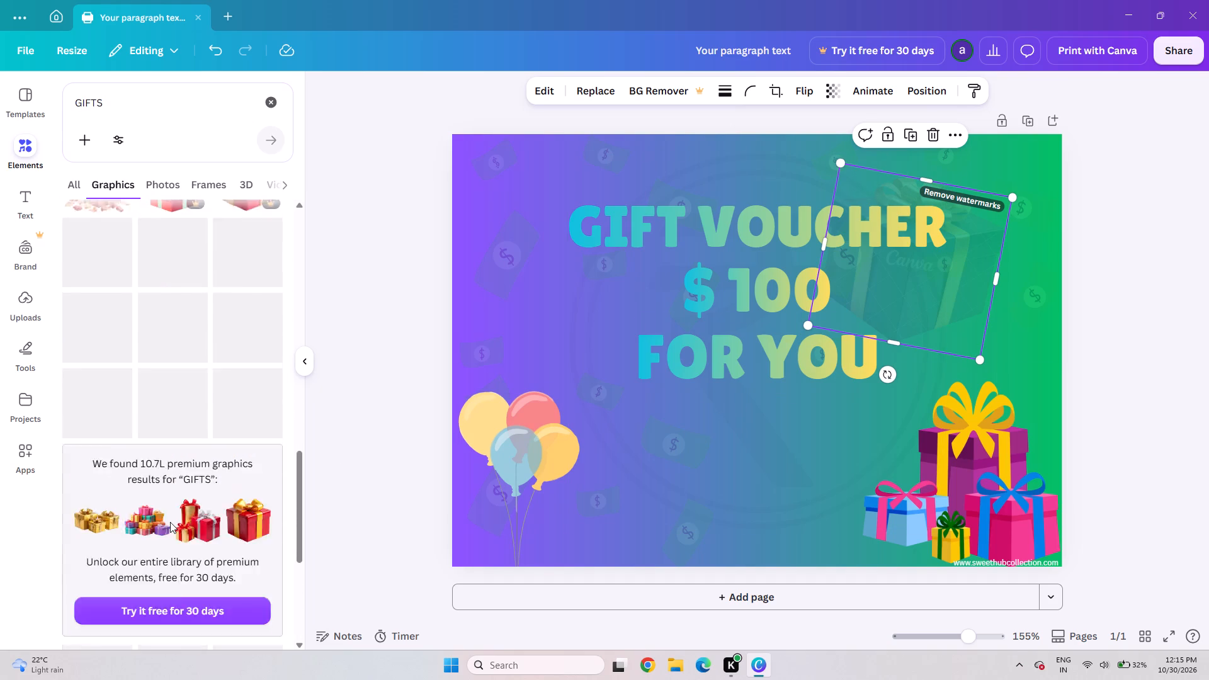
{"action": "scroll", "coordinate": [170, 522], "scroll_direction": "down", "scroll_amount": 1}
{"action": "scroll", "coordinate": [170, 522], "scroll_direction": "up", "scroll_amount": 9}
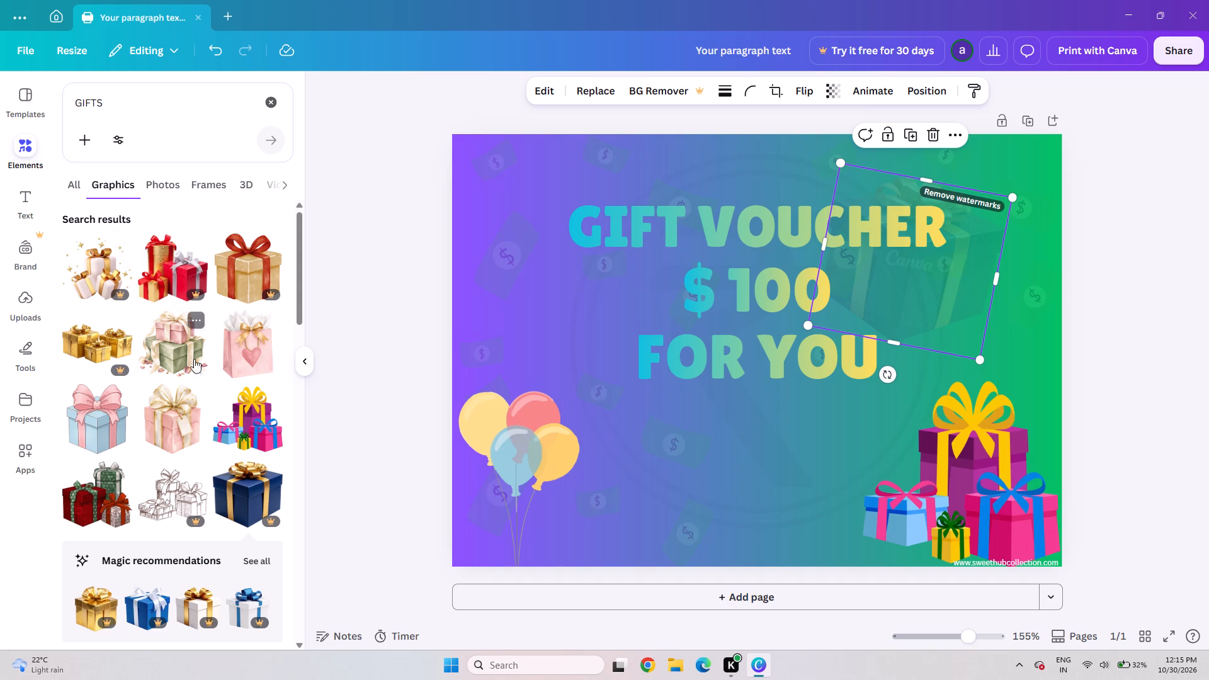
{"action": "left_click", "coordinate": [36, 201]}
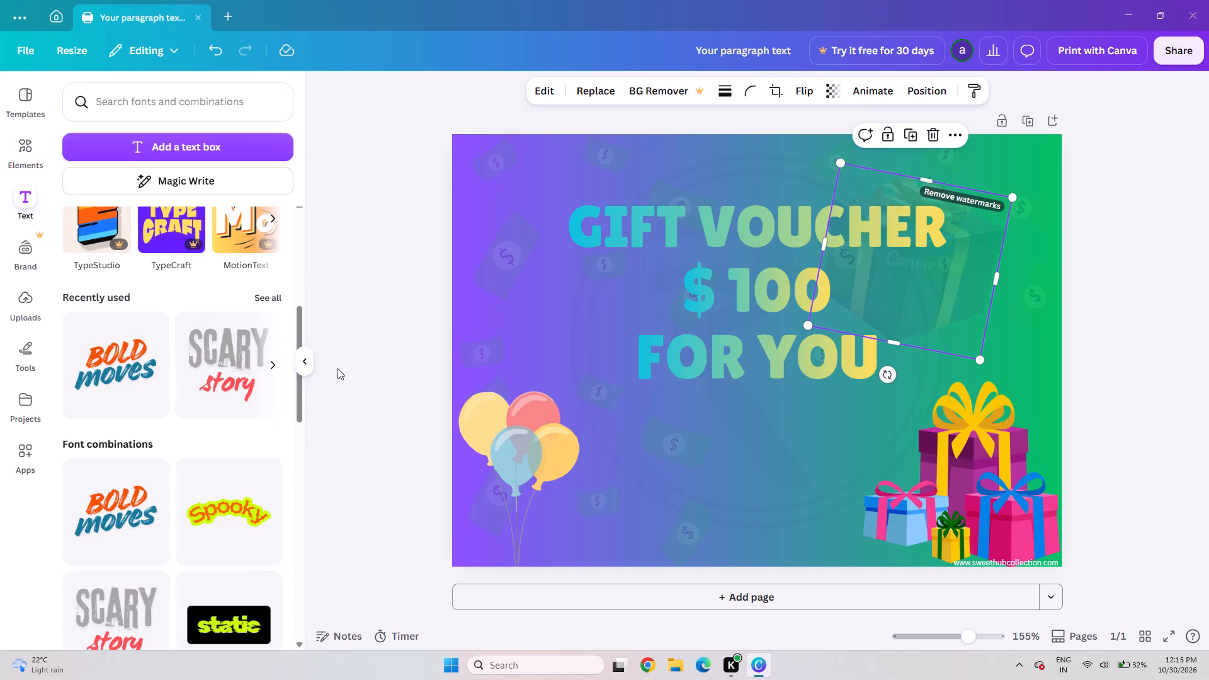
{"action": "left_click", "coordinate": [203, 106]}
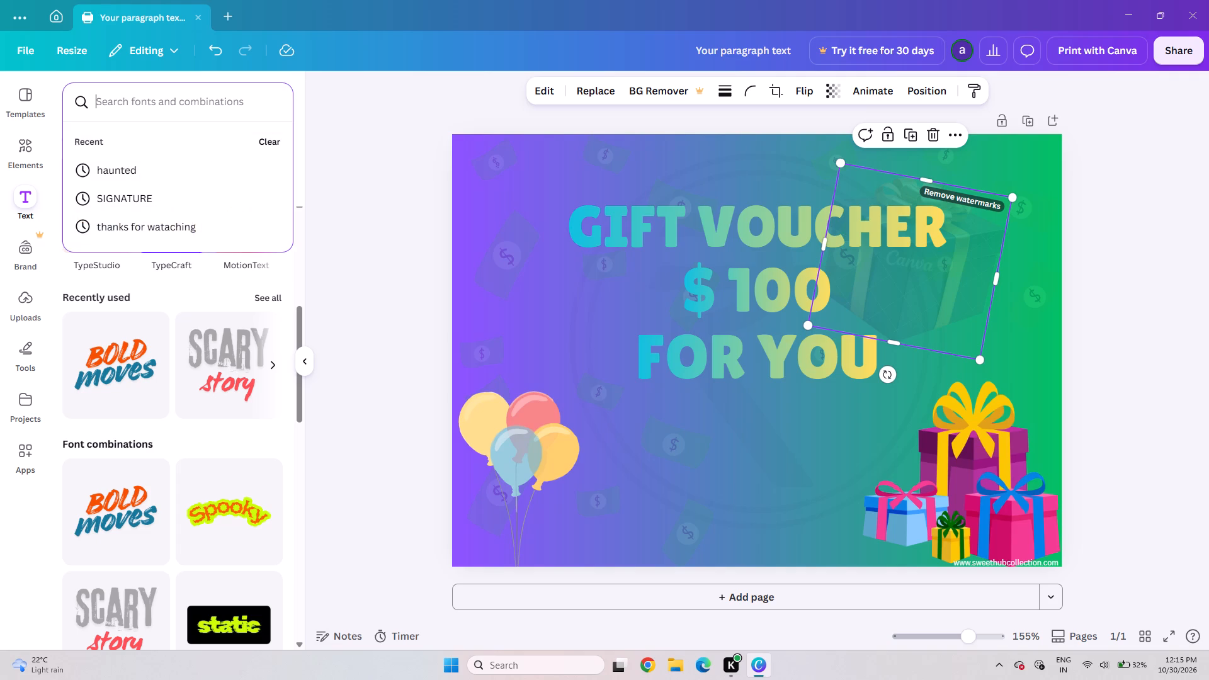
{"action": "left_click", "coordinate": [29, 188]}
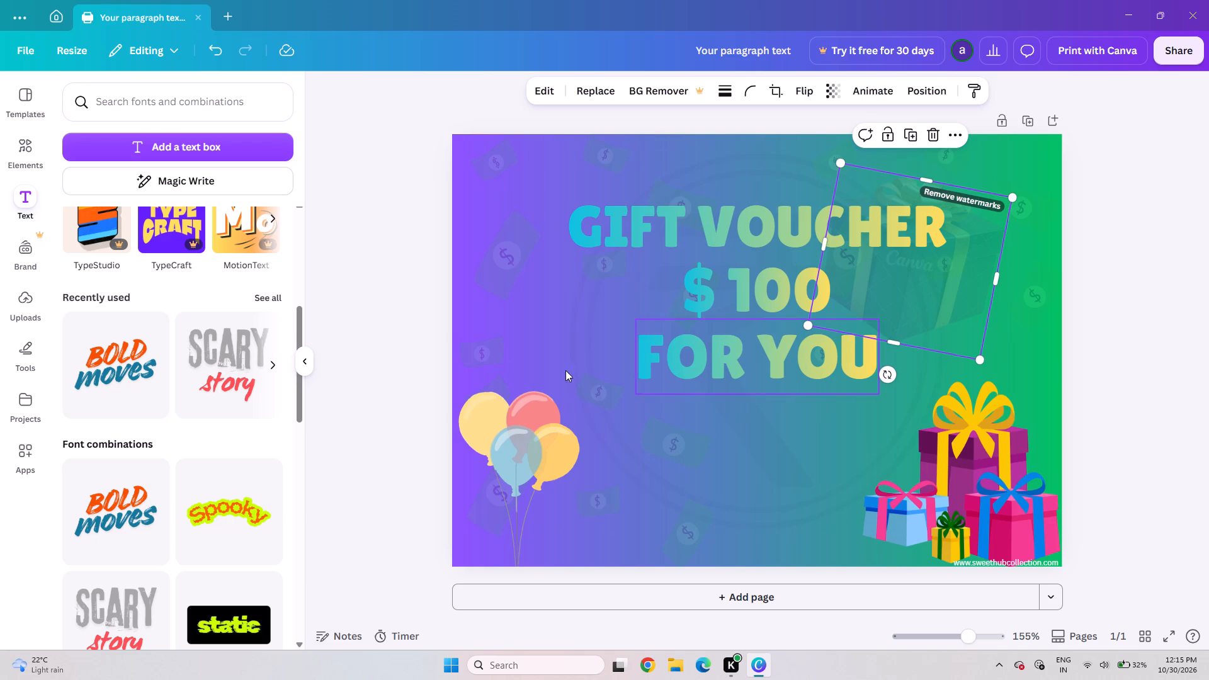
{"action": "left_click", "coordinate": [18, 203]}
Replace the elements search with "VOUCHER CARD ELEMENTS".
{"action": "left_click", "coordinate": [18, 154]}
{"action": "left_click", "coordinate": [117, 108]}
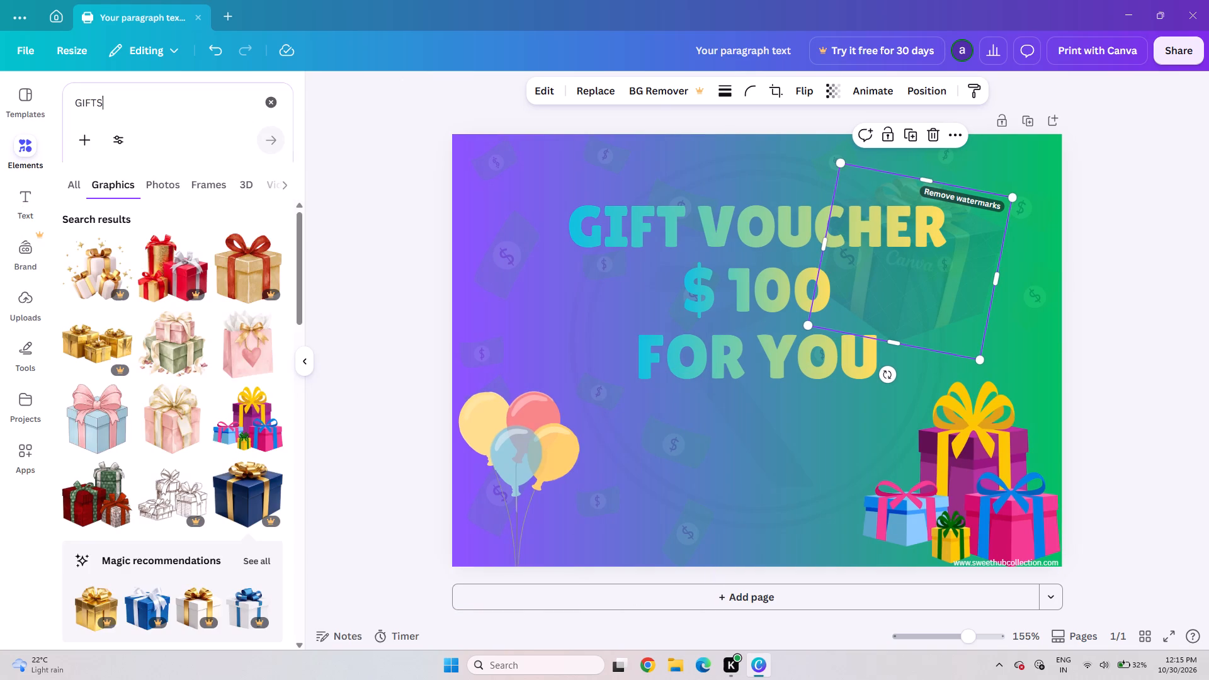
{"action": "key", "text": "BackSpace"}
{"action": "key", "text": "BackSpace"}
{"action": "key", "text": "BackSpace"}
{"action": "key", "text": "BackSpace"}
{"action": "key", "text": "BackSpace"}
{"action": "key", "text": "BackSpace"}
{"action": "key", "text": "BackSpace"}
{"action": "key", "text": "BackSpace"}
{"action": "key", "text": "BackSpace"}
{"action": "key", "text": "BackSpace"}
{"action": "type", "text": "VO"}
{"action": "type", "text": "UCHER CARD ELEMENTS"}
{"action": "key", "text": "Return"}
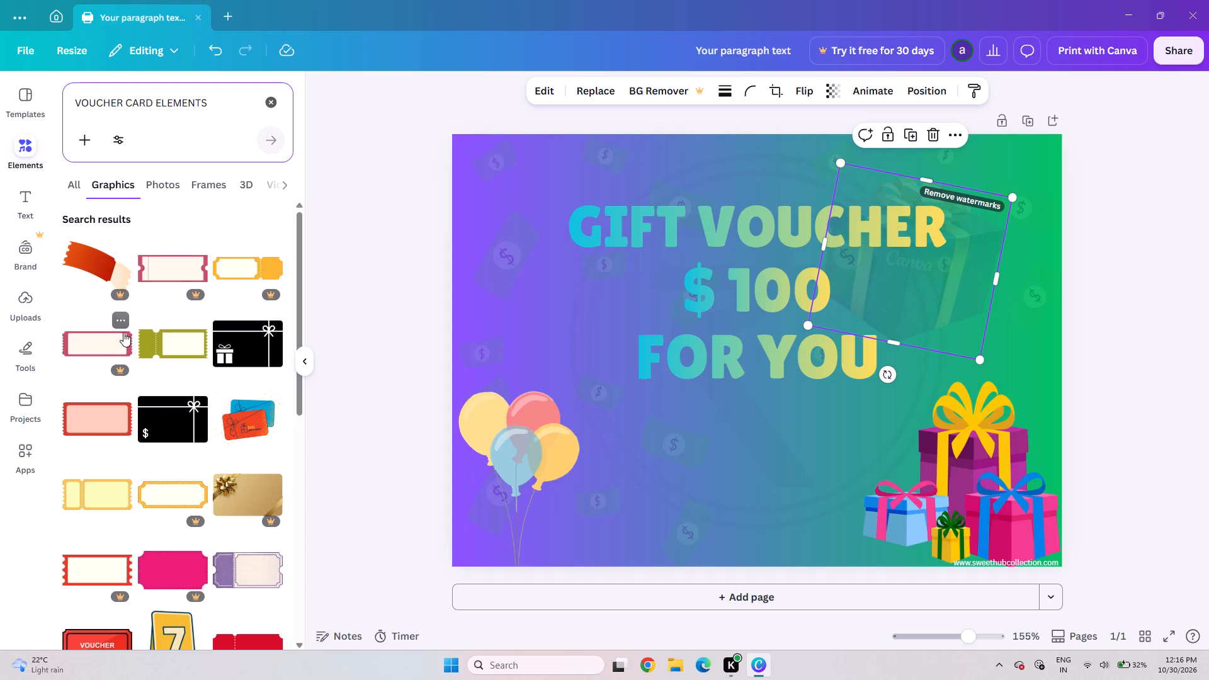
Look through the voucher card graphics for another decoration that suits the gift voucher.
{"action": "scroll", "coordinate": [123, 332], "scroll_direction": "down", "scroll_amount": 1}
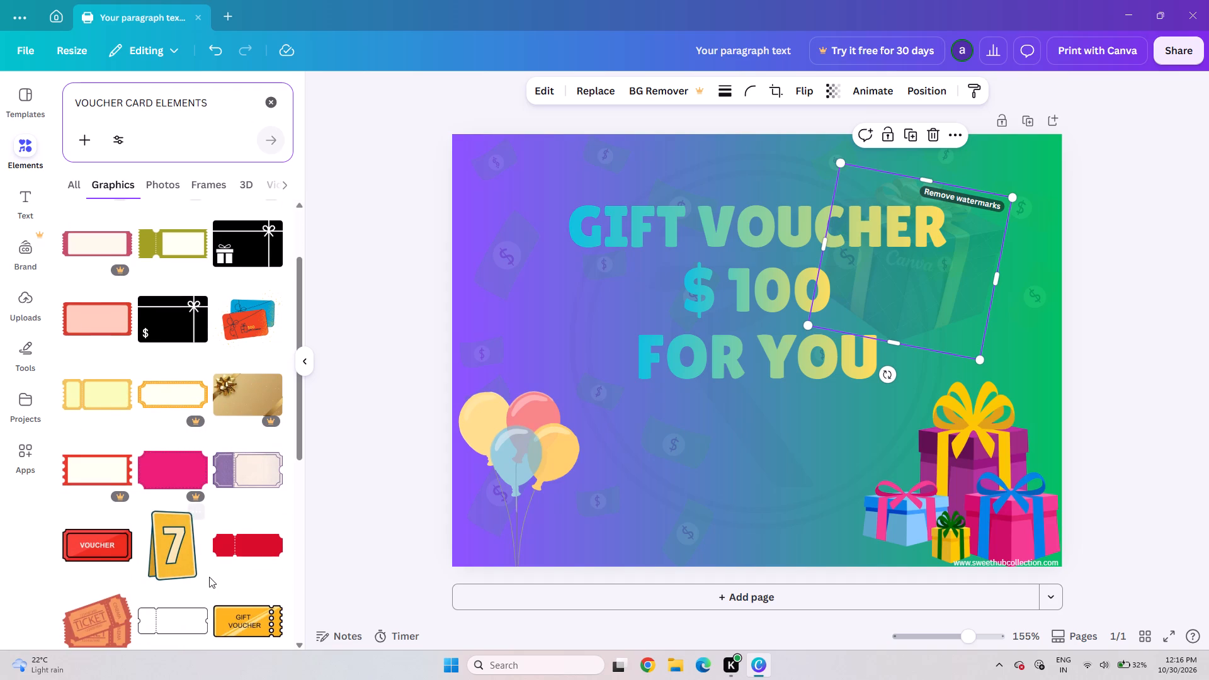
{"action": "scroll", "coordinate": [188, 530], "scroll_direction": "down", "scroll_amount": 6}
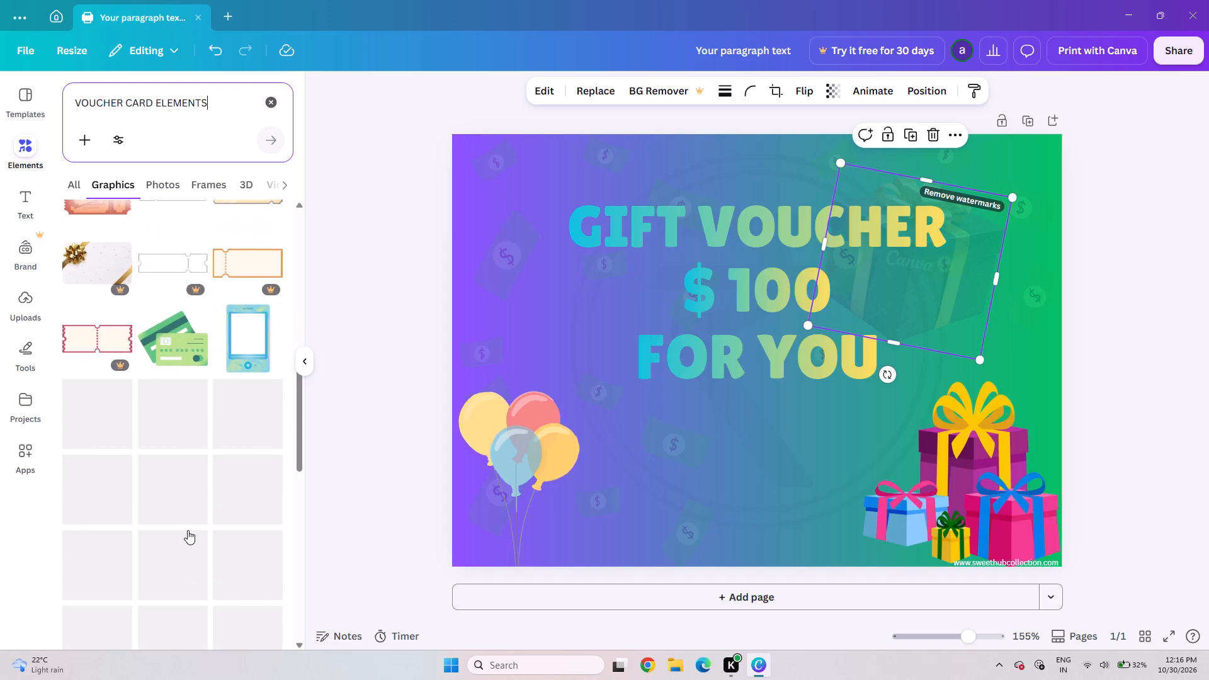
{"action": "scroll", "coordinate": [188, 530], "scroll_direction": "down", "scroll_amount": 7}
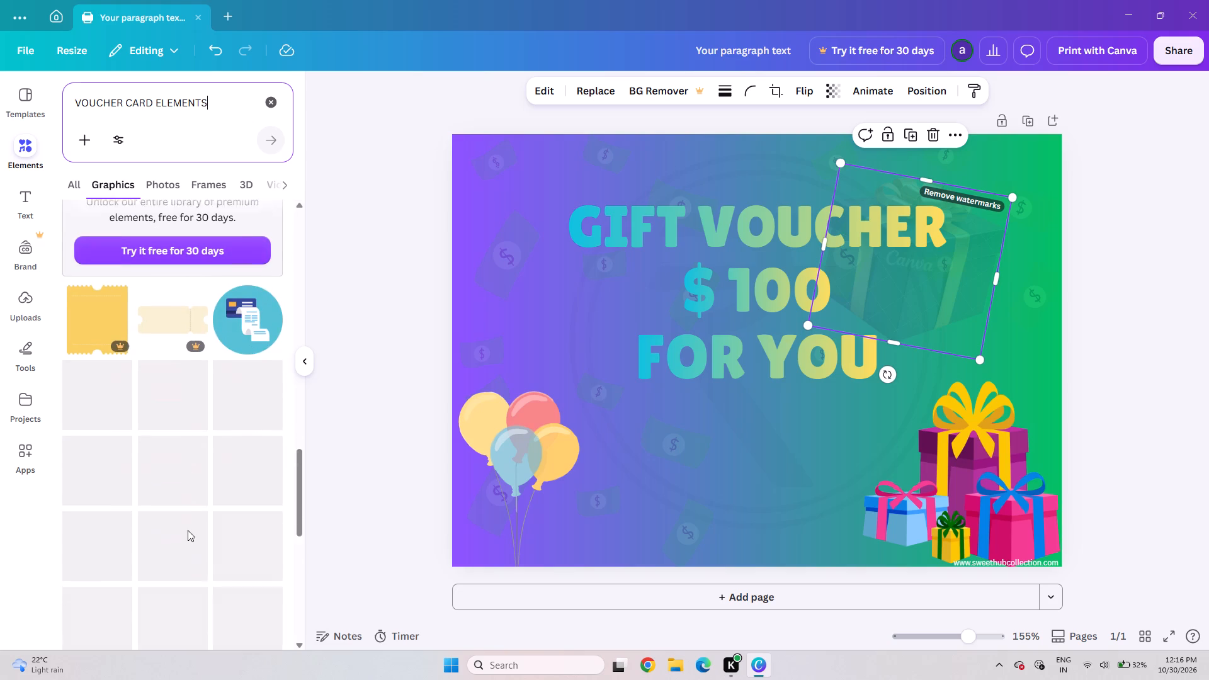
{"action": "scroll", "coordinate": [188, 530], "scroll_direction": "down", "scroll_amount": 1}
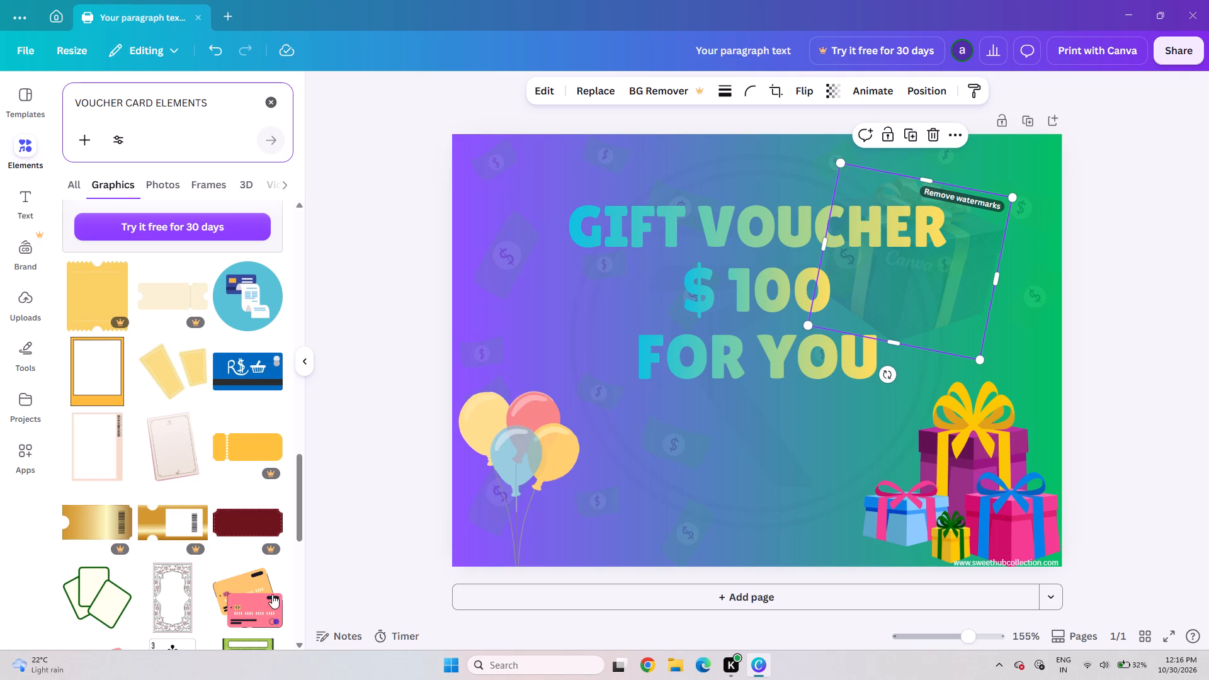
{"action": "scroll", "coordinate": [171, 526], "scroll_direction": "down", "scroll_amount": 2}
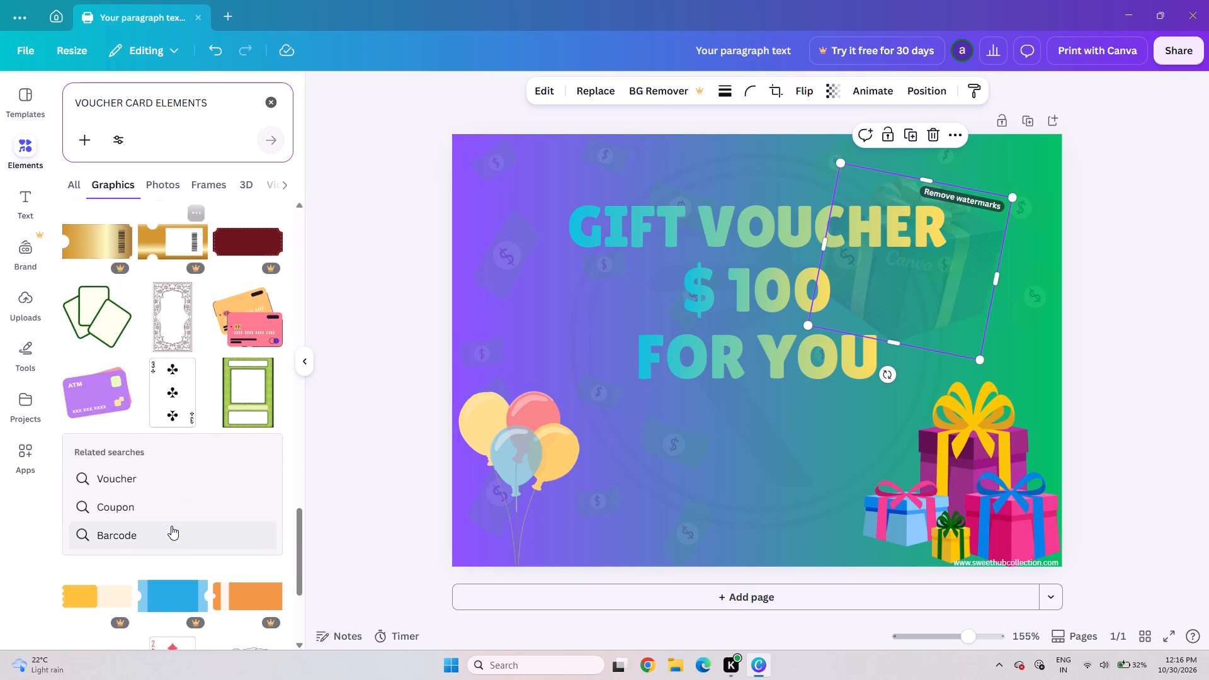
{"action": "scroll", "coordinate": [171, 526], "scroll_direction": "down", "scroll_amount": 5}
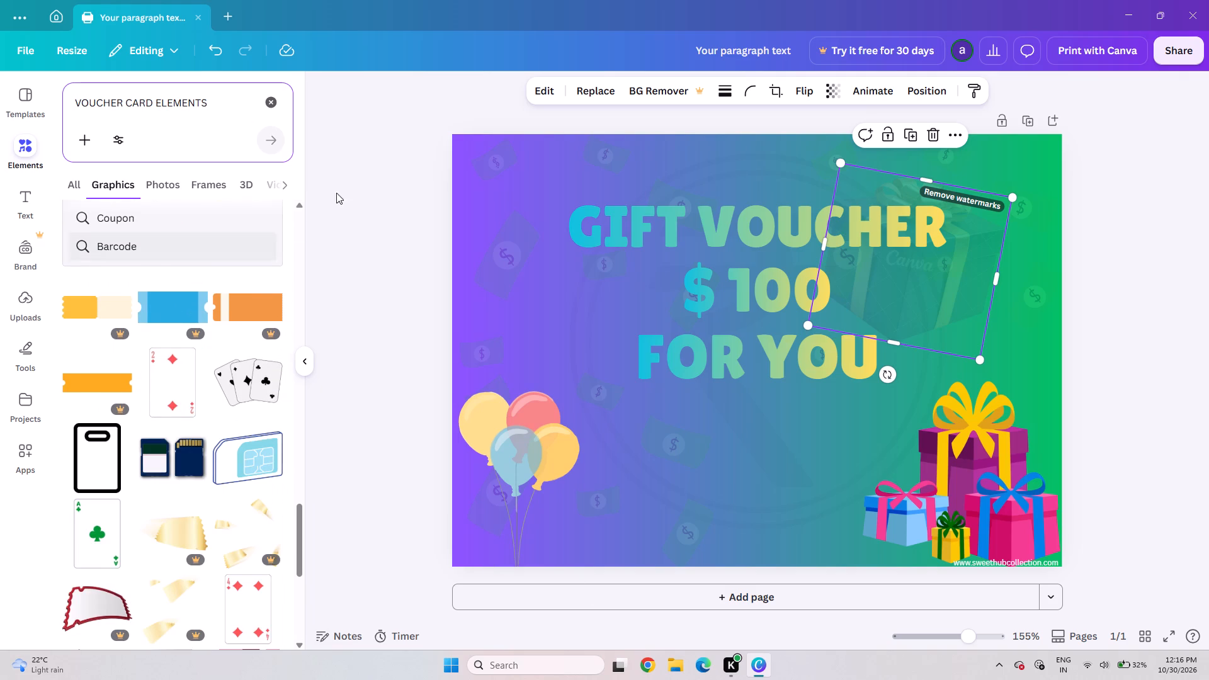
{"action": "scroll", "coordinate": [240, 282], "scroll_direction": "up", "scroll_amount": 6}
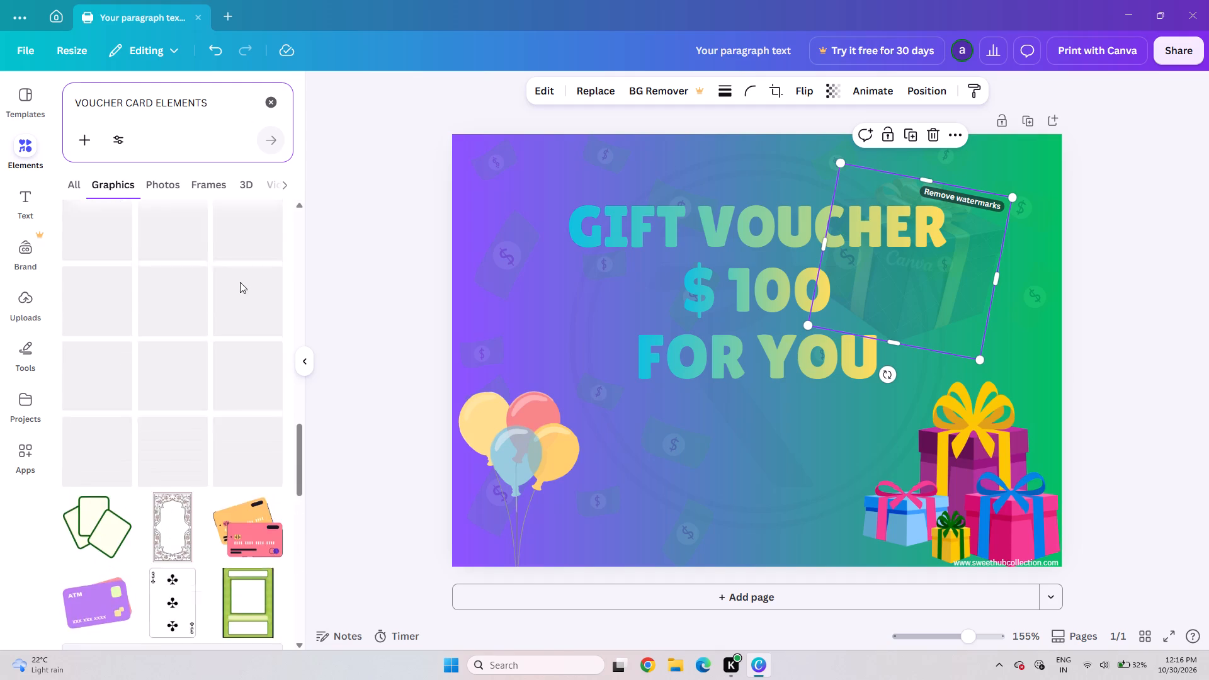
{"action": "scroll", "coordinate": [240, 282], "scroll_direction": "up", "scroll_amount": 4}
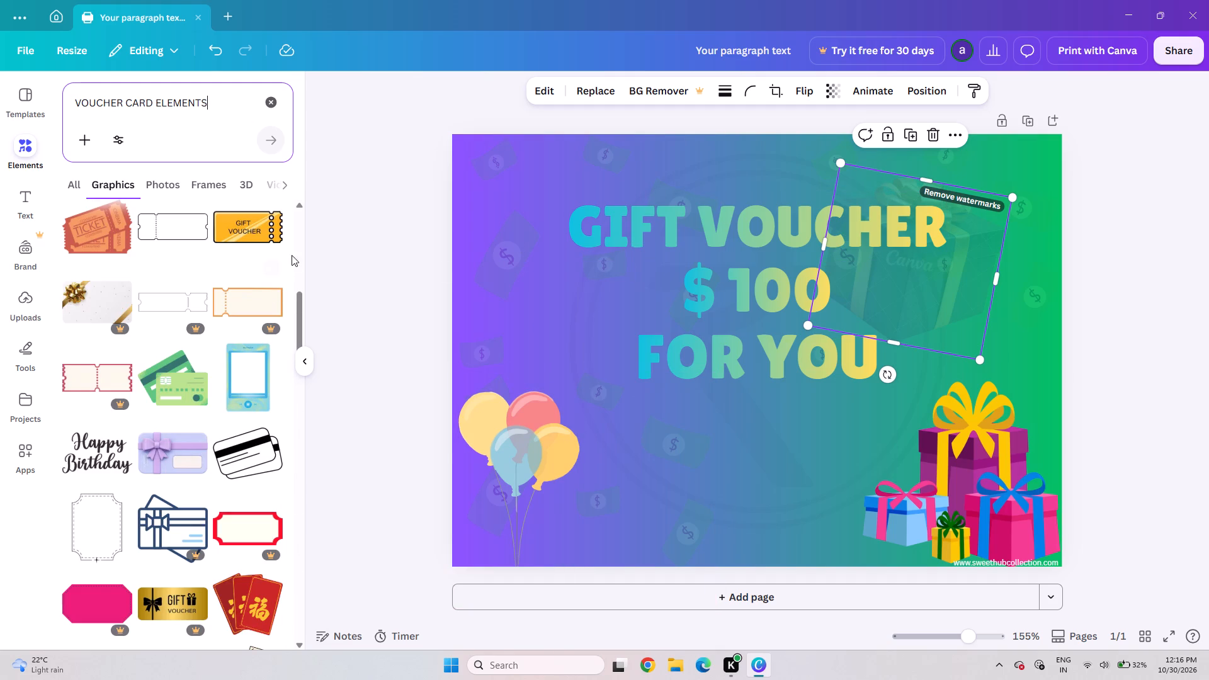
{"action": "scroll", "coordinate": [568, 296], "scroll_direction": "up", "scroll_amount": 4}
{"action": "scroll", "coordinate": [230, 191], "scroll_direction": "up", "scroll_amount": 2}
Clear the "VOUCHER CARD ELEMENTS" text from the elements search.
{"action": "left_click", "coordinate": [241, 102]}
{"action": "key", "text": "BackSpace"}
{"action": "key", "text": "BackSpace"}
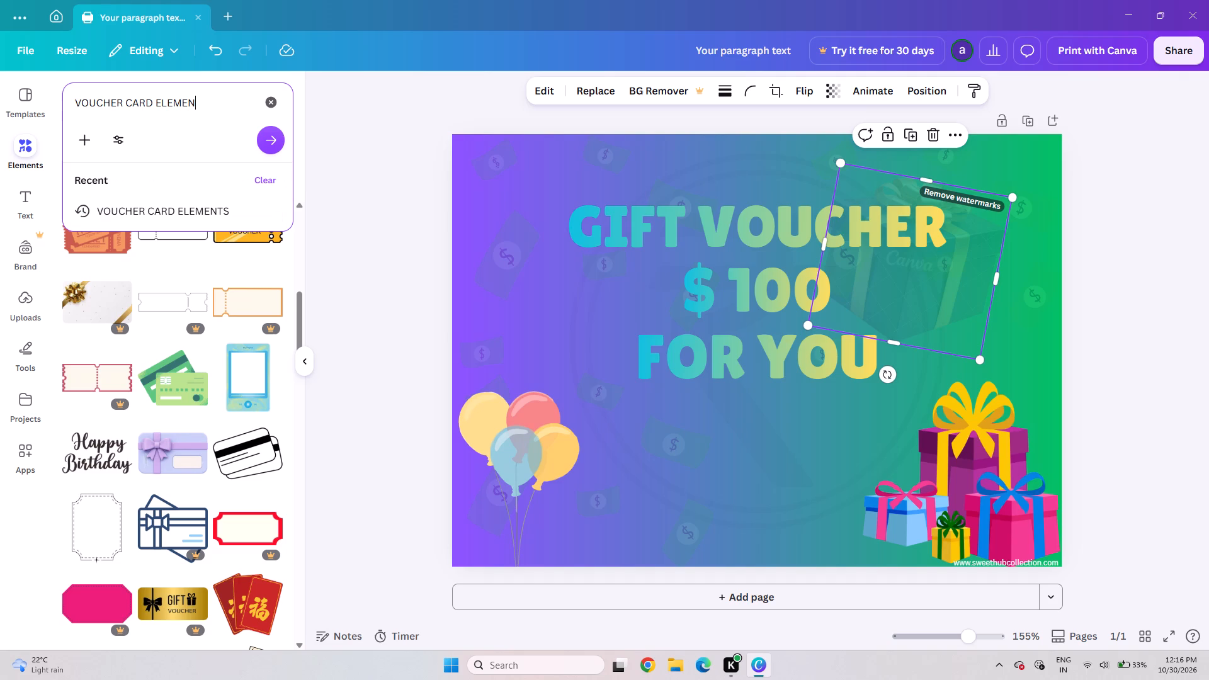
{"action": "key", "text": "BackSpace"}
{"action": "key", "text": "BackSpace"}
{"action": "key", "text": "BackSpace"}
{"action": "key", "text": "BackSpace"}
{"action": "key", "text": "BackSpace"}
{"action": "key", "text": "BackSpace"}
{"action": "key", "text": "BackSpace"}
{"action": "key", "text": "BackSpace"}
{"action": "key", "text": "BackSpace"}
{"action": "key", "text": "BackSpace"}
{"action": "key", "text": "BackSpace"}
{"action": "key", "text": "BackSpace"}
{"action": "key", "text": "BackSpace"}
{"action": "key", "text": "BackSpace"}
{"action": "key", "text": "BackSpace"}
{"action": "key", "text": "BackSpace"}
{"action": "key", "text": "BackSpace"}
{"action": "key", "text": "BackSpace"}
{"action": "key", "text": "BackSpace"}
{"action": "key", "text": "BackSpace"}
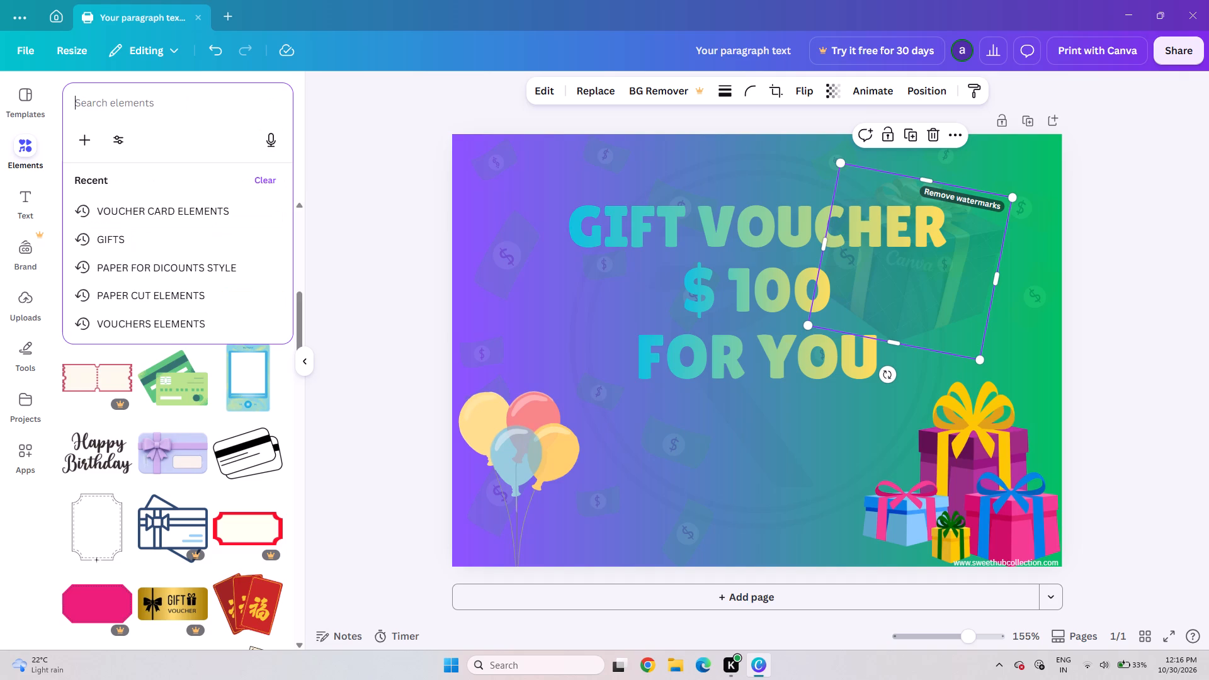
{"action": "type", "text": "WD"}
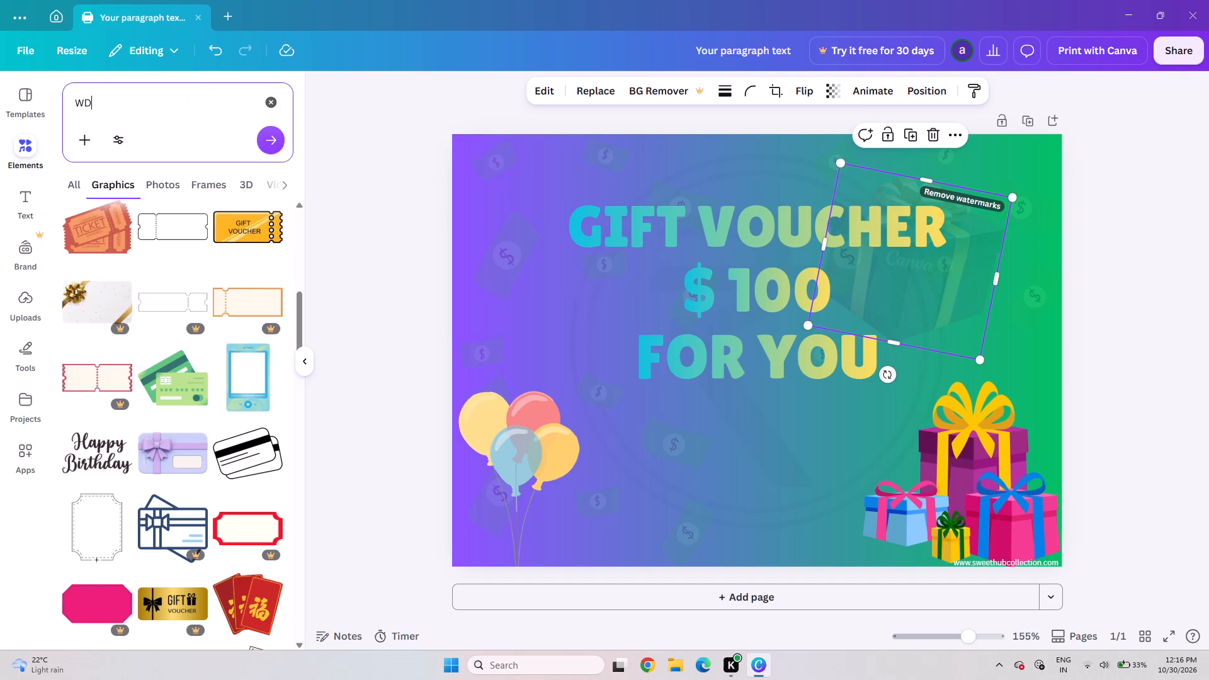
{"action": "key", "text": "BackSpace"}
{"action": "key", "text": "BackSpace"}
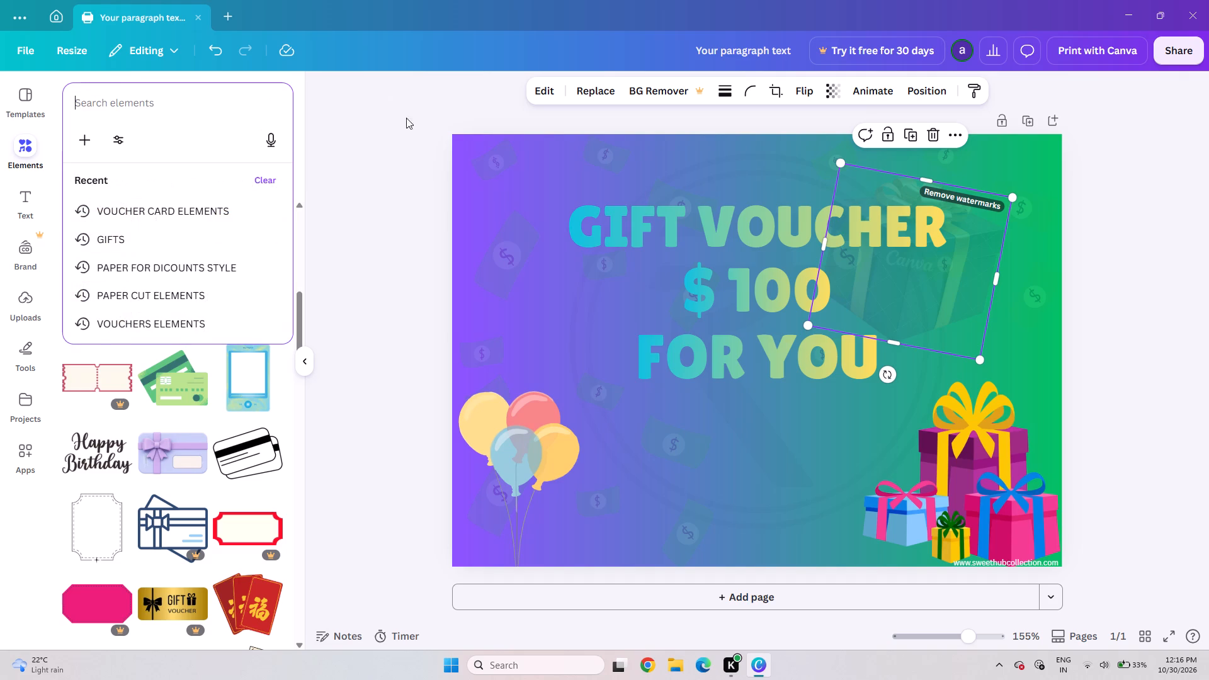
Look through the text font combinations for a style that suits another line on the voucher.
{"action": "left_click", "coordinate": [395, 133]}
{"action": "double_click", "coordinate": [3, 210]}
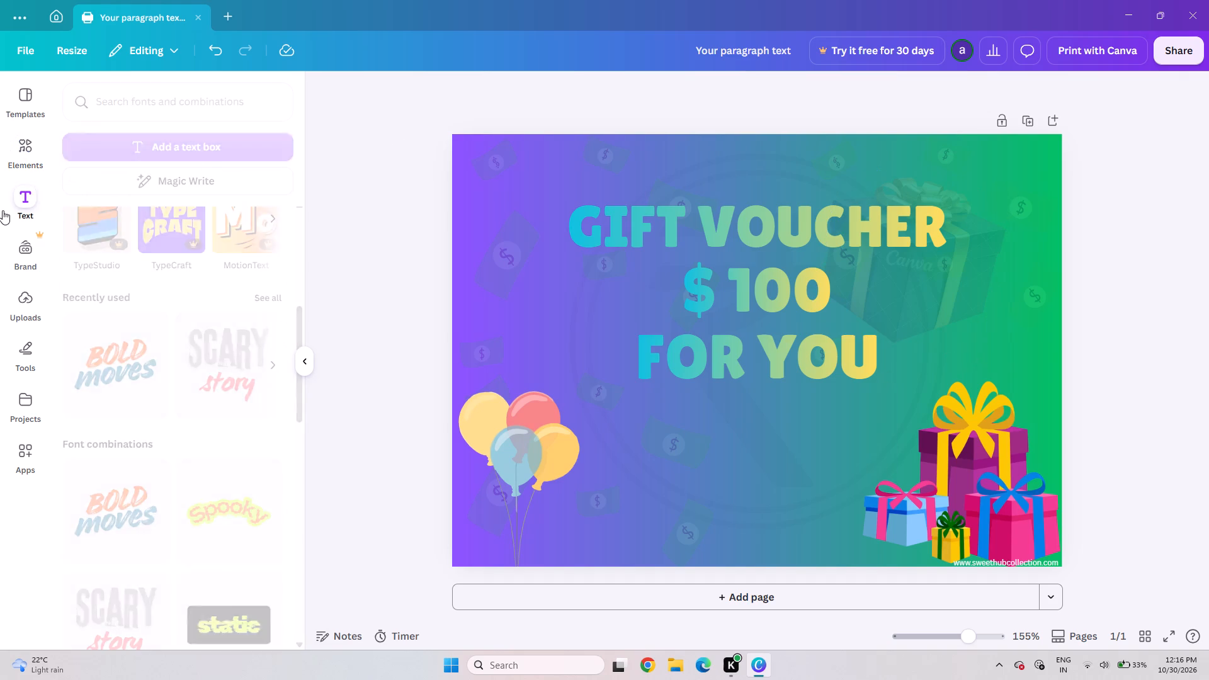
{"action": "left_click", "coordinate": [10, 194]}
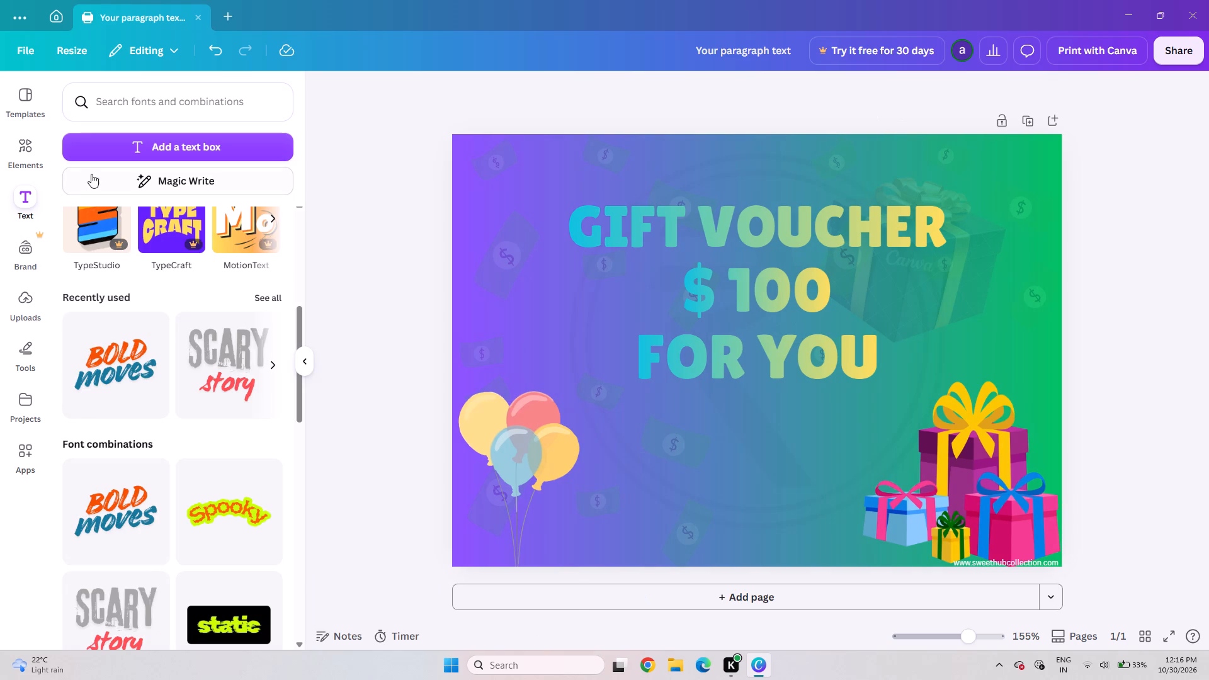
{"action": "scroll", "coordinate": [183, 414], "scroll_direction": "down", "scroll_amount": 6}
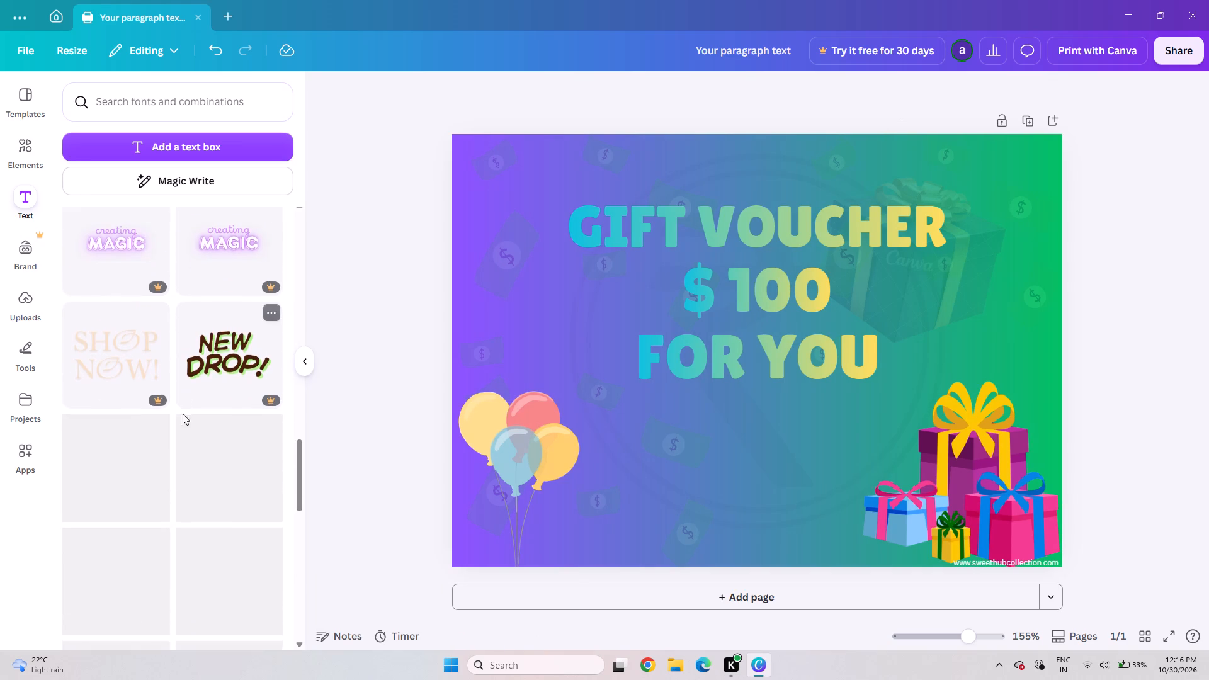
{"action": "scroll", "coordinate": [183, 414], "scroll_direction": "down", "scroll_amount": 3}
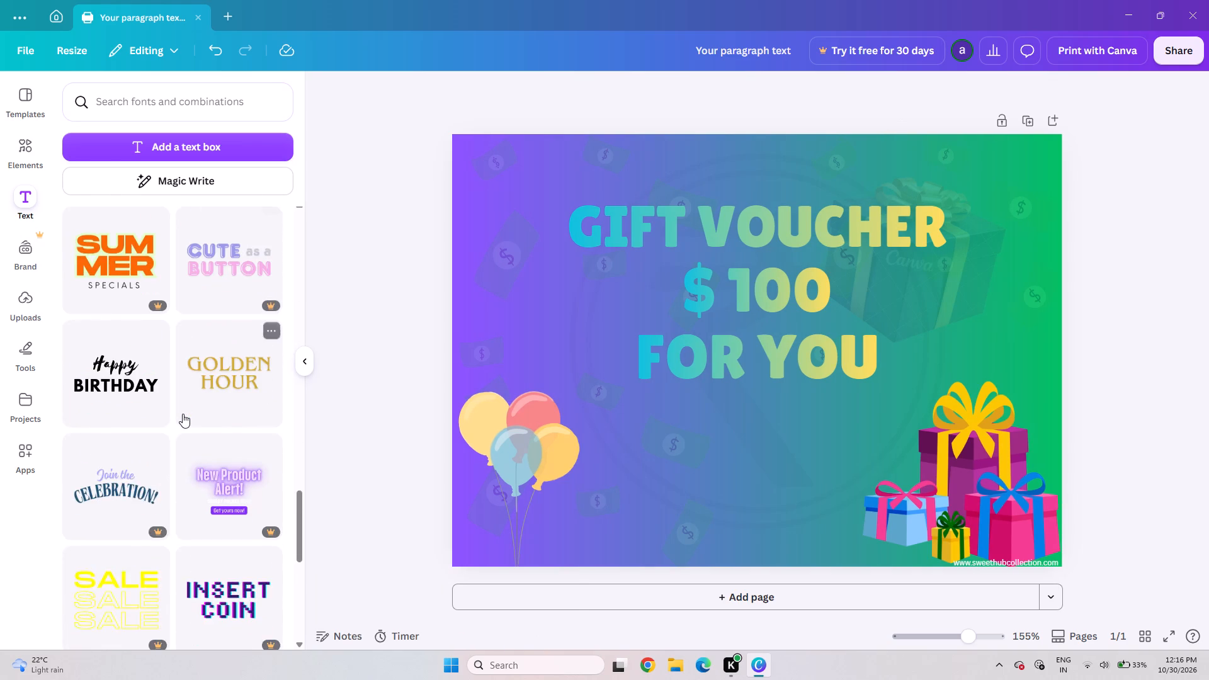
{"action": "scroll", "coordinate": [183, 414], "scroll_direction": "down", "scroll_amount": 2}
{"action": "scroll", "coordinate": [183, 414], "scroll_direction": "up", "scroll_amount": 5}
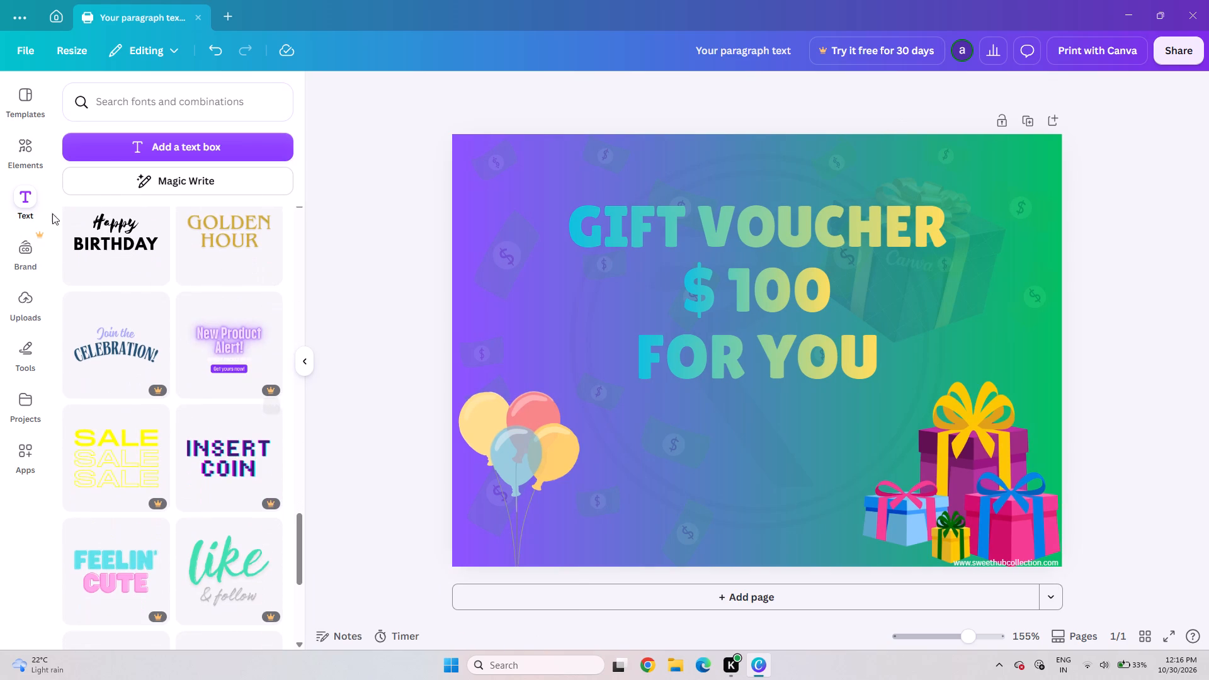
{"action": "left_click", "coordinate": [18, 222]}
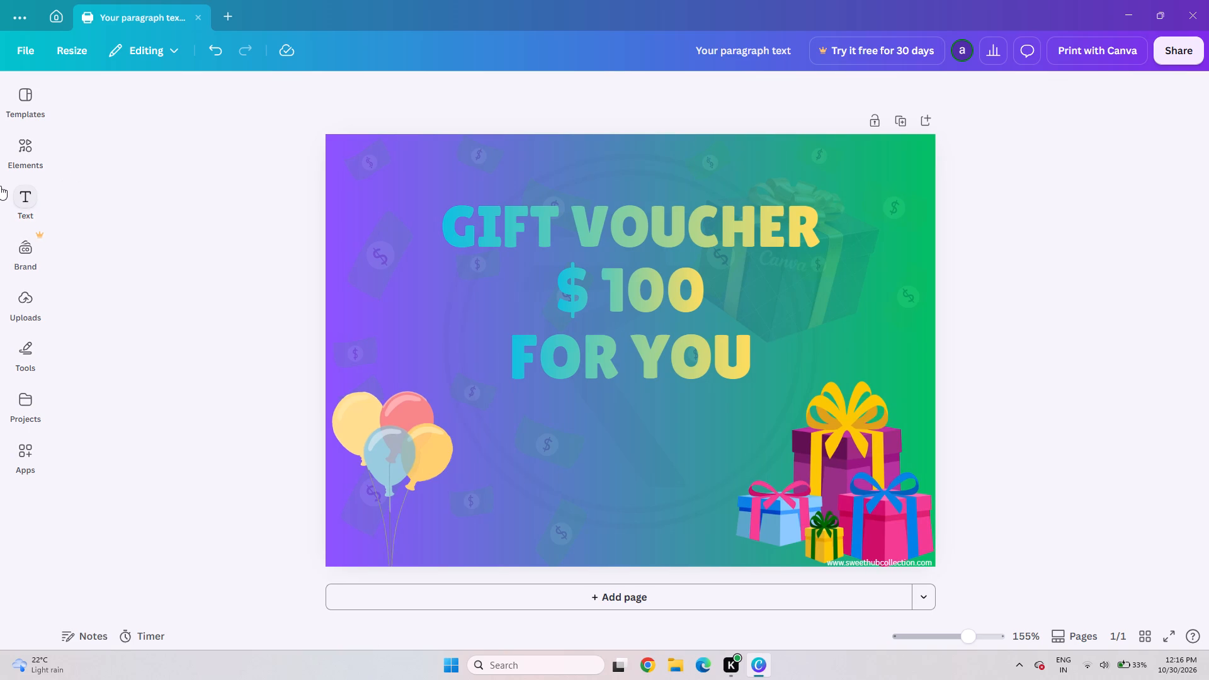
Add a text box reading "USE ANYTIME" to the voucher in the Lilita One font at size 12.
{"action": "left_click", "coordinate": [33, 198]}
{"action": "left_click", "coordinate": [143, 158]}
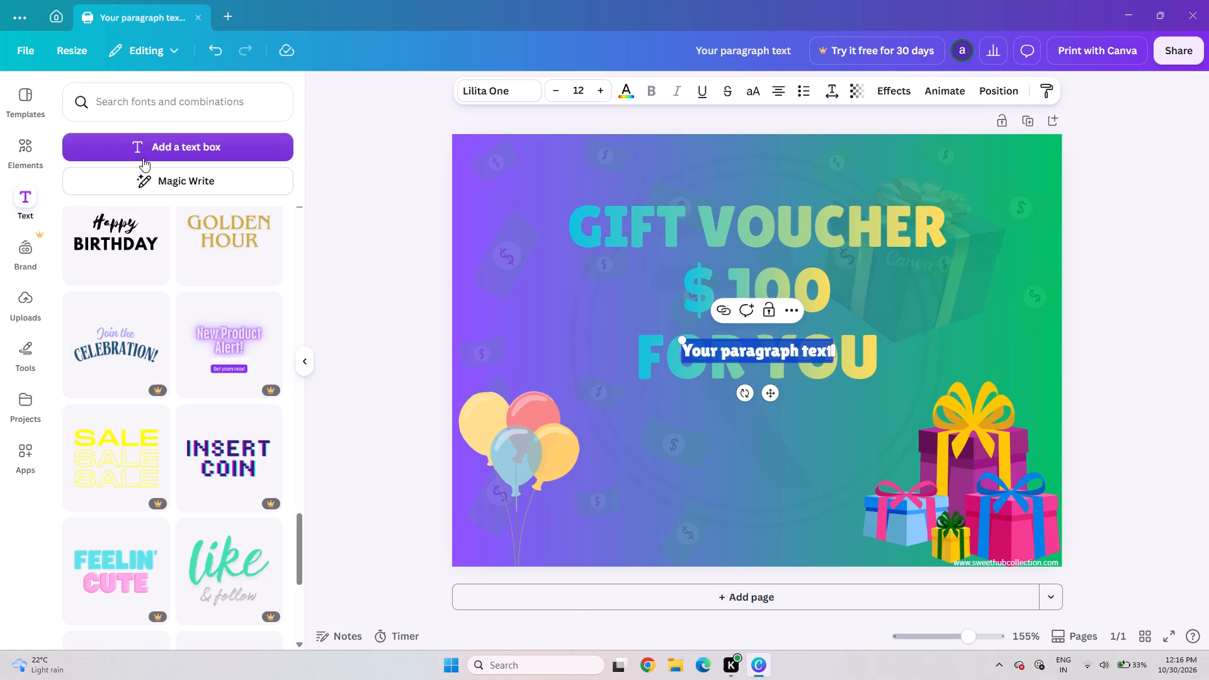
{"action": "key", "text": "BackSpace"}
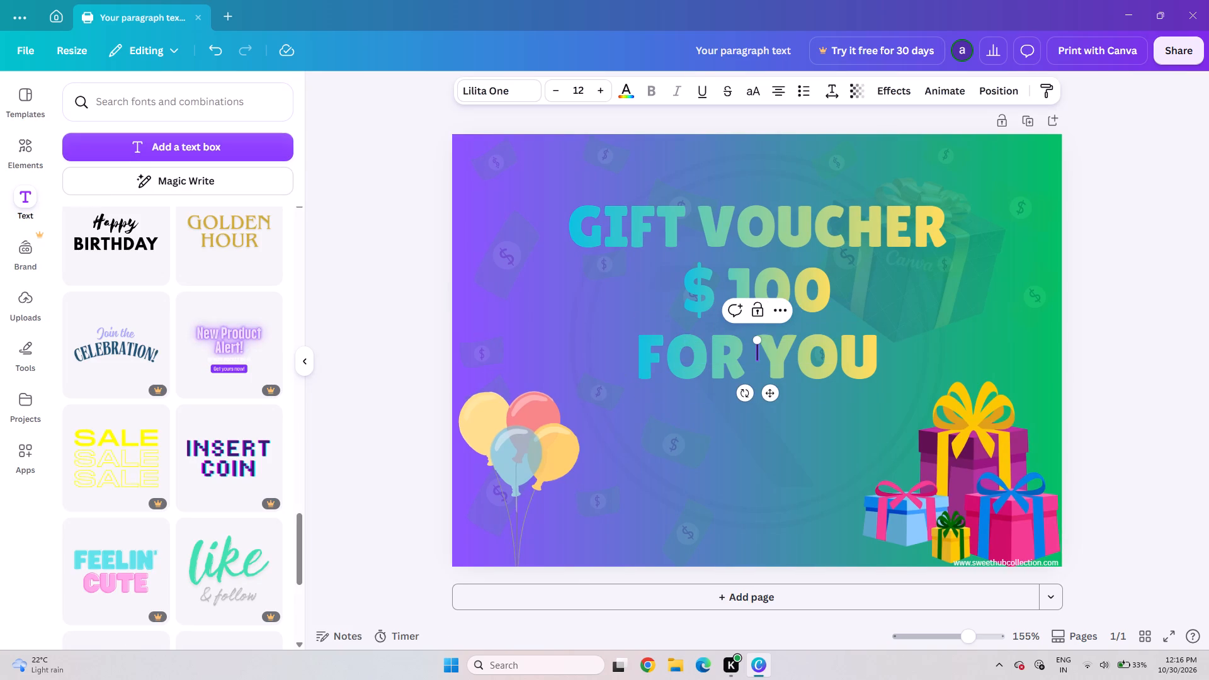
{"action": "type", "text": "USE AN"}
{"action": "type", "text": "YTIME"}
{"action": "key", "text": "Return"}
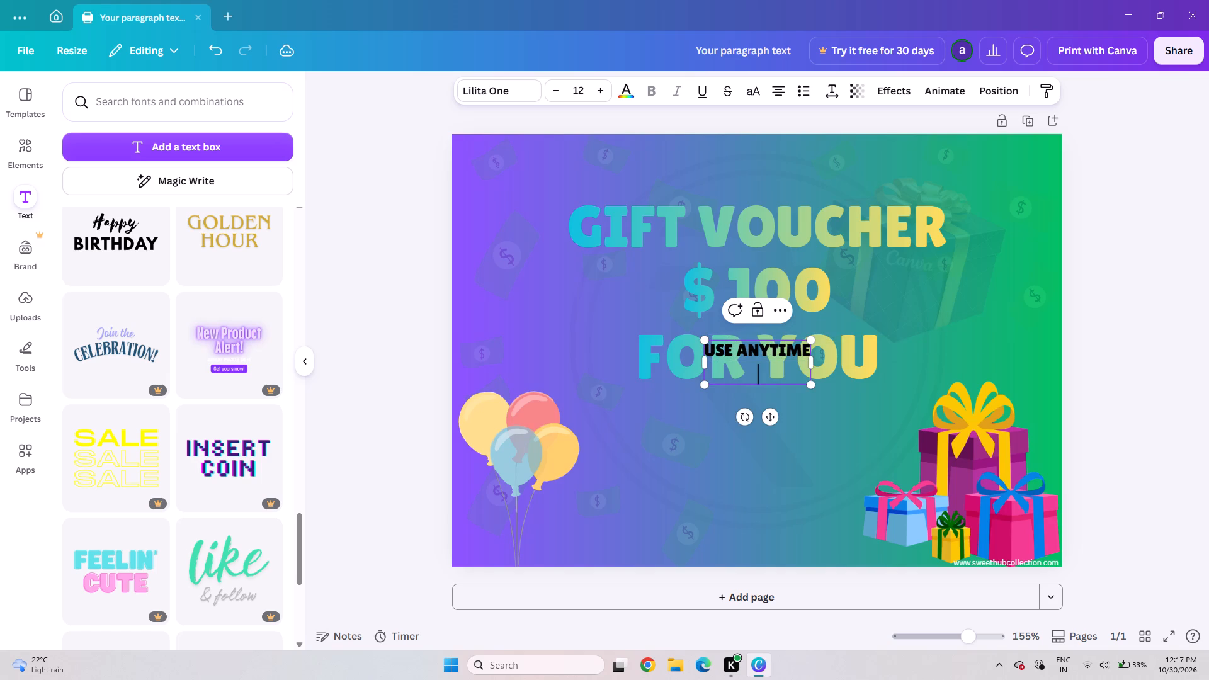
{"action": "left_click", "coordinate": [1122, 232]}
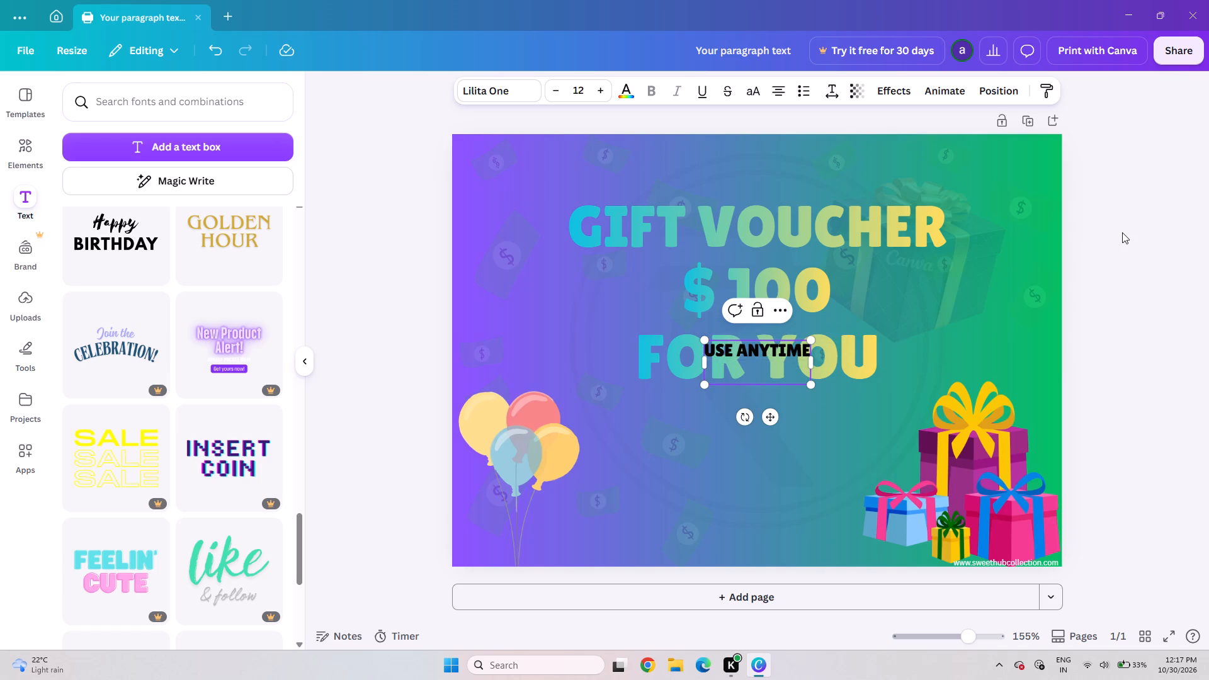
Move the "USE ANYTIME" text to the lower middle of the voucher and remove its empty second line.
{"action": "left_click_drag", "start_coordinate": [778, 361], "coordinate": [729, 519]}
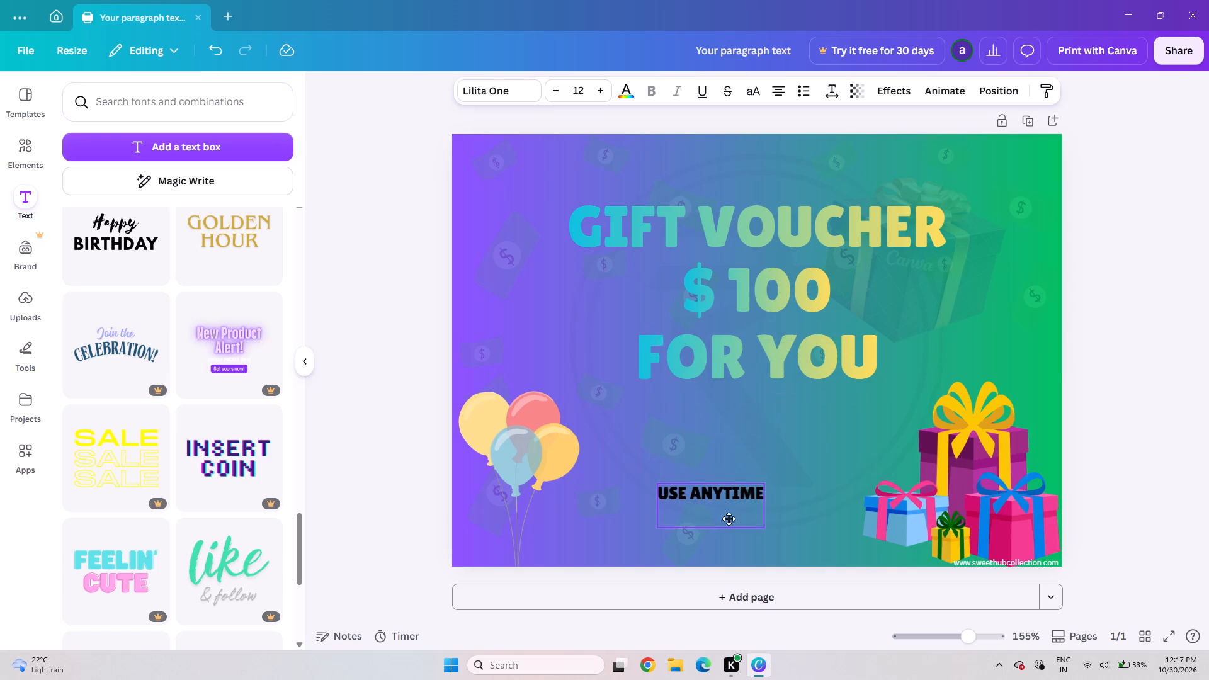
{"action": "left_click_drag", "start_coordinate": [729, 519], "coordinate": [729, 523]}
{"action": "left_click", "coordinate": [729, 523]}
{"action": "left_click", "coordinate": [724, 543]}
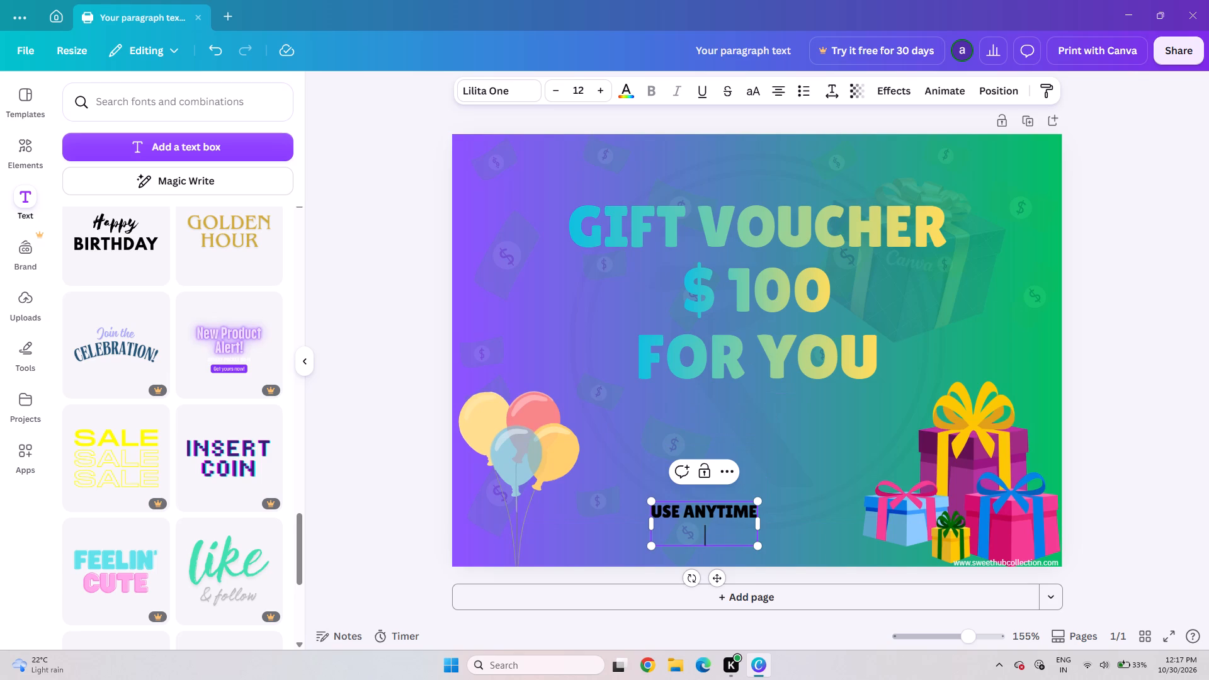
{"action": "key", "text": "BackSpace"}
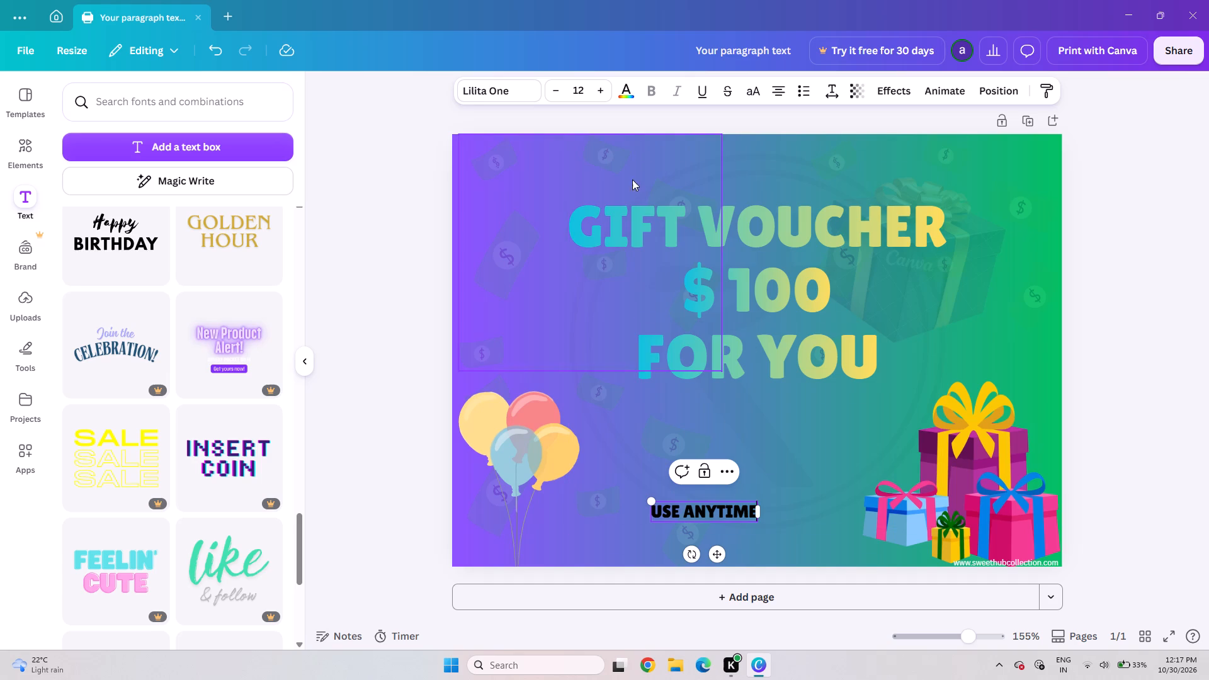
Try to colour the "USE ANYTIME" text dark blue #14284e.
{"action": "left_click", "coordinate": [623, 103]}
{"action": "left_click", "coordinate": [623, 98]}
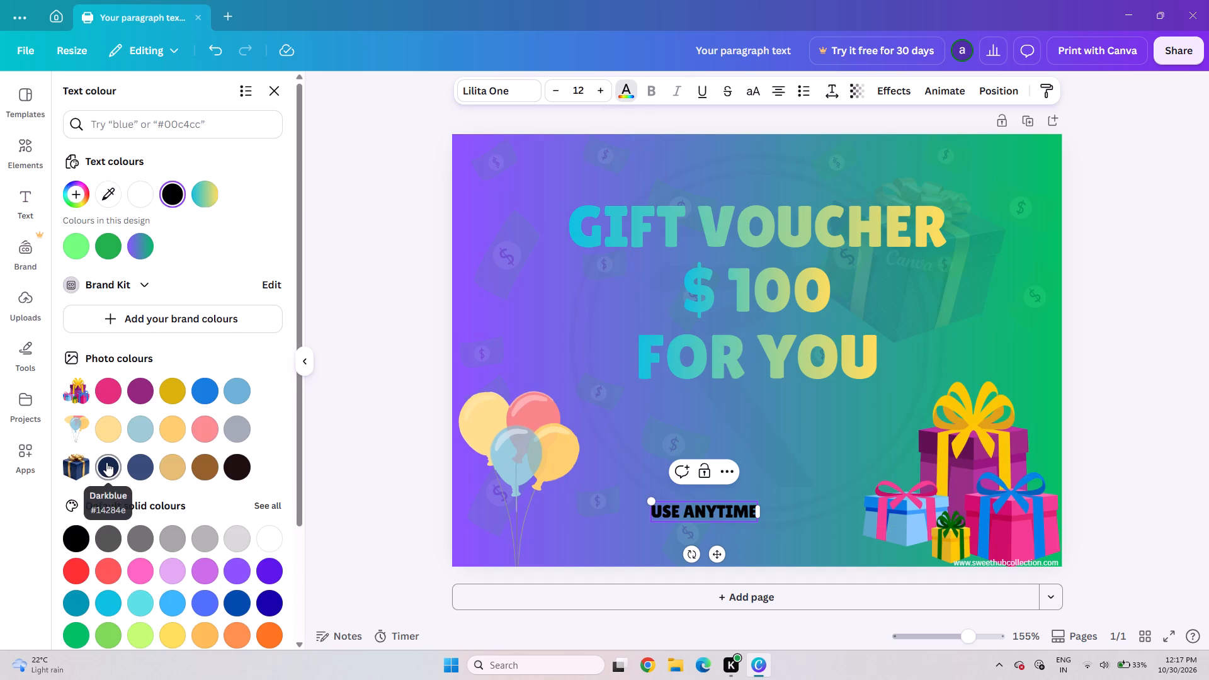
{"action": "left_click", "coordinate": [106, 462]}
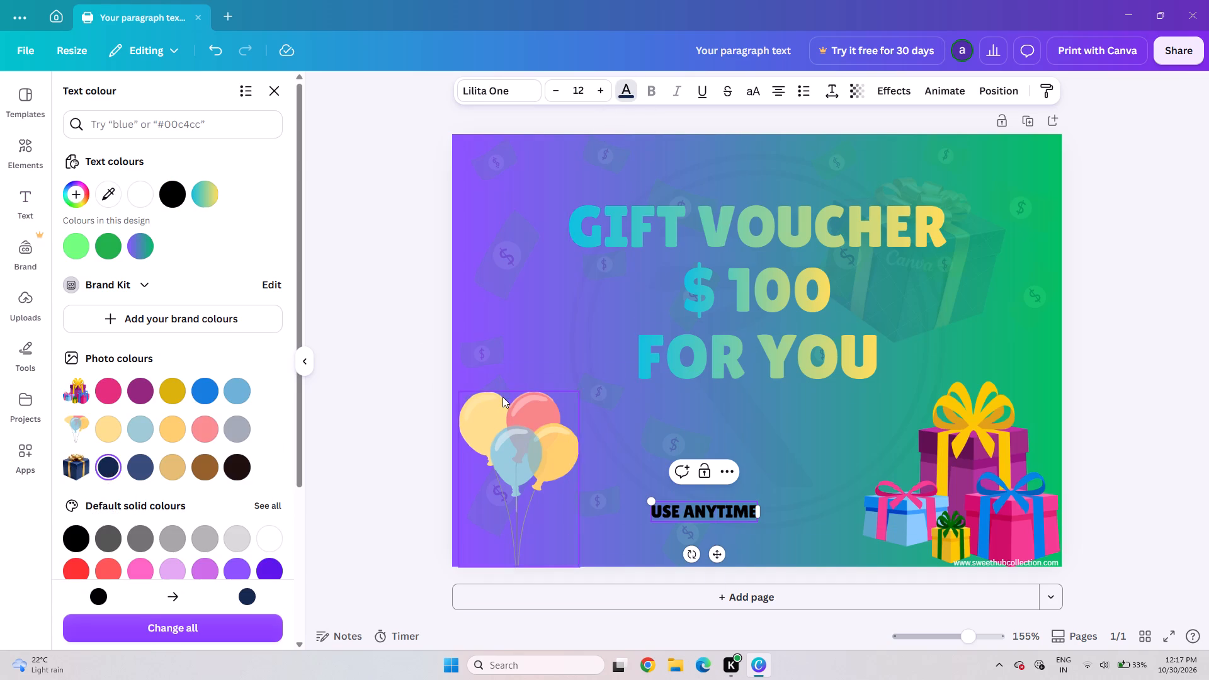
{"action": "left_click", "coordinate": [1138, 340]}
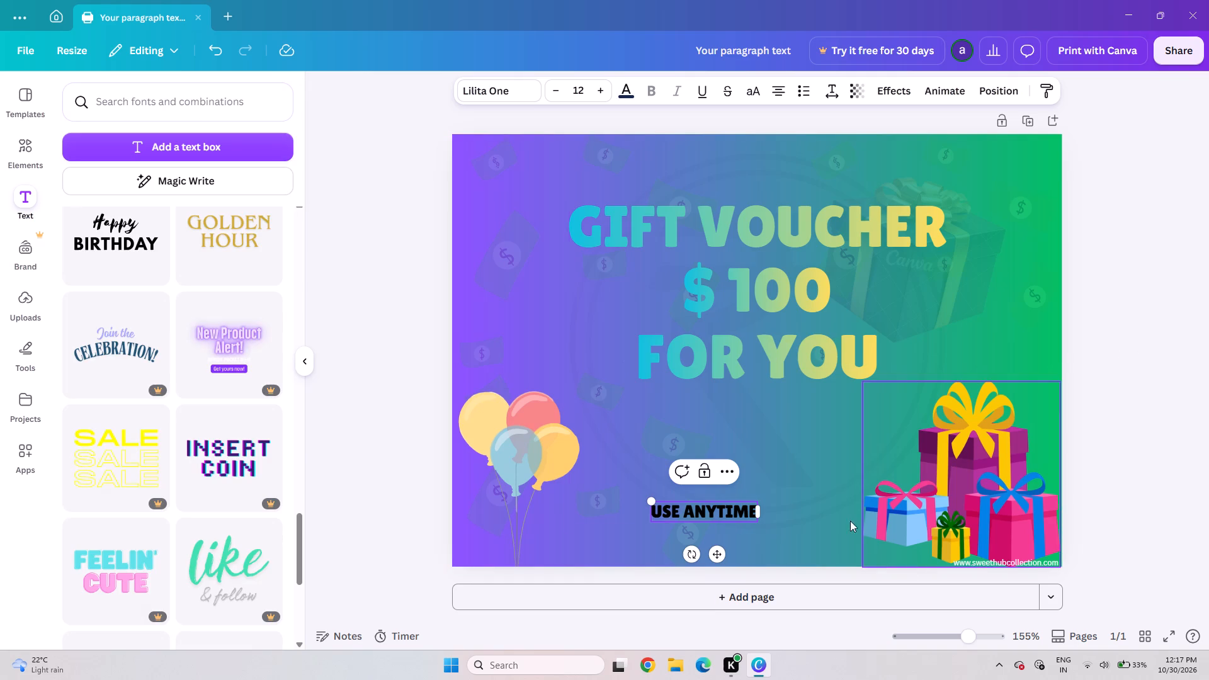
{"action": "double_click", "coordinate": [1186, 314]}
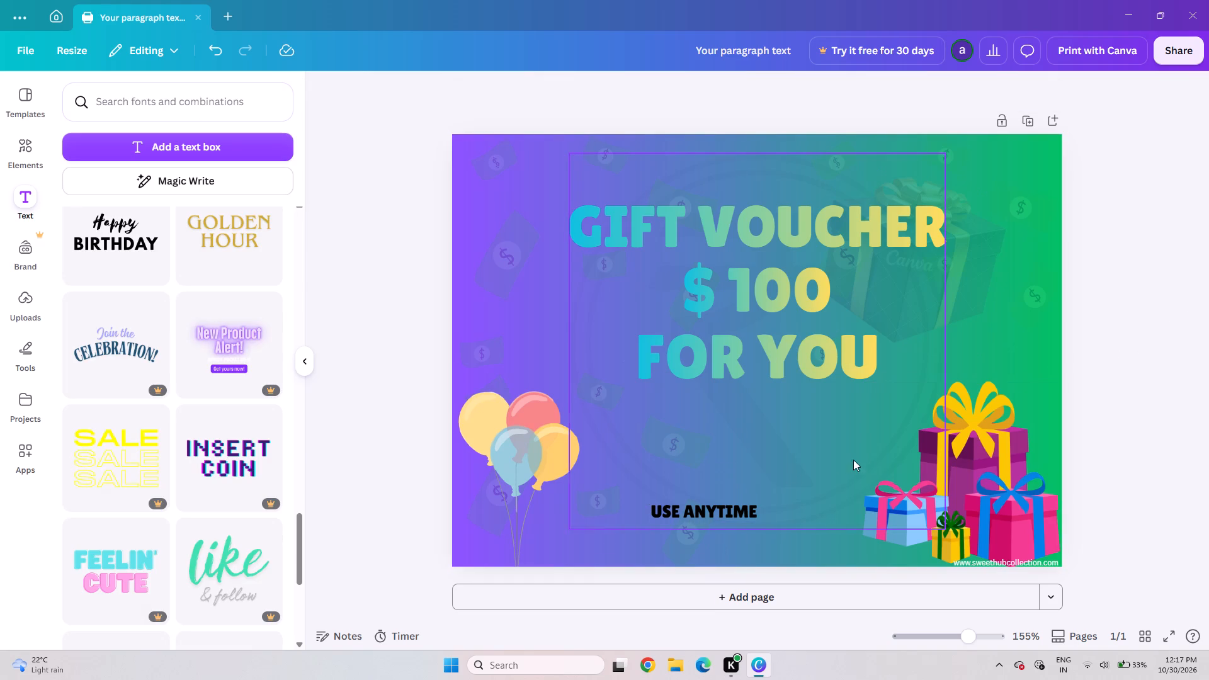
Colour the "USE ANYTIME" text with the same turquoise-to-yellow gradient as the large voucher lines.
{"action": "left_click", "coordinate": [705, 509]}
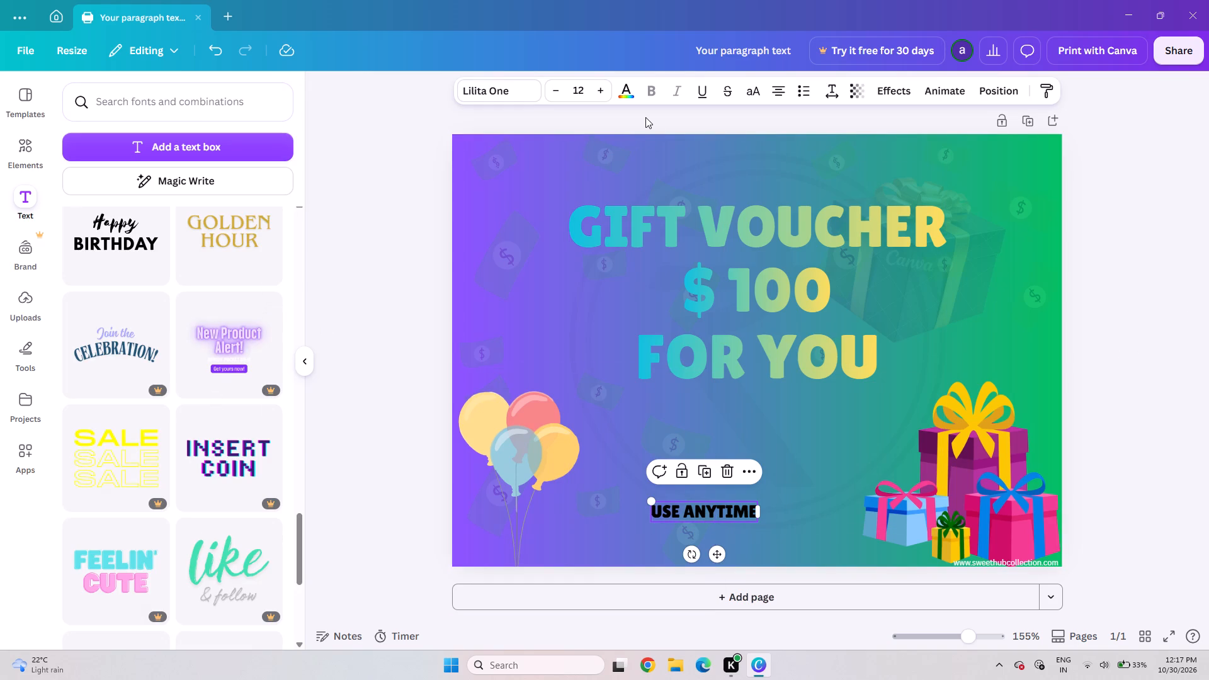
{"action": "left_click", "coordinate": [619, 84]}
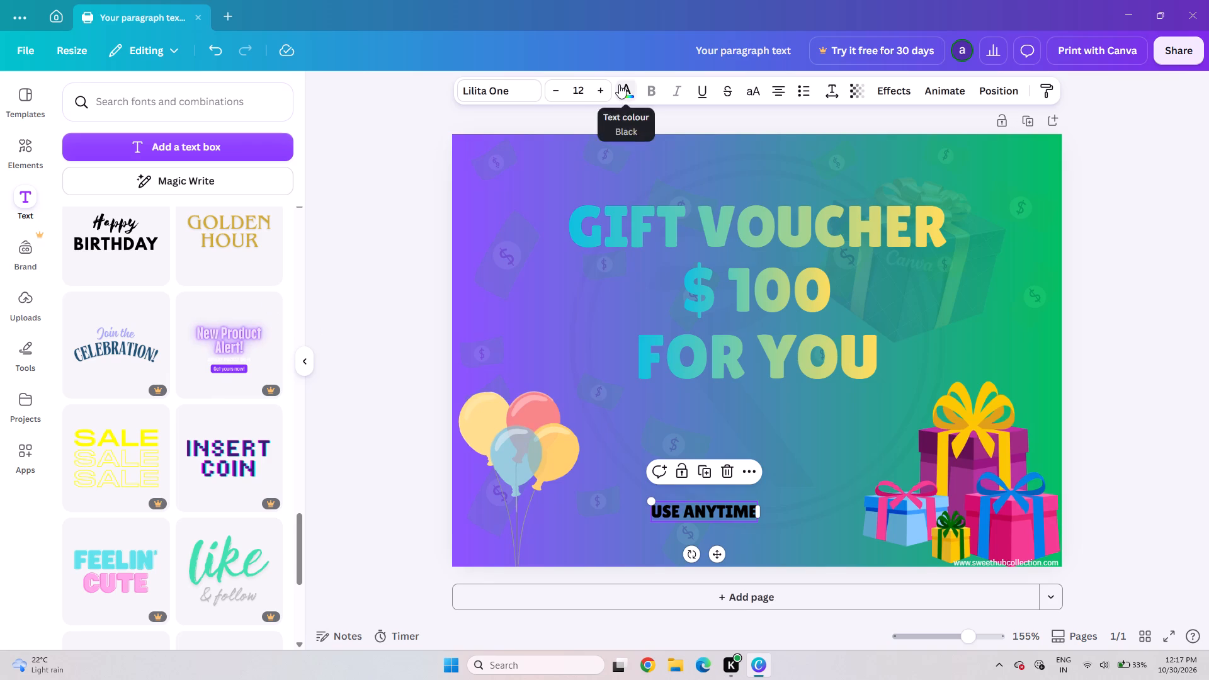
{"action": "left_click", "coordinate": [112, 463]}
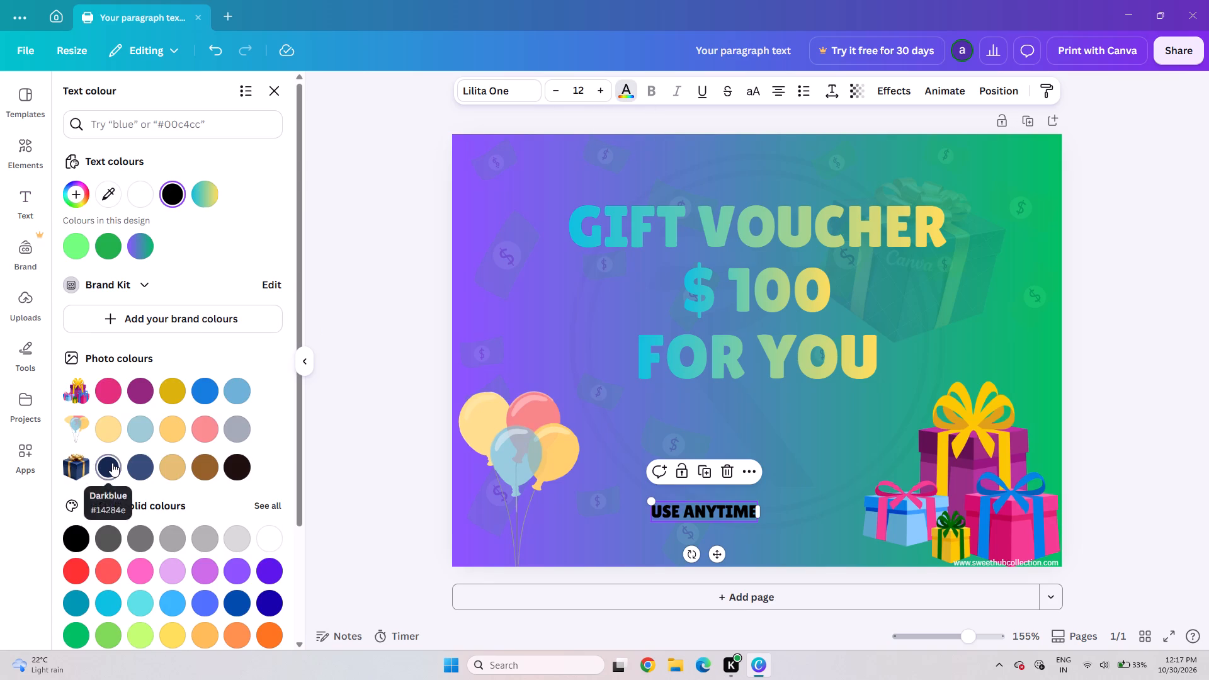
{"action": "left_click", "coordinate": [137, 540]}
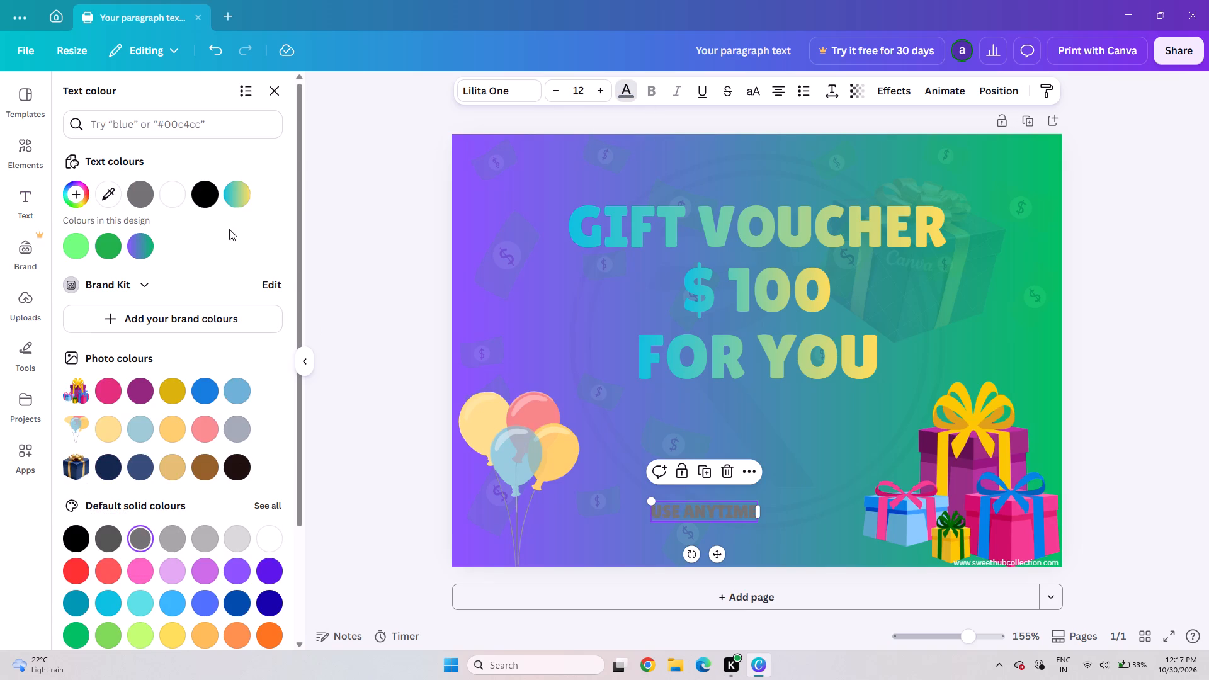
{"action": "left_click", "coordinate": [234, 199]}
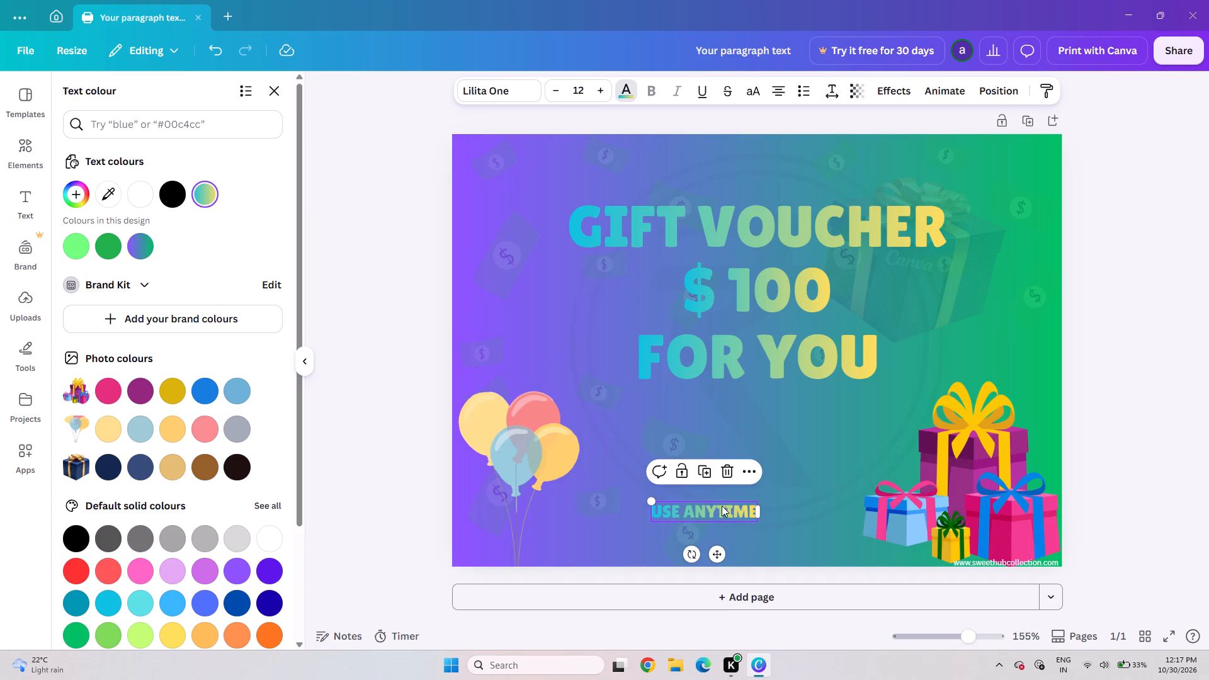
Move the "USE ANYTIME" text directly beneath the word "YOU" in the "FOR YOU" line.
{"action": "left_click_drag", "start_coordinate": [741, 502], "coordinate": [826, 437]}
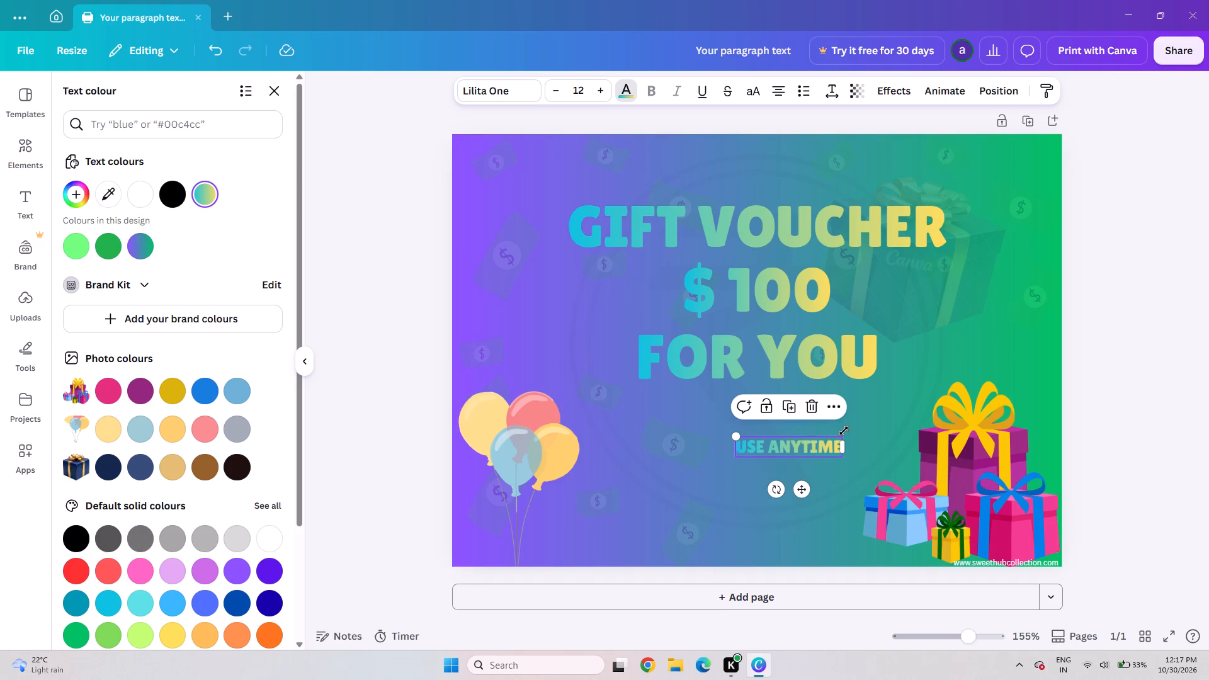
{"action": "left_click_drag", "start_coordinate": [830, 448], "coordinate": [909, 345]}
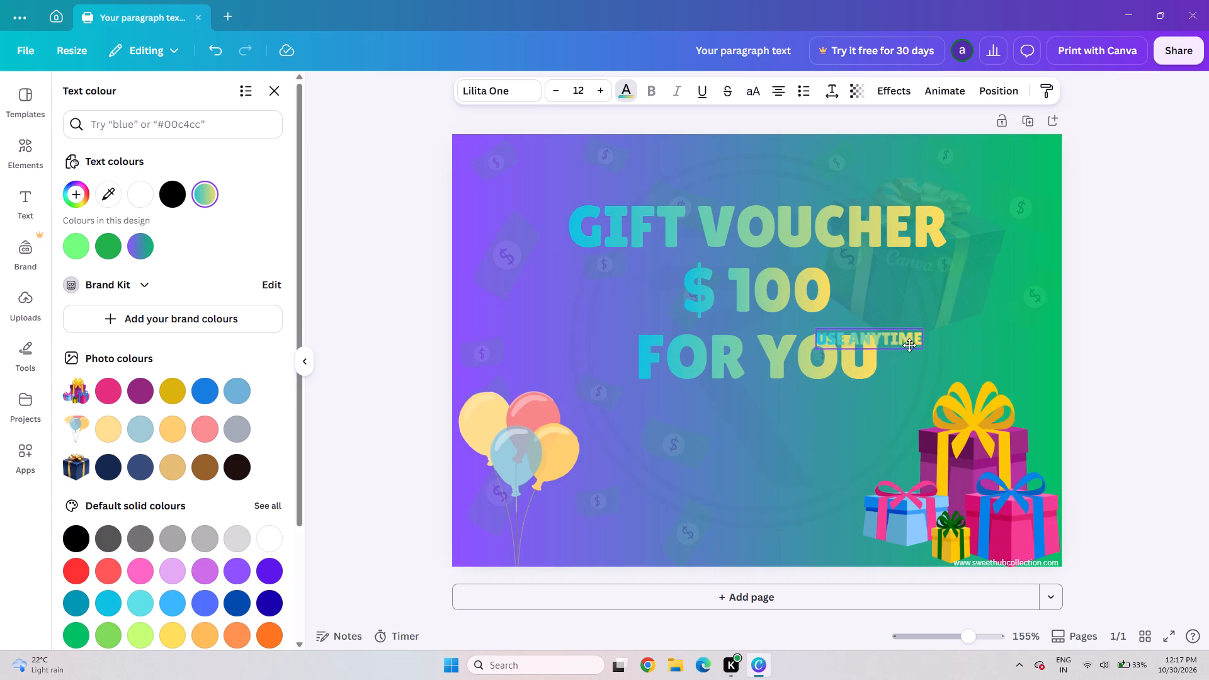
{"action": "left_click_drag", "start_coordinate": [909, 345], "coordinate": [885, 394]}
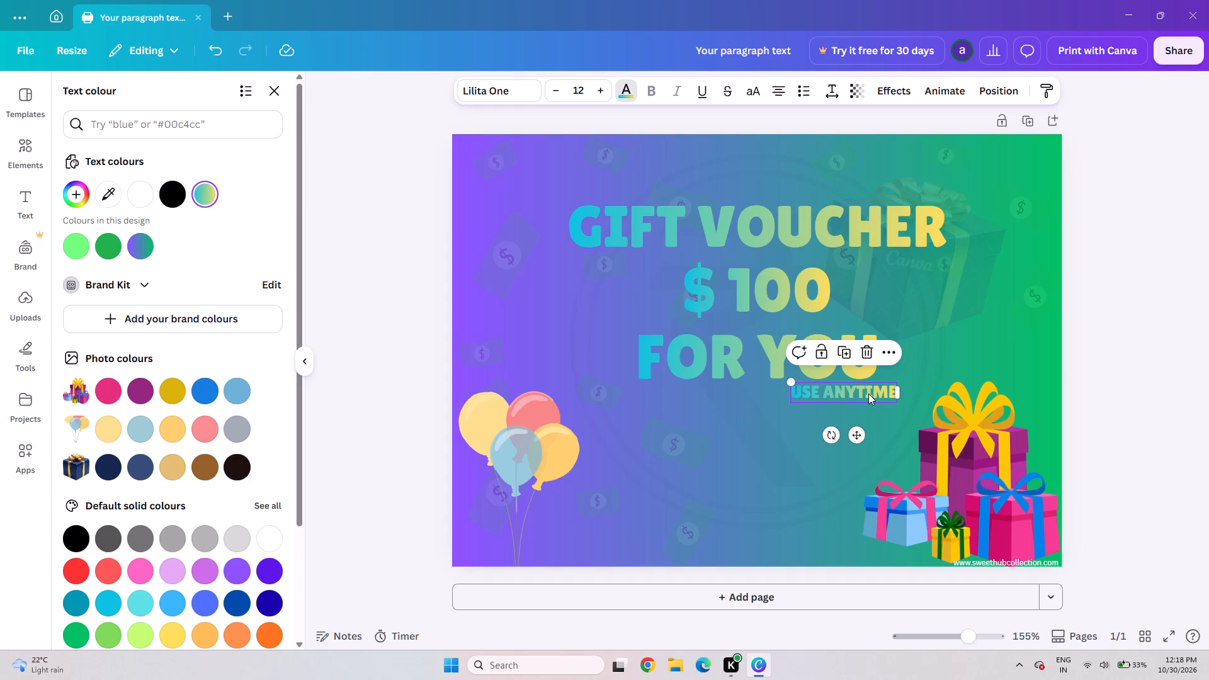
{"action": "left_click", "coordinate": [1188, 321]}
Nudge the "USE ANYTIME" text leftward so its right end lines up with the end of "FOR YOU".
{"action": "left_click", "coordinate": [851, 388]}
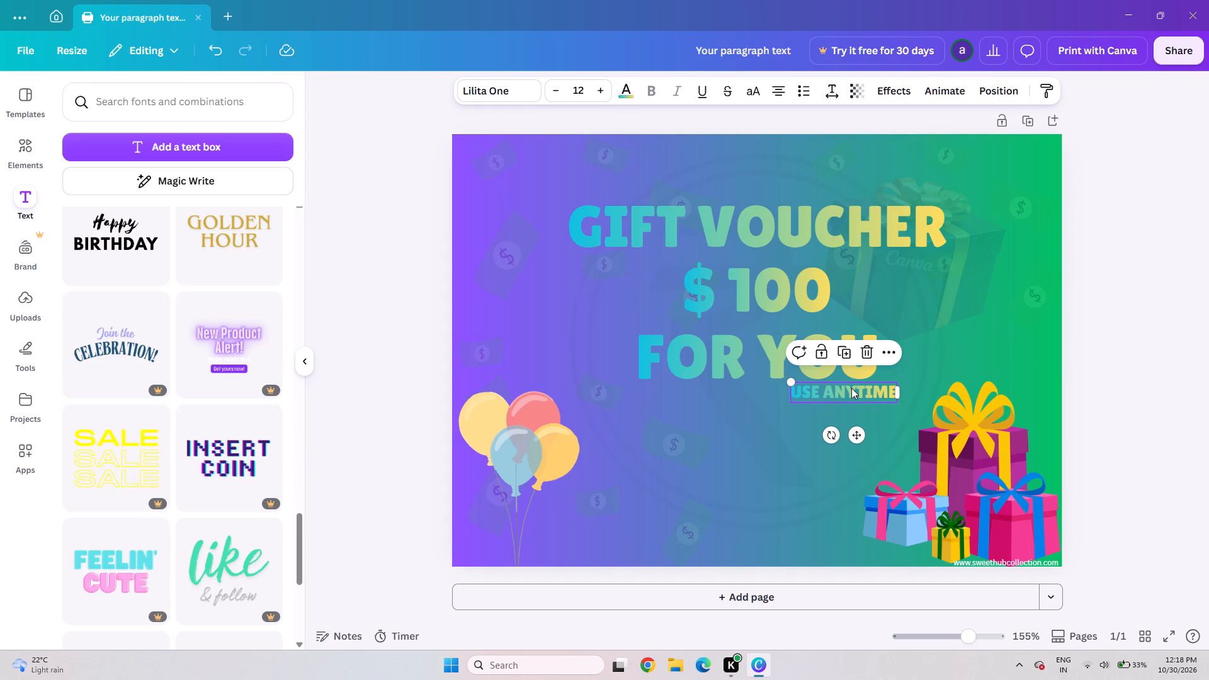
{"action": "key", "text": "Left"}
{"action": "key", "text": "Left"}
{"action": "key", "text": "Left"}
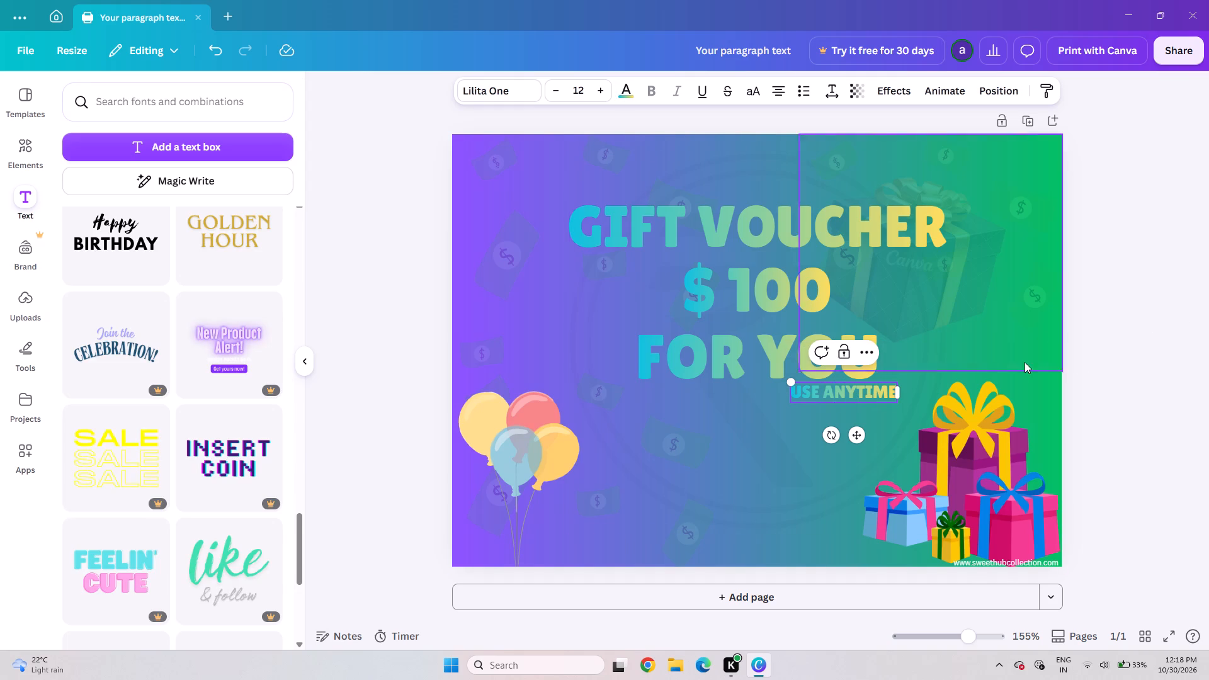
{"action": "left_click", "coordinate": [1183, 375]}
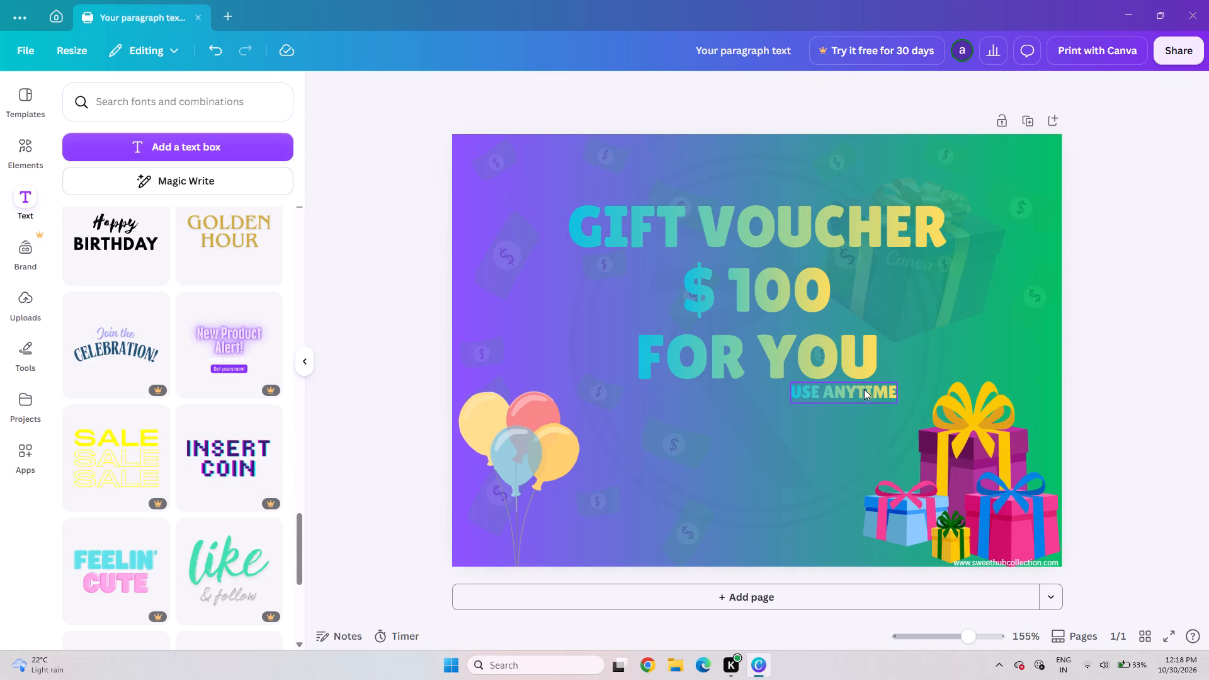
{"action": "left_click", "coordinate": [865, 391]}
{"action": "key", "text": "Left"}
{"action": "key", "text": "Left"}
{"action": "key", "text": "Left"}
{"action": "key", "text": "Left"}
{"action": "key", "text": "Left"}
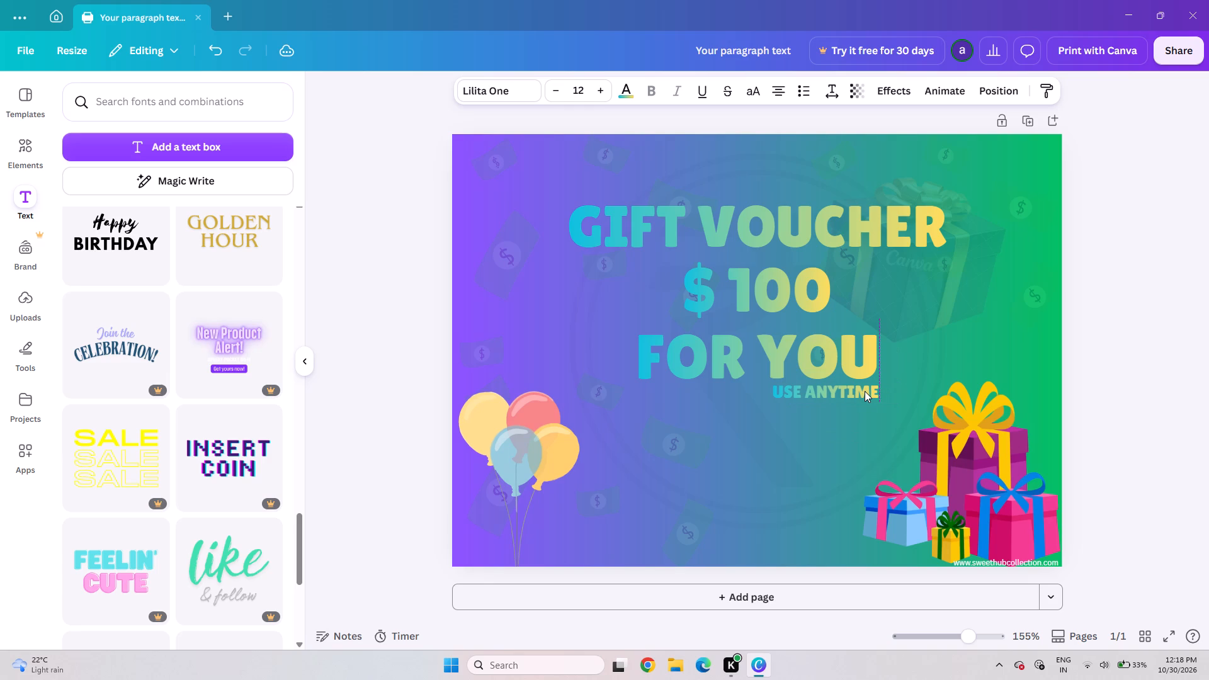
{"action": "key", "text": "Left"}
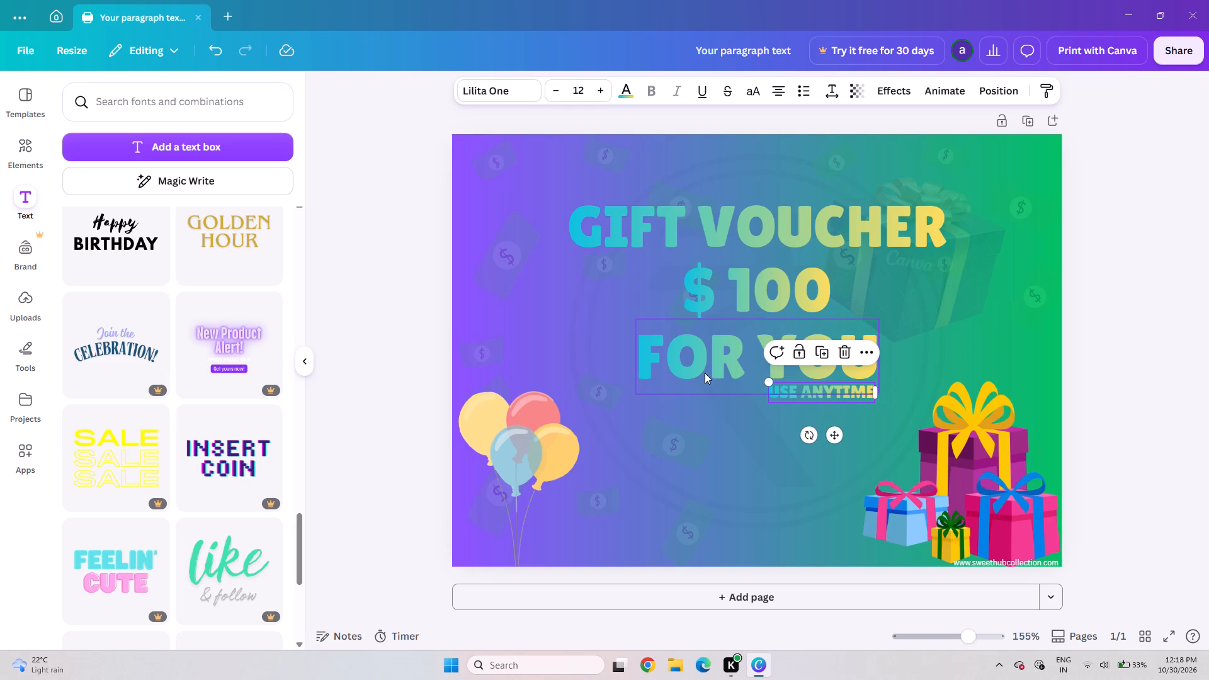
Search the graphics elements for "RUPPEE".
{"action": "left_click", "coordinate": [33, 174]}
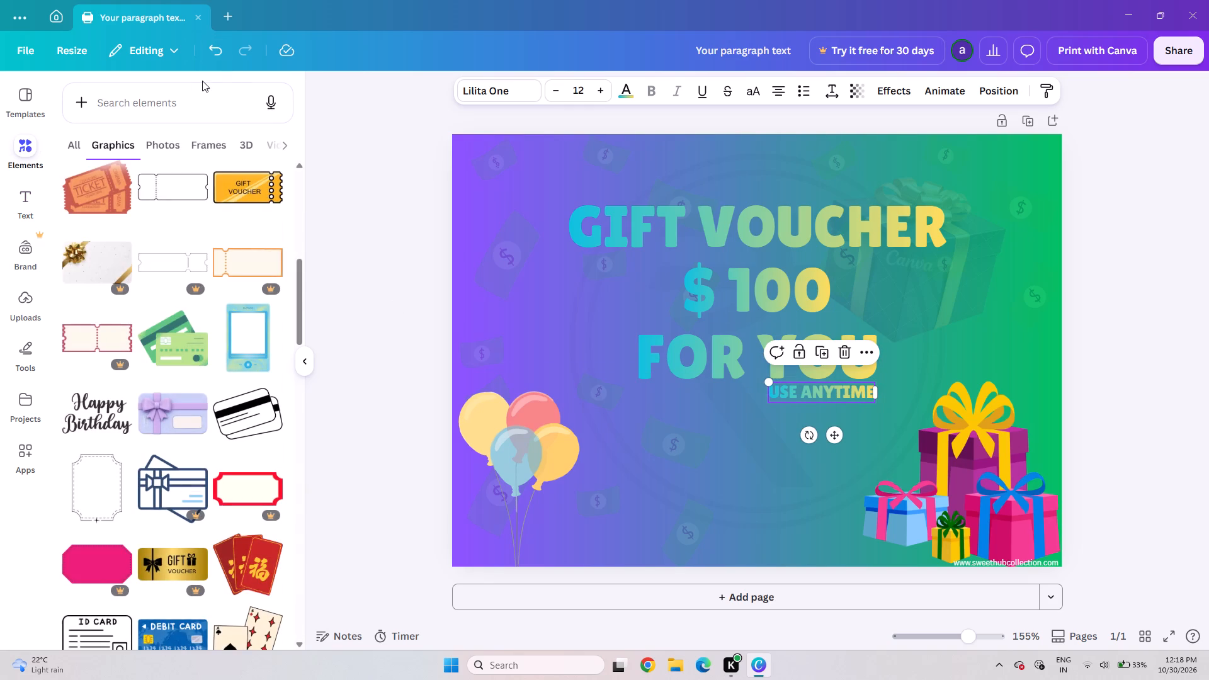
{"action": "left_click", "coordinate": [191, 102]}
{"action": "key", "text": "BackSpace"}
{"action": "key", "text": "BackSpace"}
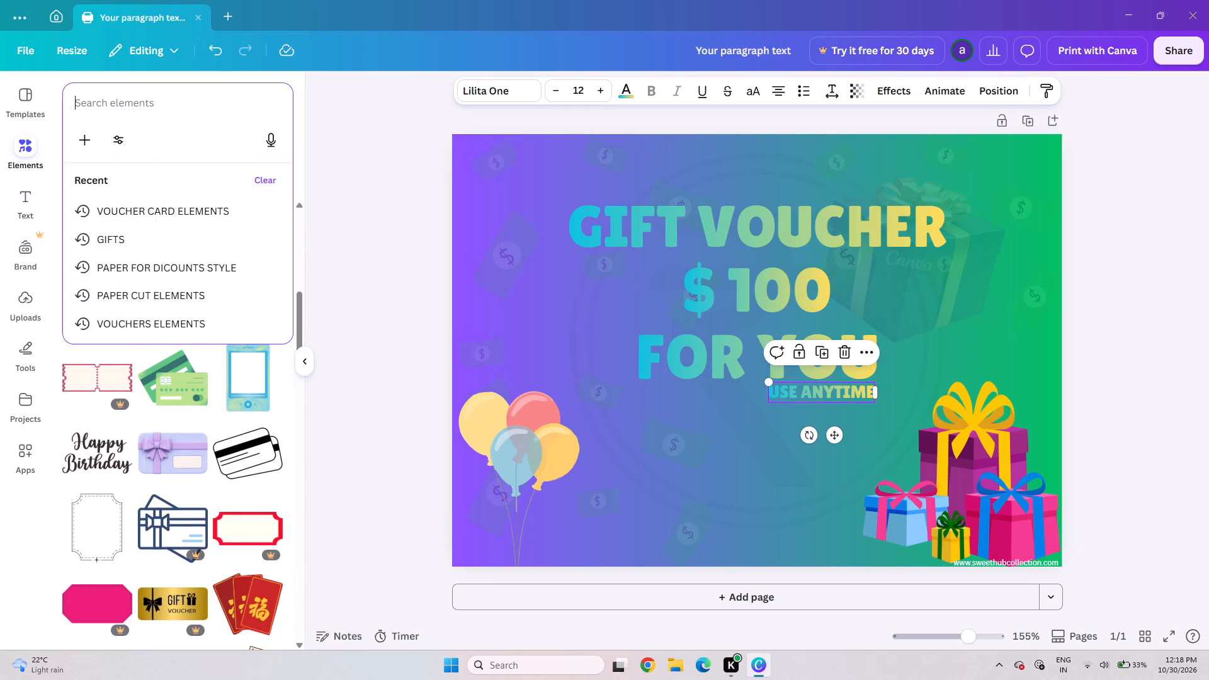
{"action": "type", "text": "RUP"}
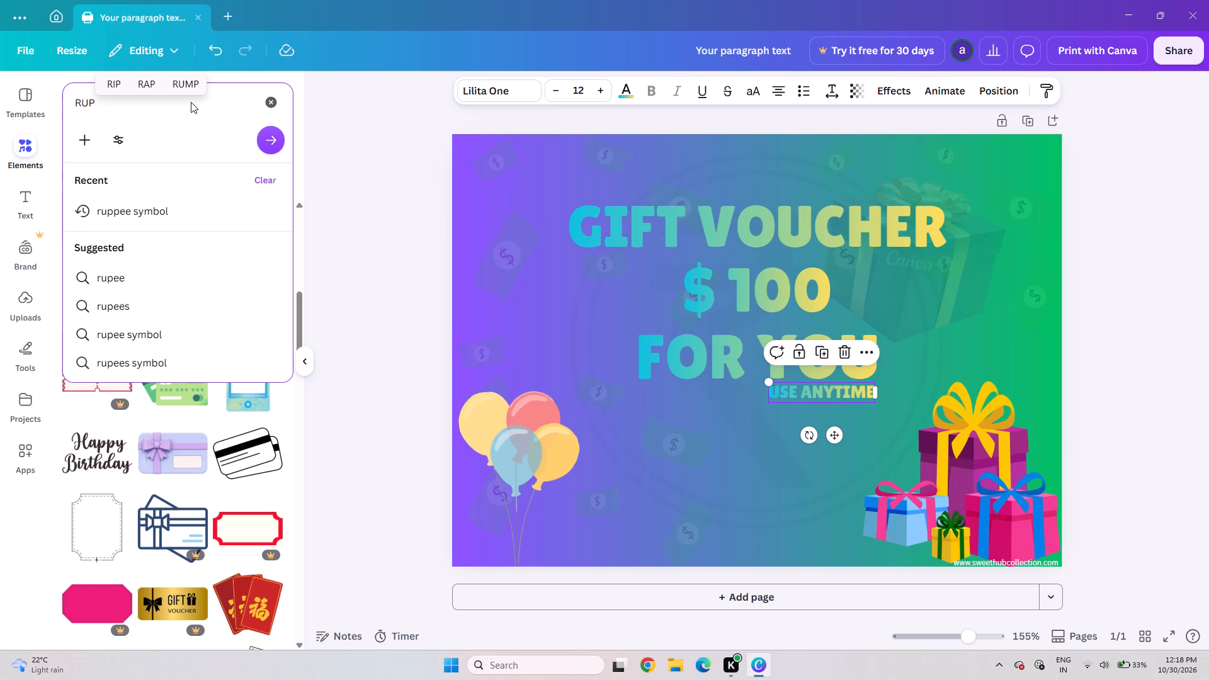
{"action": "key", "text": "e"}
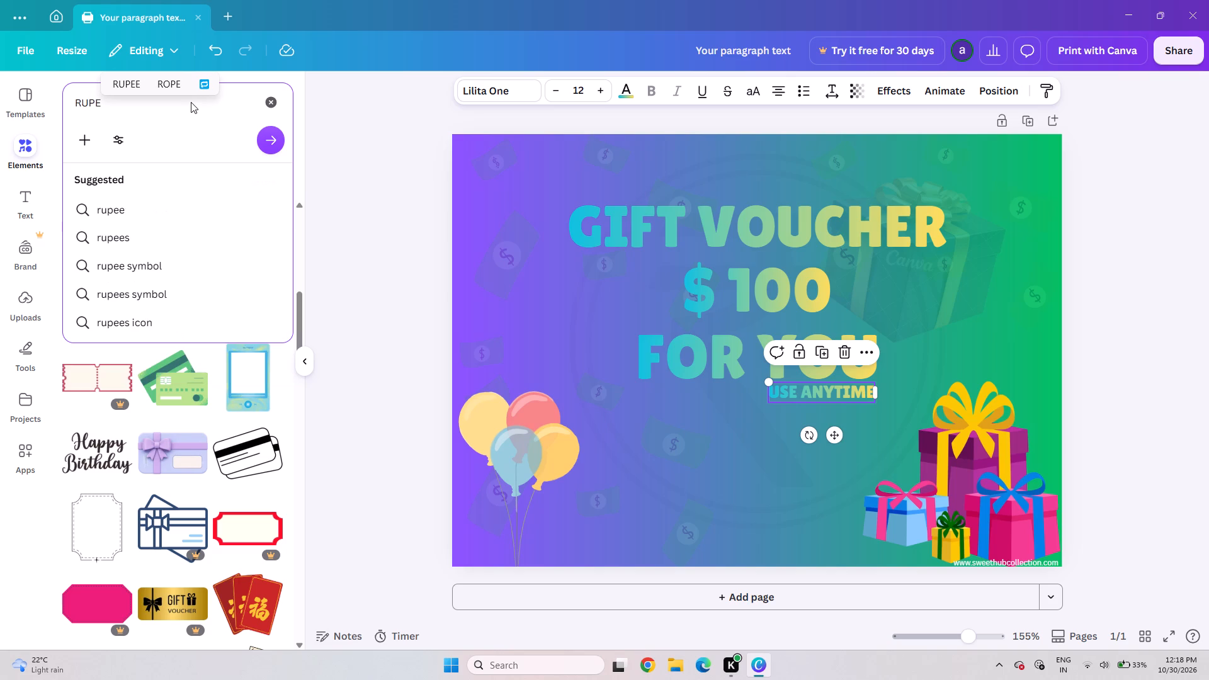
{"action": "type", "text": "EE"}
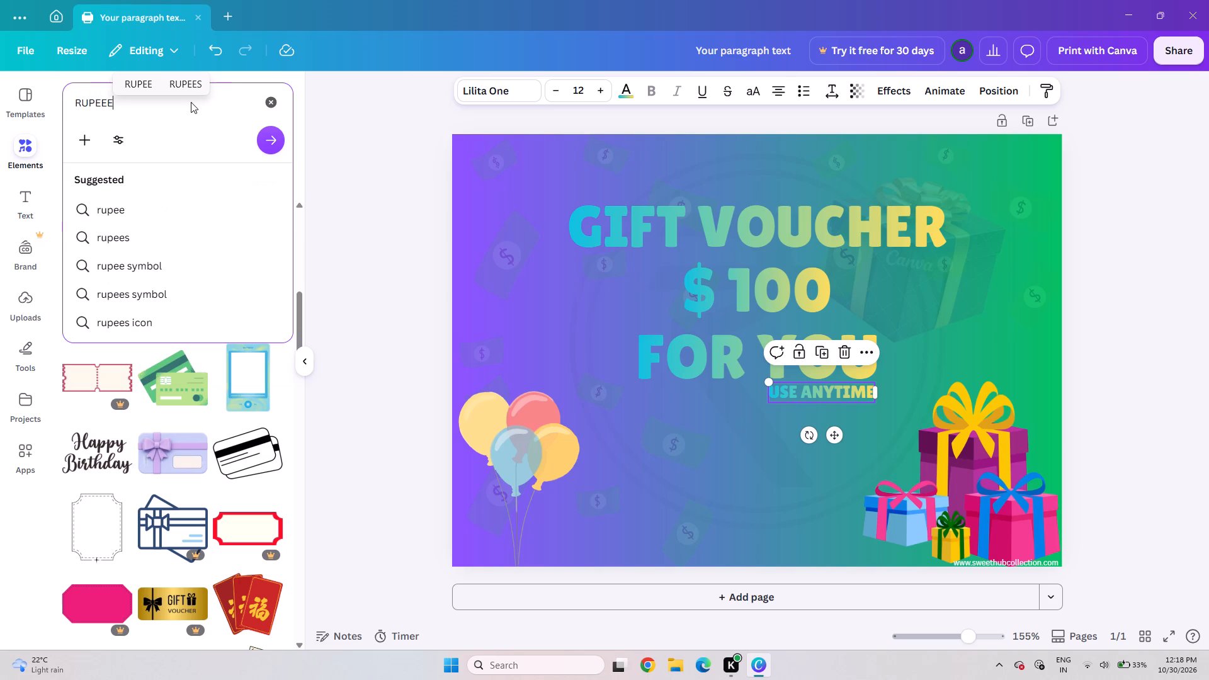
{"action": "key", "text": "BackSpace"}
{"action": "key", "text": "BackSpace"}
{"action": "key", "text": "BackSpace"}
{"action": "key", "text": "BackSpace"}
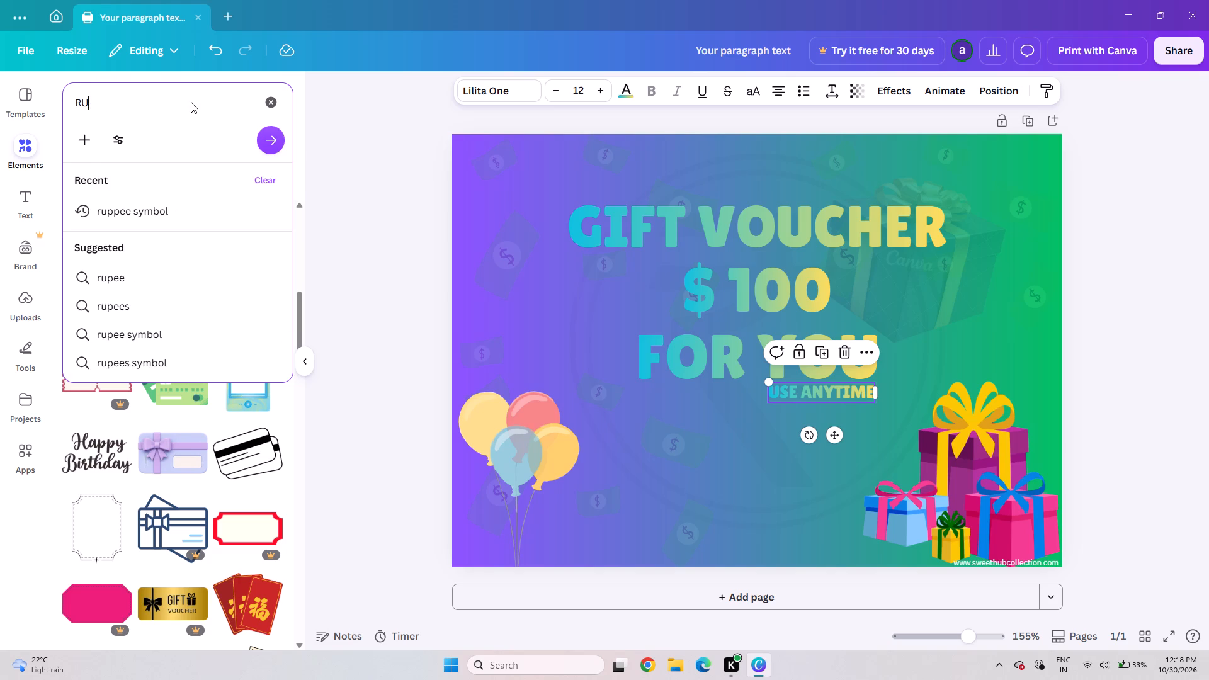
{"action": "type", "text": "PPEE"}
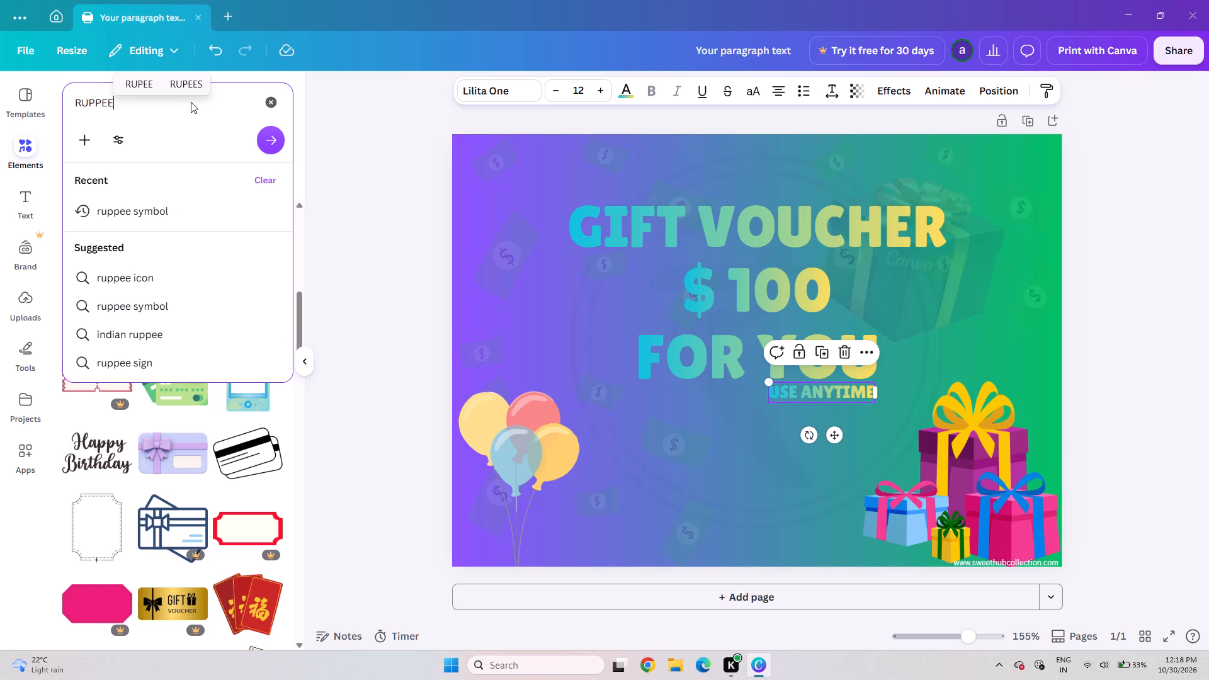
{"action": "key", "text": "Return"}
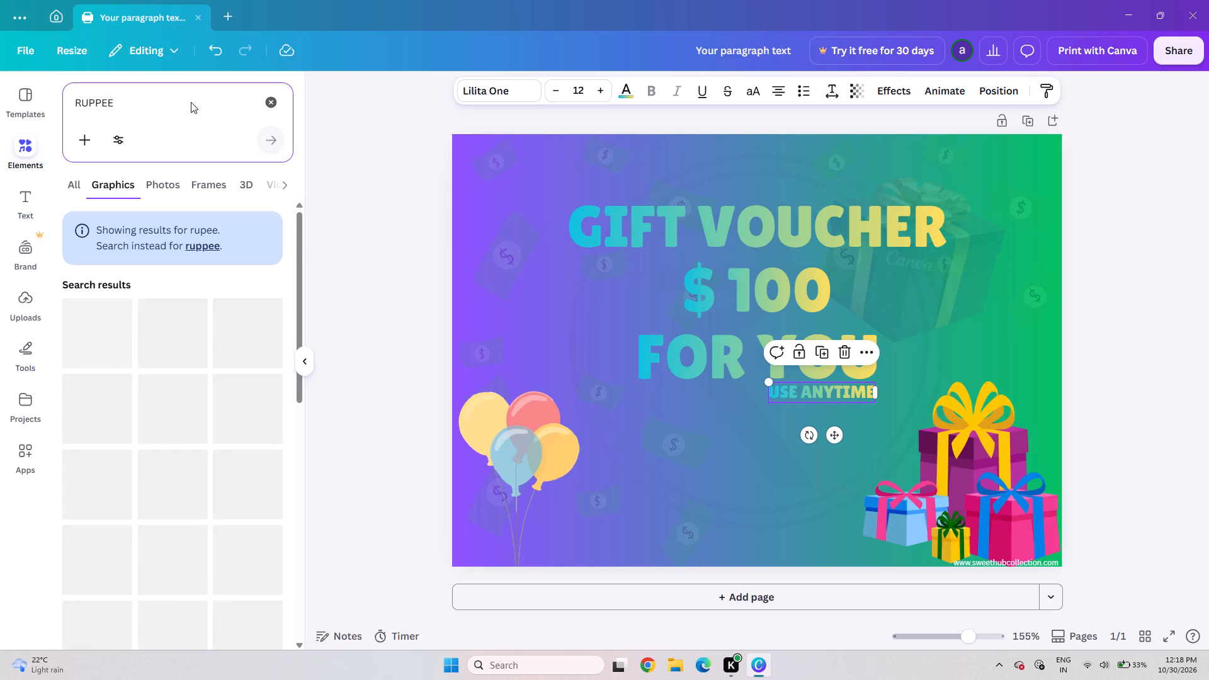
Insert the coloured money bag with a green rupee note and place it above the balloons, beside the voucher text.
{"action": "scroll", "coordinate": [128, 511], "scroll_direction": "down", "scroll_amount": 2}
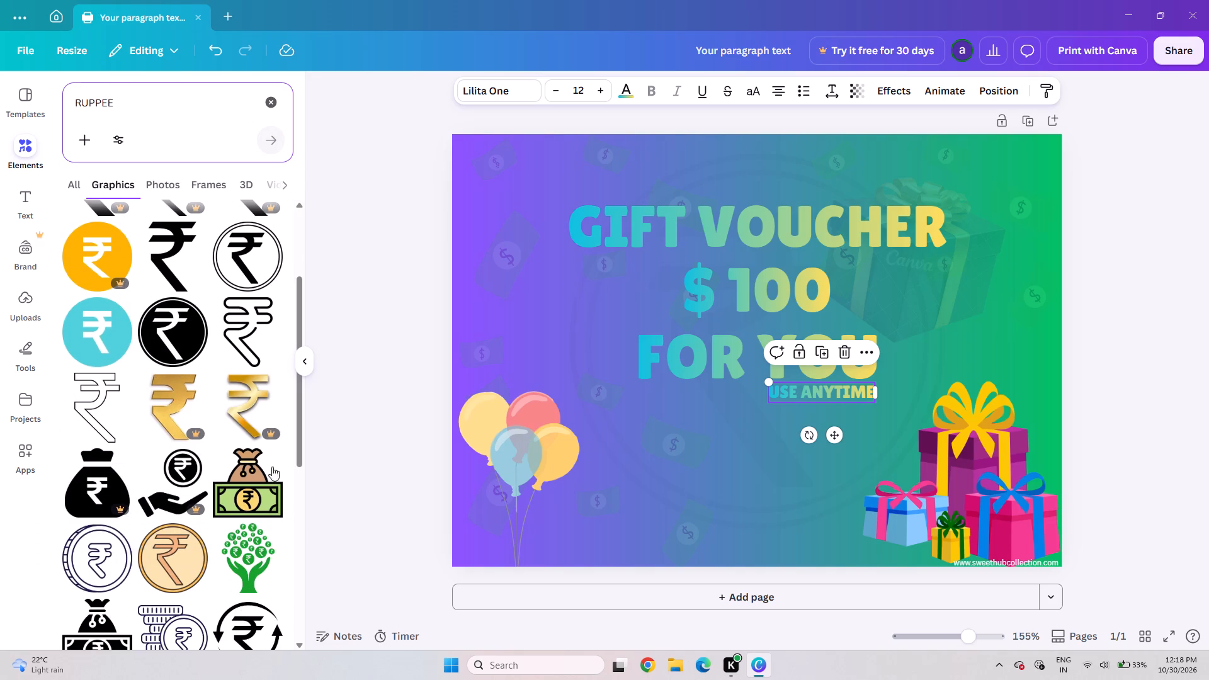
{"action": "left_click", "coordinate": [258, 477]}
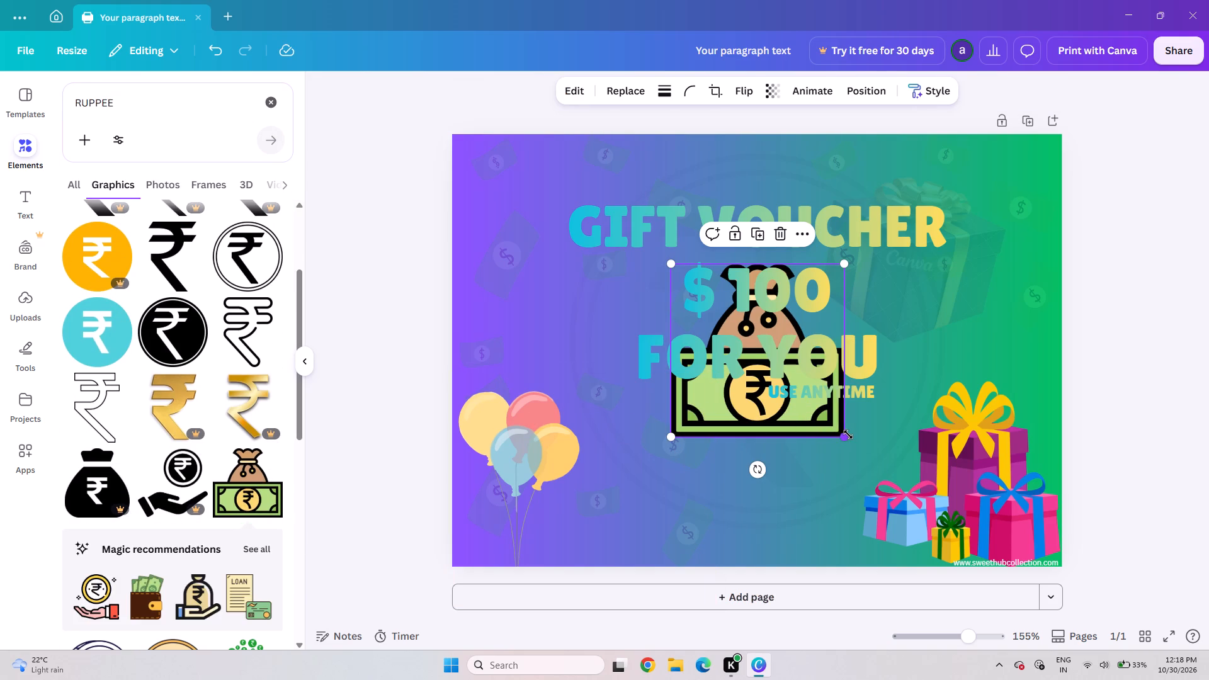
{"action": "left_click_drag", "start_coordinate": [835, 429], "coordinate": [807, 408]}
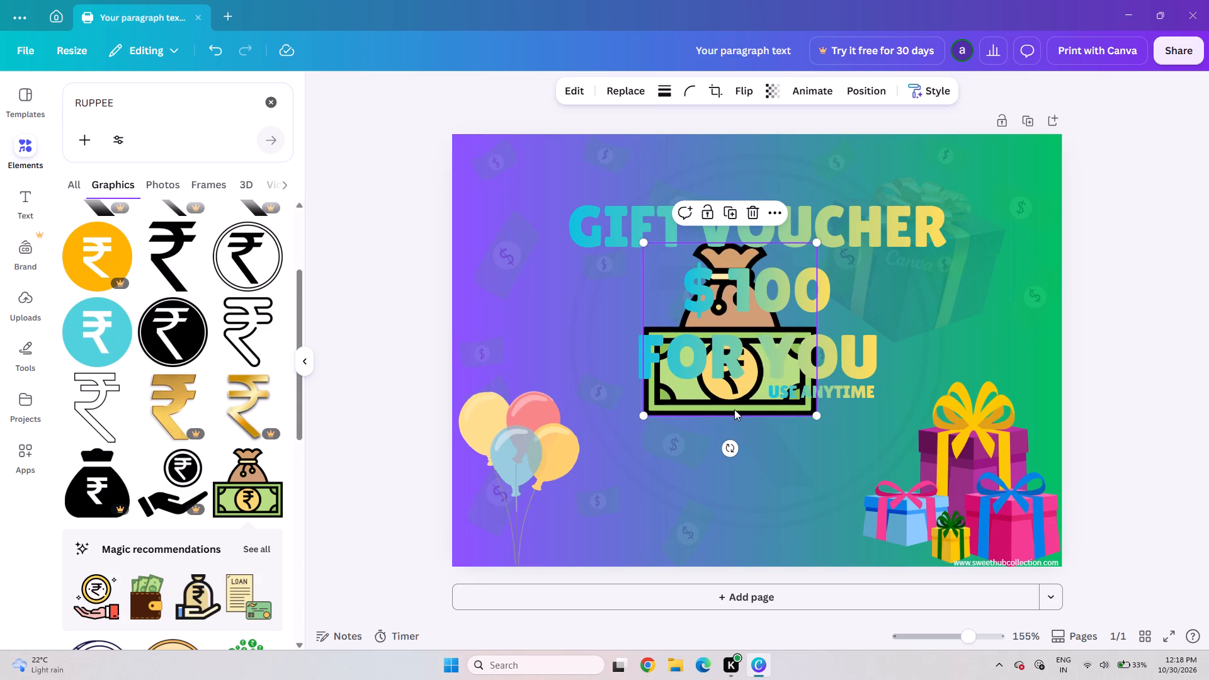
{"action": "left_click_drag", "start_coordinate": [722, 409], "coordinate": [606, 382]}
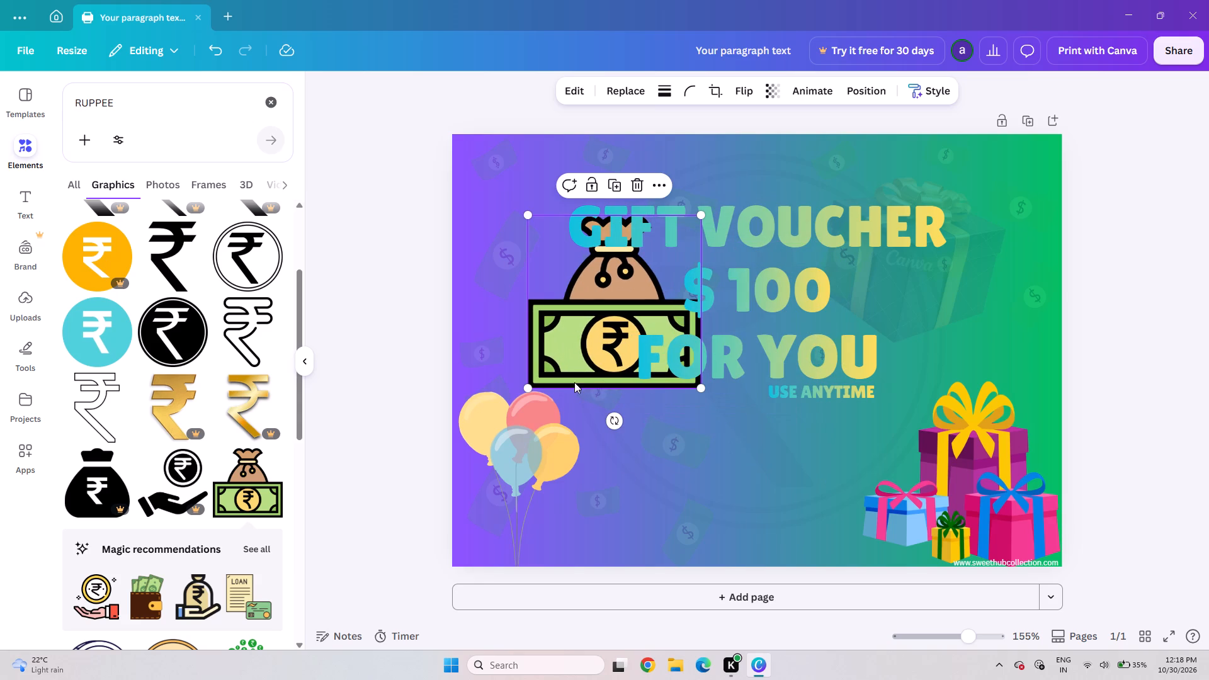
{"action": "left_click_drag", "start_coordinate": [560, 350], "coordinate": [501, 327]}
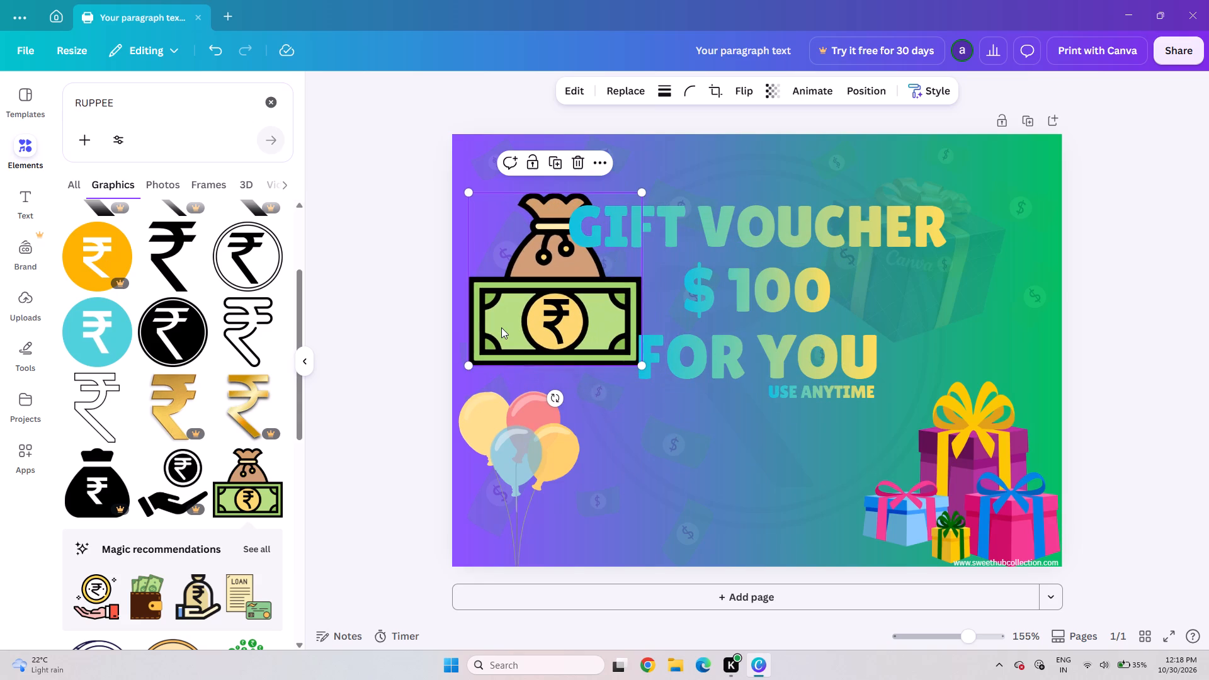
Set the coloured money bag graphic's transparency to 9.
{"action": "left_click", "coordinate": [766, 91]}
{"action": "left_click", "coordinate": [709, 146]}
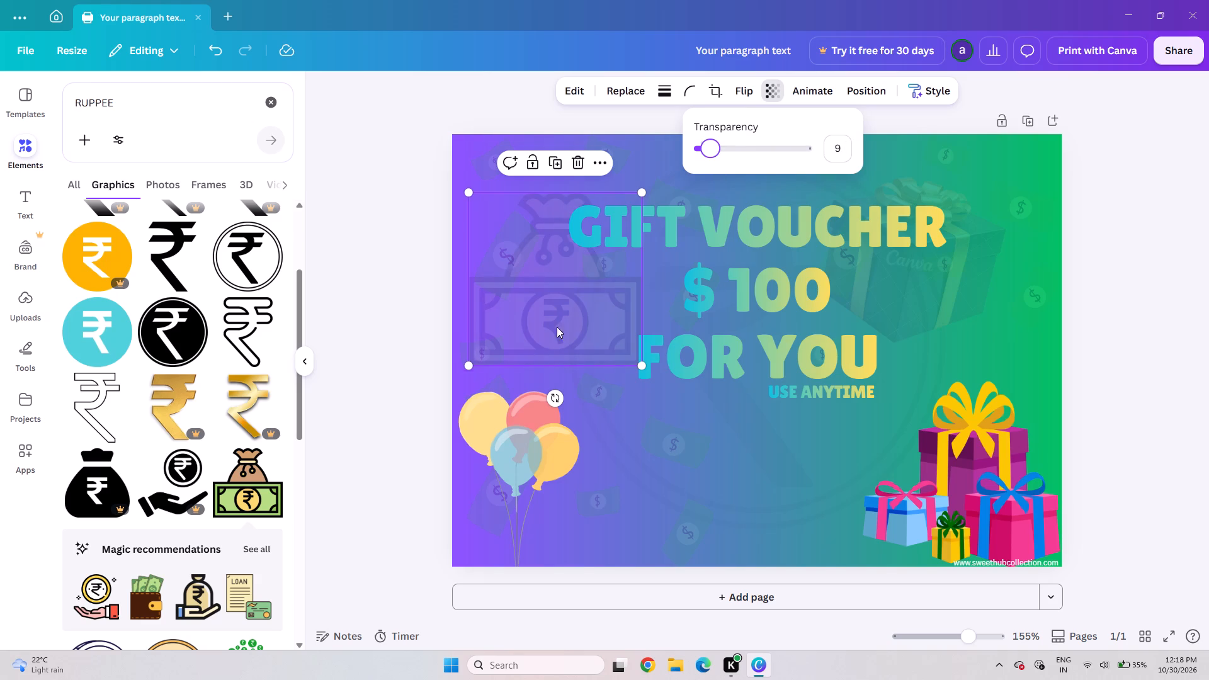
Delete the balloons graphic from the page's lower-left corner.
{"action": "left_click", "coordinate": [522, 421]}
{"action": "left_click", "coordinate": [542, 371]}
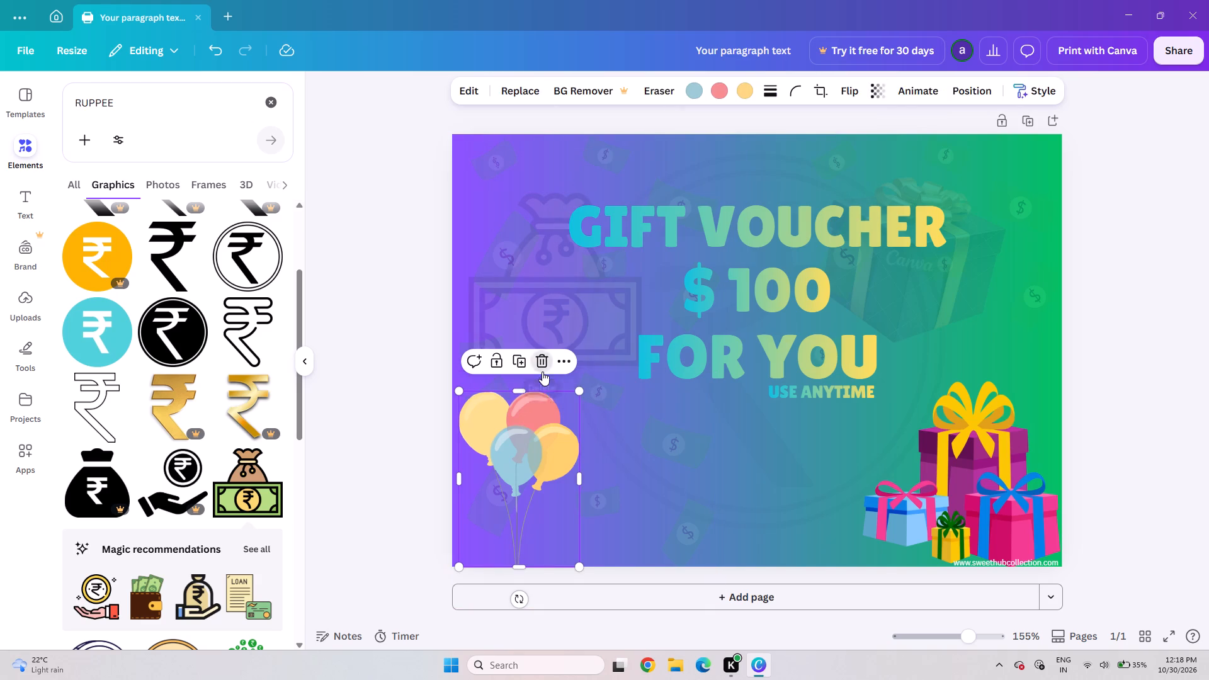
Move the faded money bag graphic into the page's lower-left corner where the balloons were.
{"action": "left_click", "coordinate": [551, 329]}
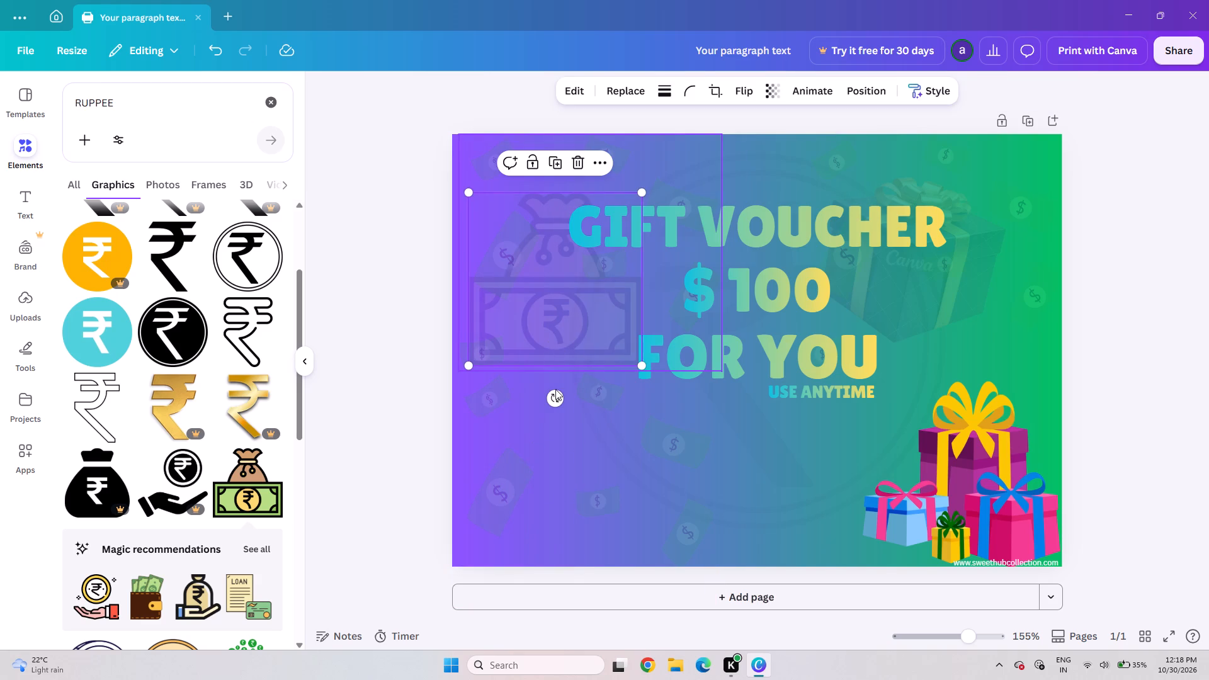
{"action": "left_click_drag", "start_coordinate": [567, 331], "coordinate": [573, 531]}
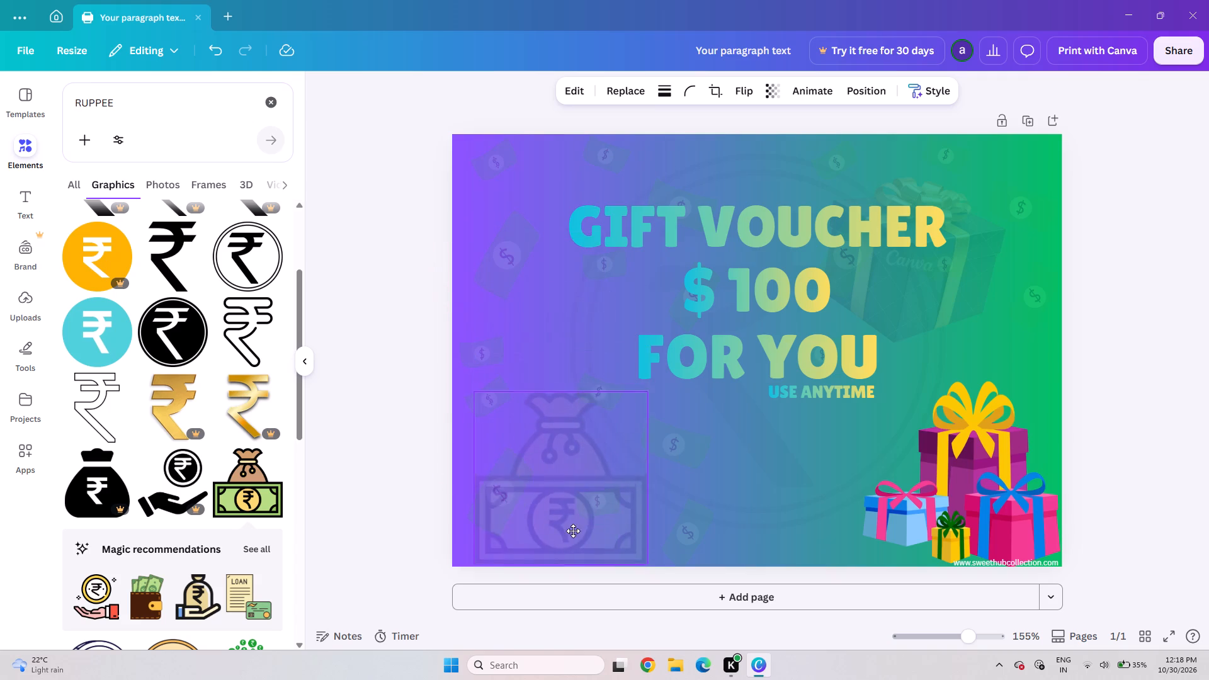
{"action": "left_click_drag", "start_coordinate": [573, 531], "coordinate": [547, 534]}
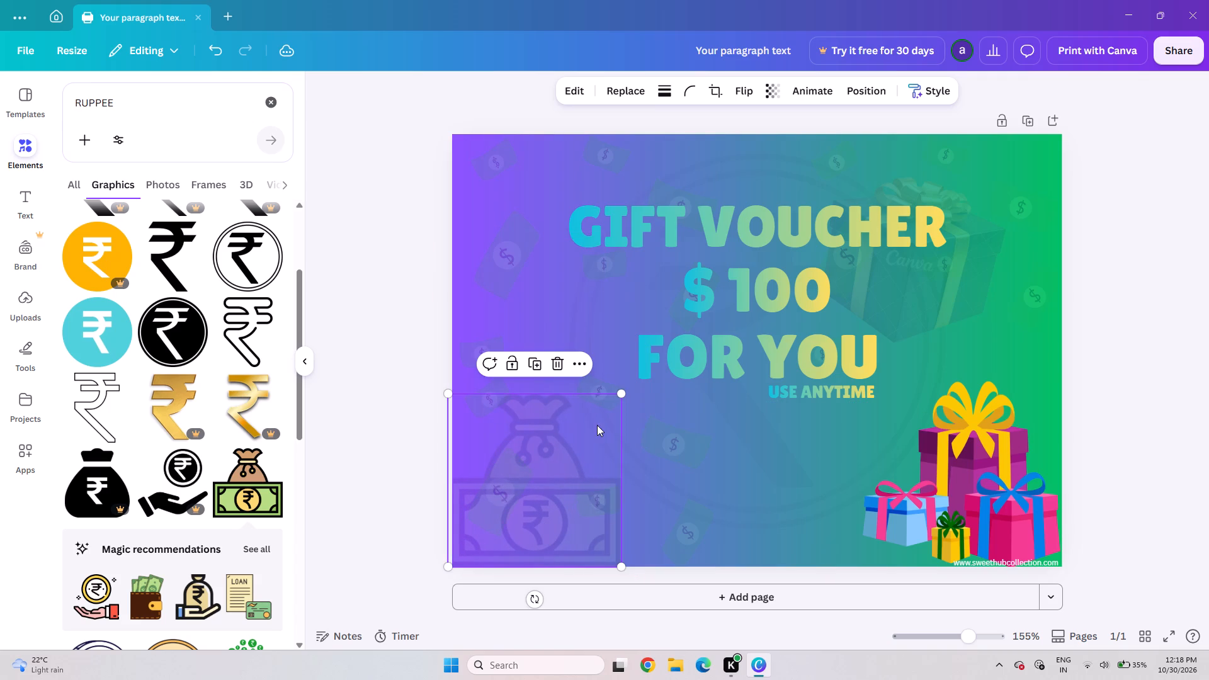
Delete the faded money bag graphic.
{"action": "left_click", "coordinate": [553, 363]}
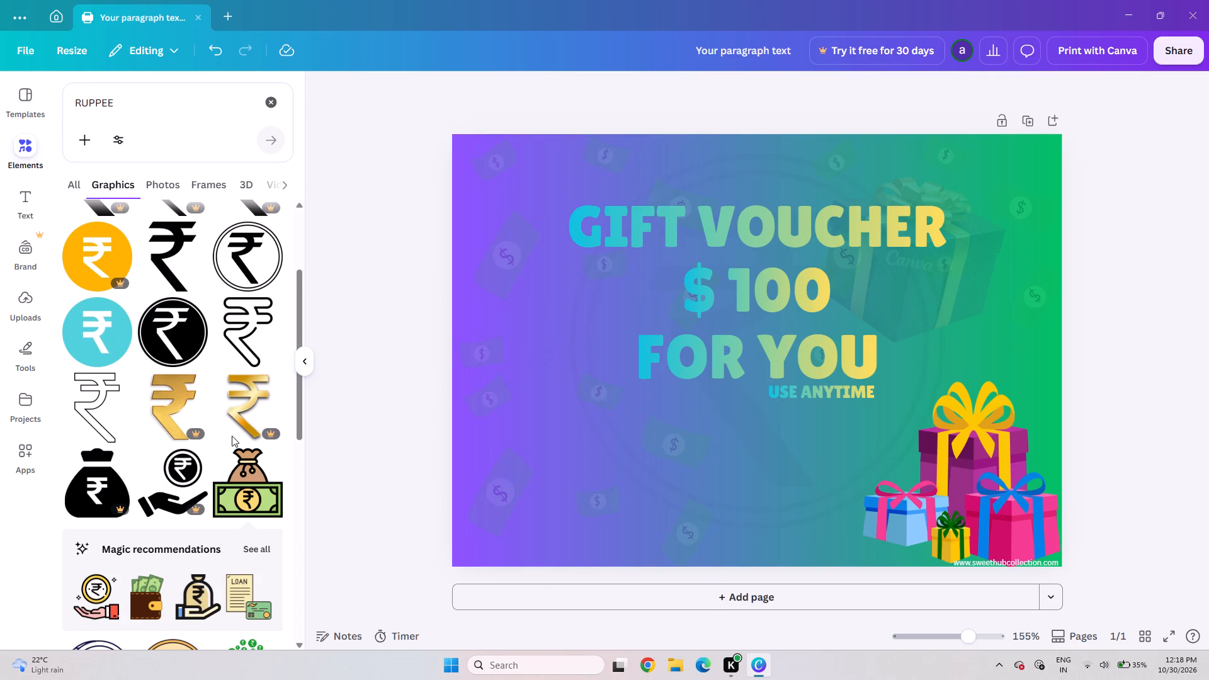
Insert the solid black money bag with a rupee note and place it in the page's lower-left corner, against the left edge.
{"action": "scroll", "coordinate": [220, 418], "scroll_direction": "down", "scroll_amount": 2}
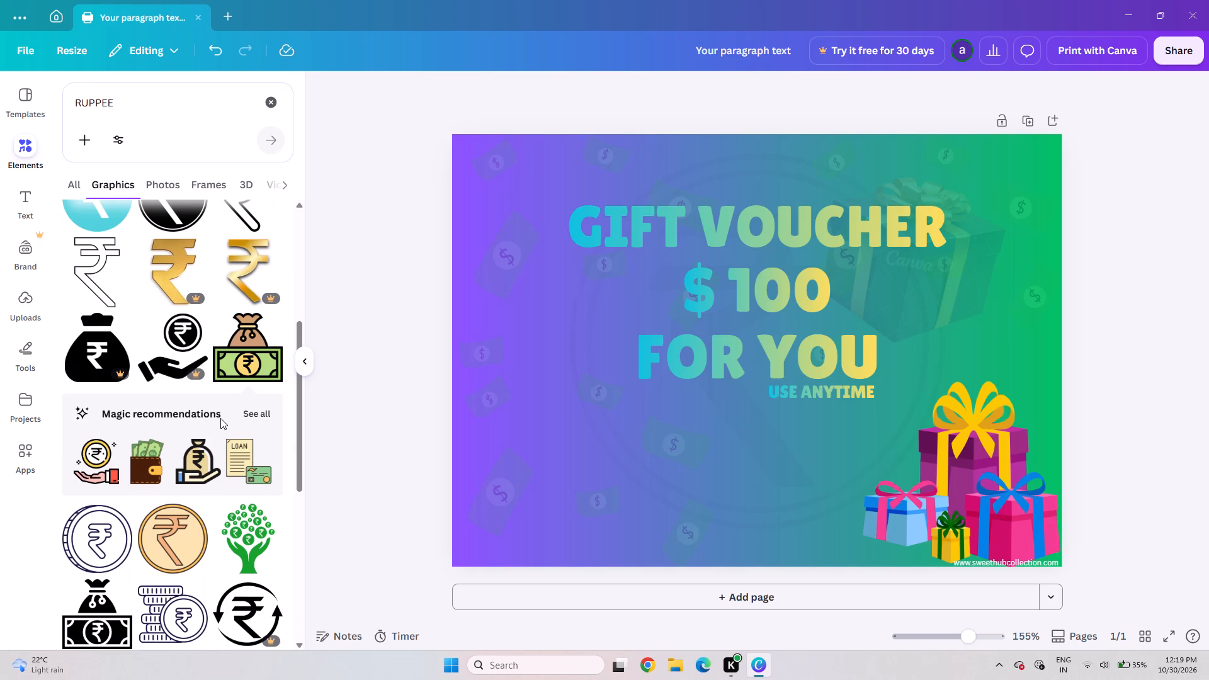
{"action": "scroll", "coordinate": [220, 418], "scroll_direction": "down", "scroll_amount": 1}
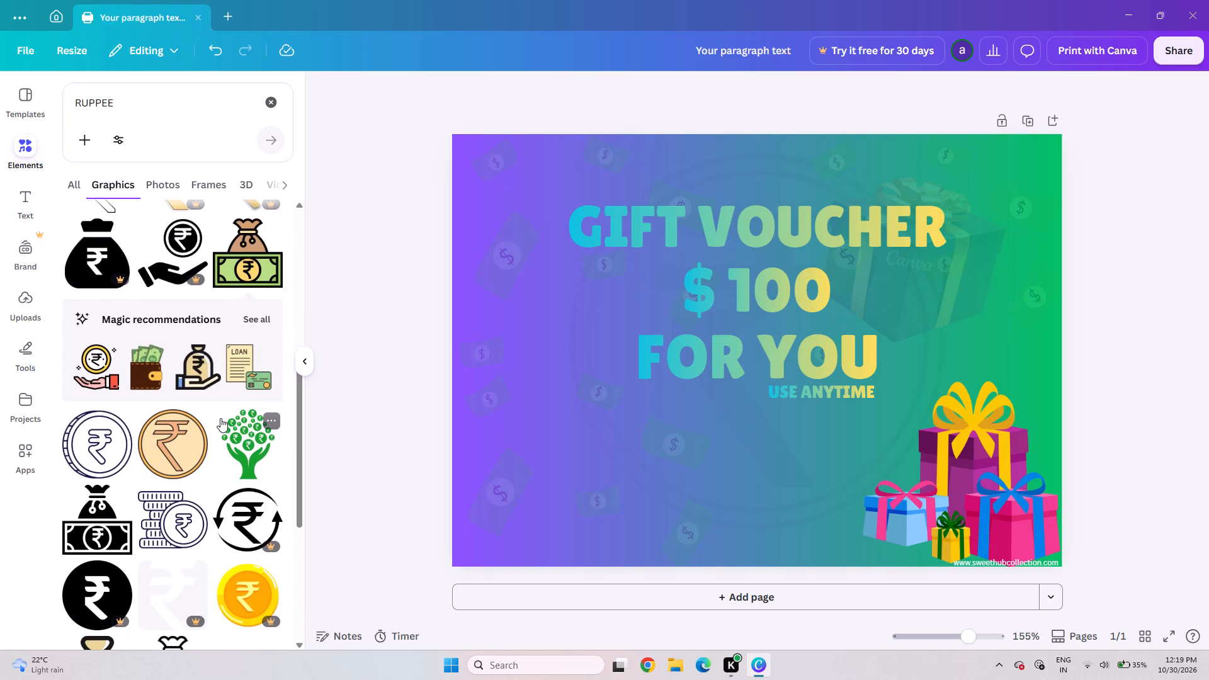
{"action": "left_click", "coordinate": [80, 523]}
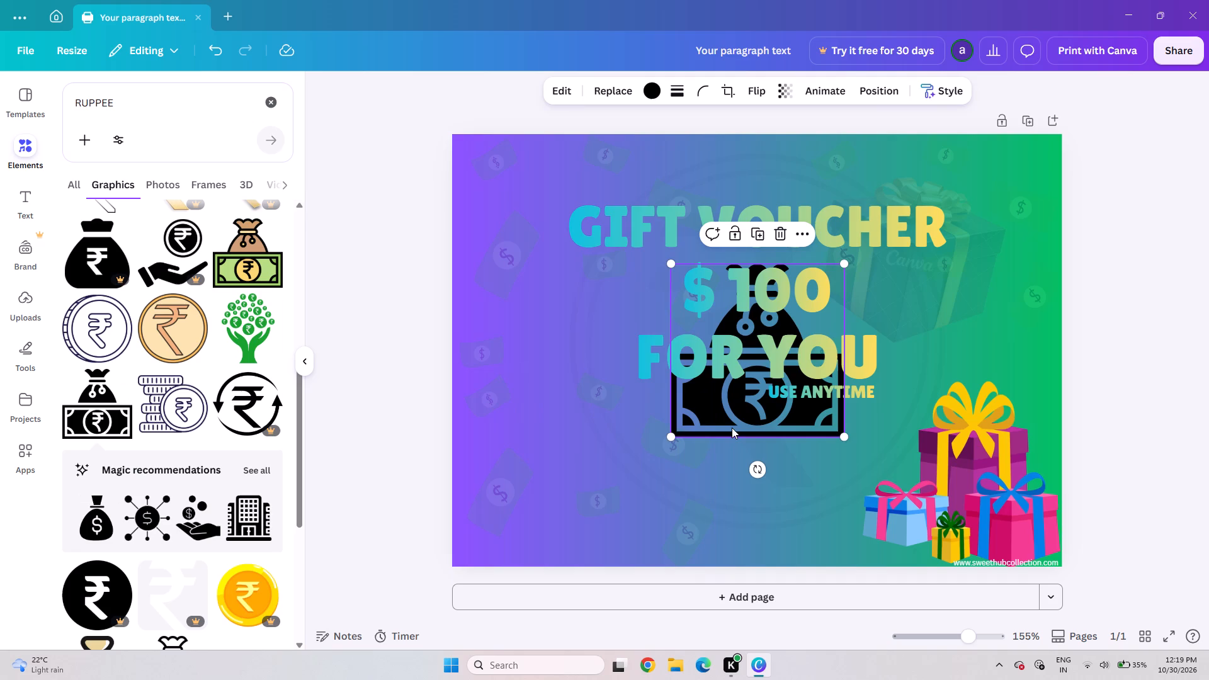
{"action": "left_click_drag", "start_coordinate": [734, 427], "coordinate": [530, 543]}
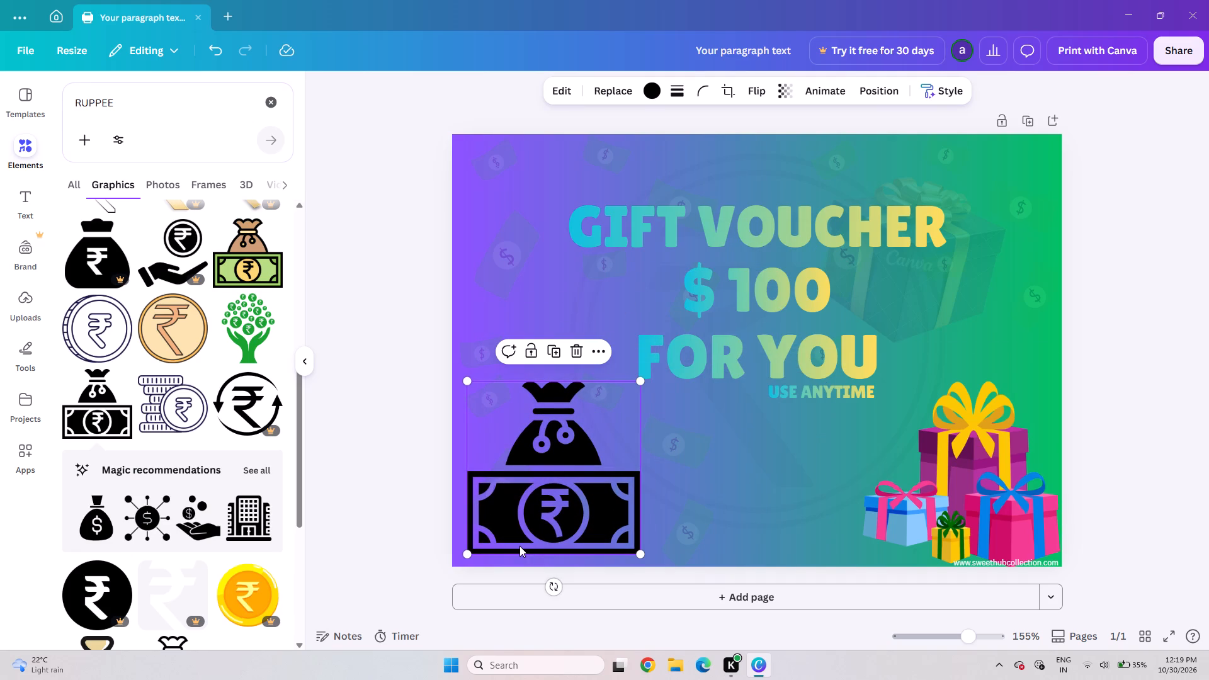
{"action": "left_click_drag", "start_coordinate": [560, 464], "coordinate": [544, 486]}
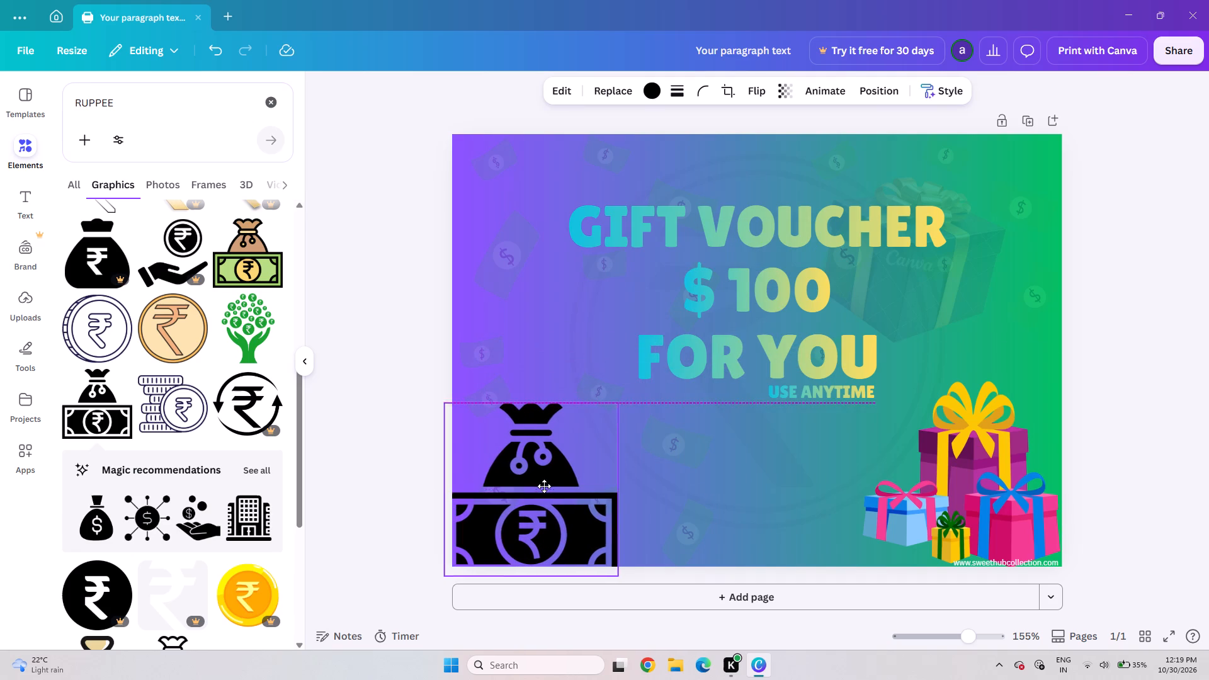
{"action": "left_click_drag", "start_coordinate": [544, 486], "coordinate": [546, 487]}
{"action": "key", "text": "Right"}
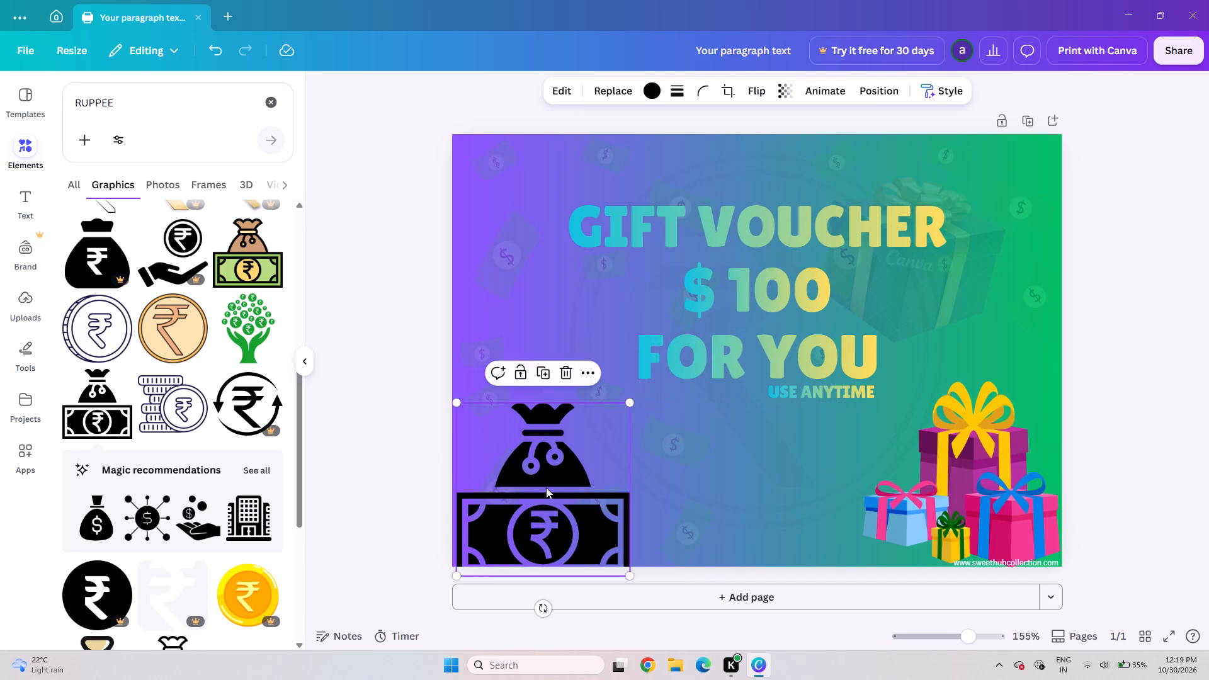
{"action": "key", "text": "Left"}
{"action": "key", "text": "Down"}
{"action": "key", "text": "Up"}
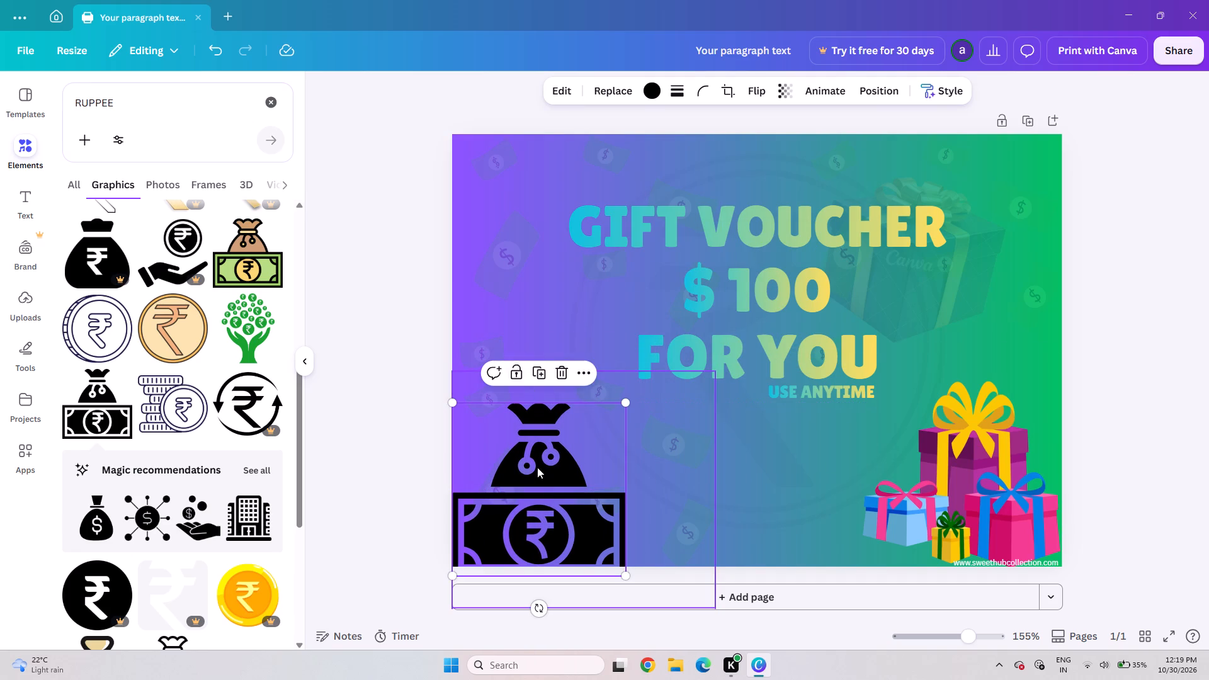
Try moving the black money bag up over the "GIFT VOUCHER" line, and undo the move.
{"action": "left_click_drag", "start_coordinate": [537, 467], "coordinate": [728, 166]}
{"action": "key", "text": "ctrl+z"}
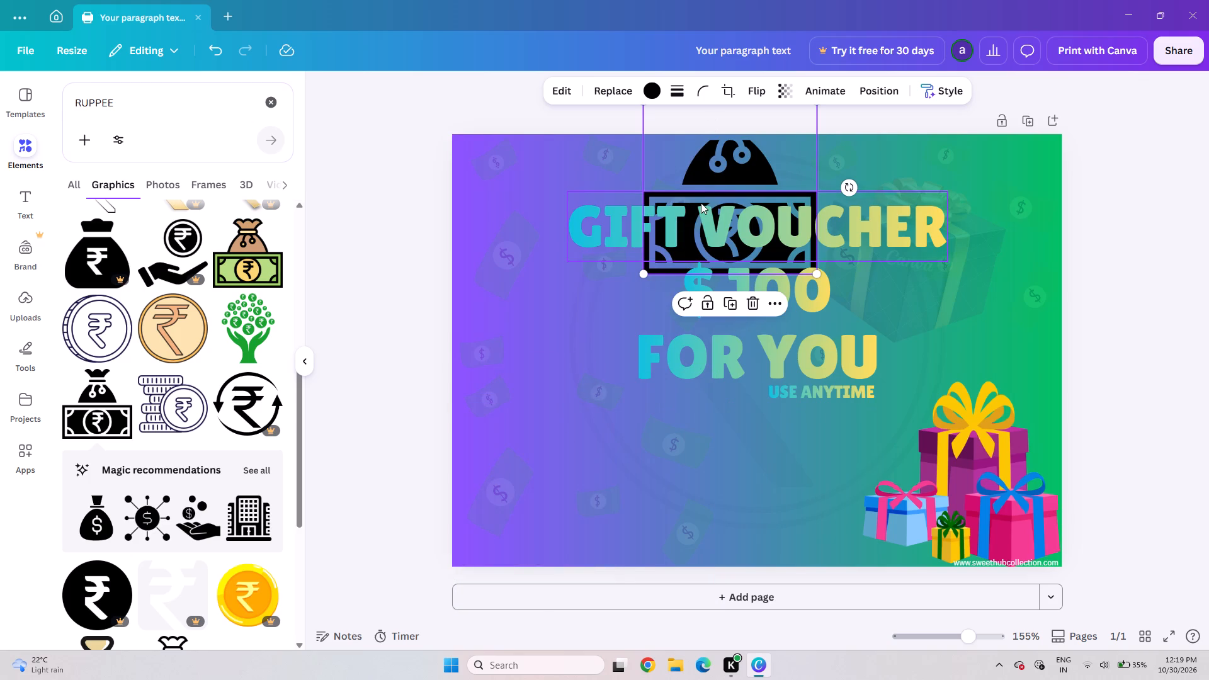
Recolour the black money bag graphic, trying light blue and settling on the medium green already used in the design.
{"action": "left_click", "coordinate": [659, 92]}
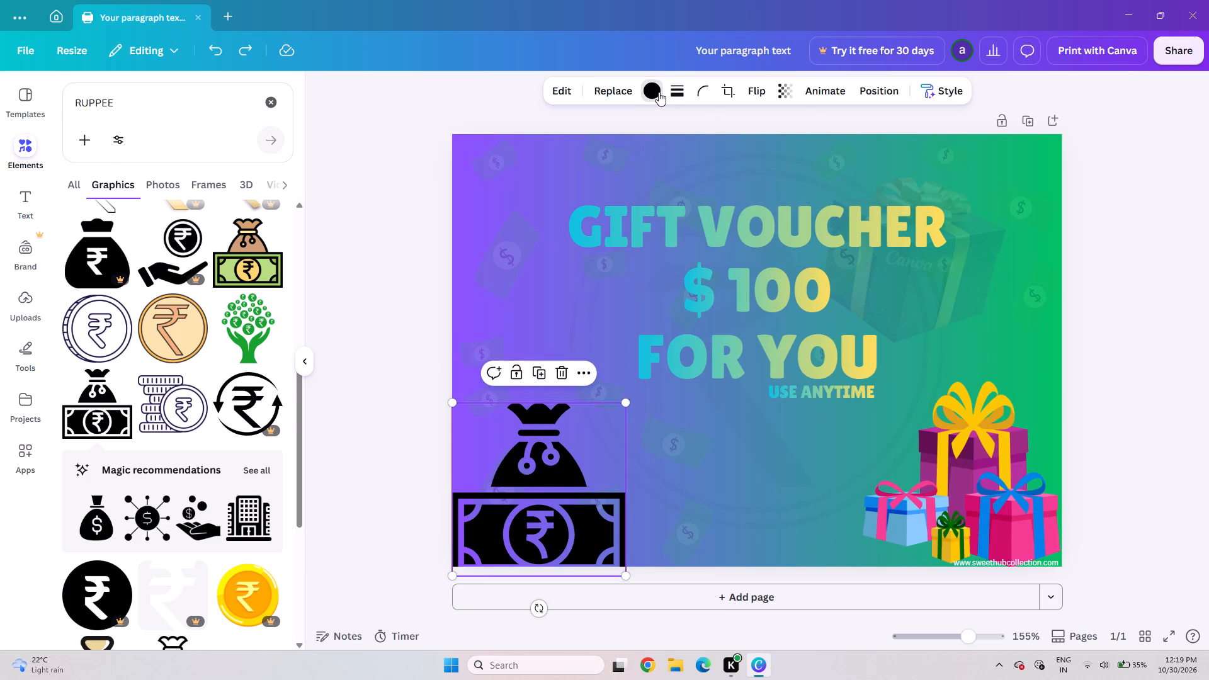
{"action": "left_click", "coordinate": [244, 385]}
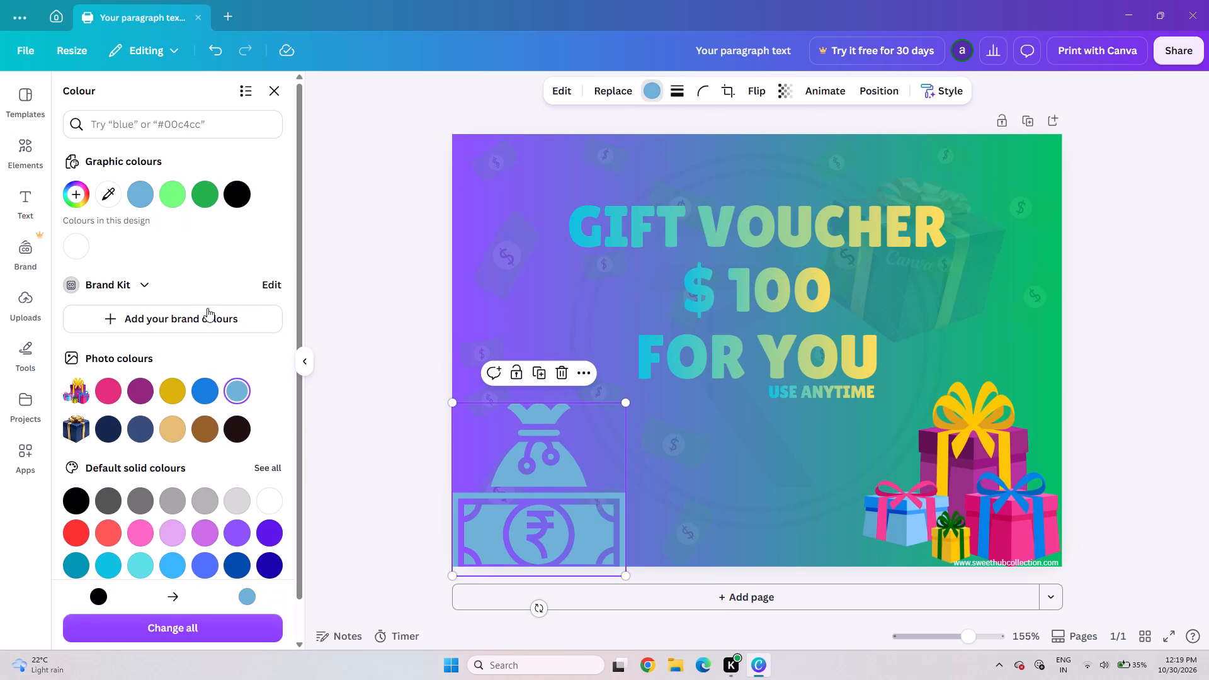
{"action": "left_click", "coordinate": [213, 194]}
{"action": "left_click_drag", "start_coordinate": [213, 194], "coordinate": [210, 286]}
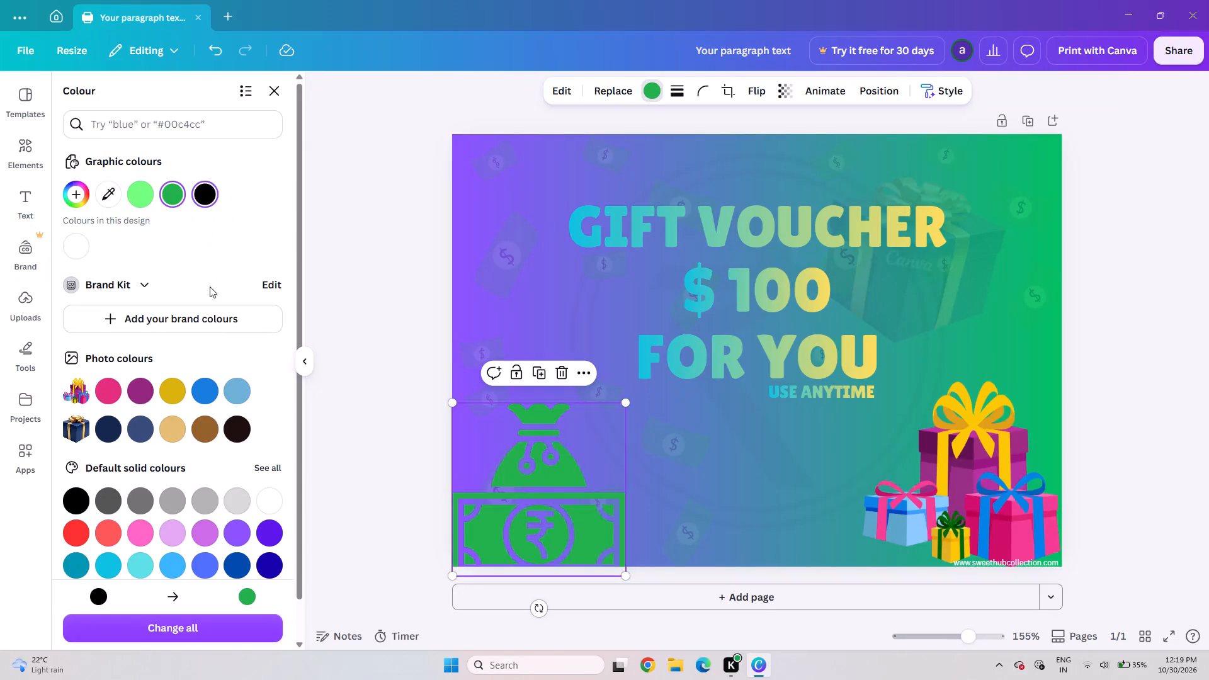
{"action": "left_click_drag", "start_coordinate": [210, 286], "coordinate": [277, 363]}
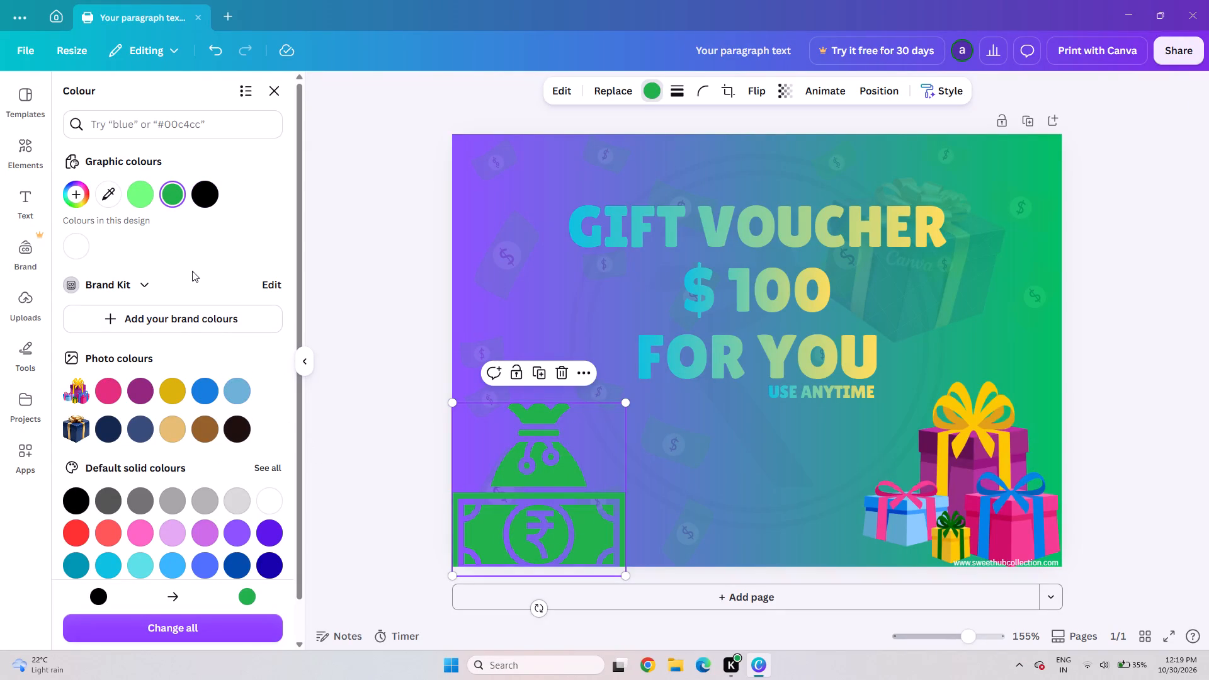
{"action": "left_click", "coordinate": [432, 181]}
Insert the orange hand dropping rupee coins, shrink it, and place it above the green money bag, beside the "$ 100" line.
{"action": "scroll", "coordinate": [263, 372], "scroll_direction": "down", "scroll_amount": 2}
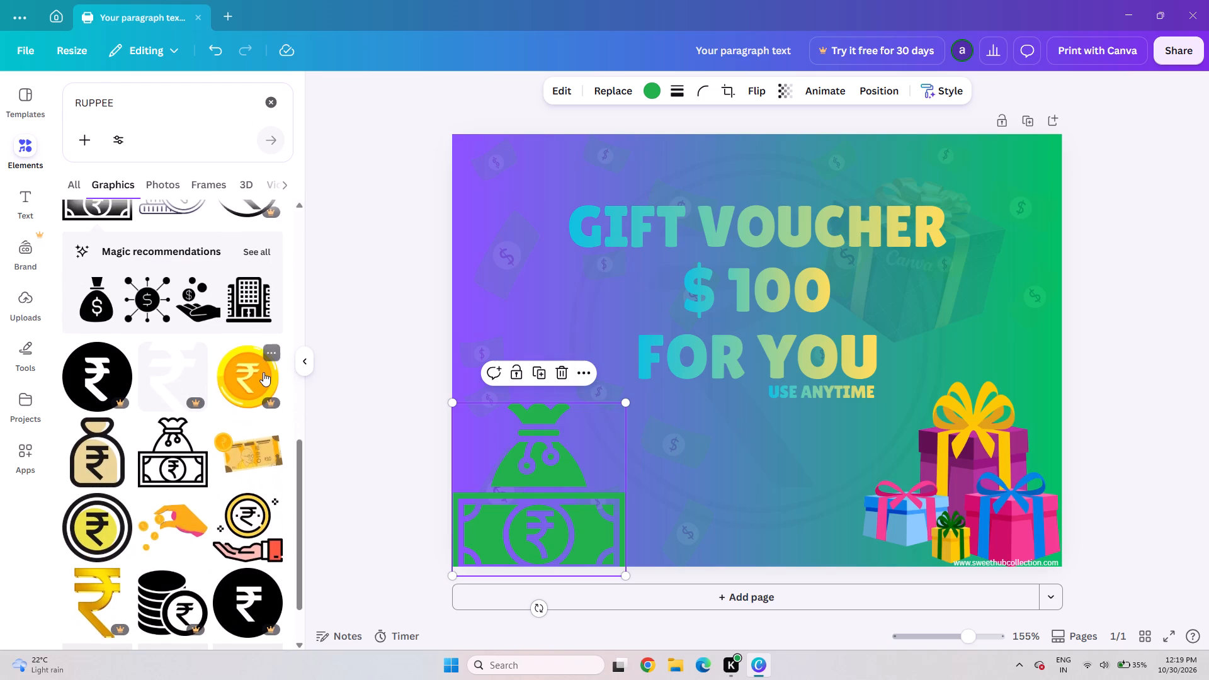
{"action": "scroll", "coordinate": [263, 372], "scroll_direction": "down", "scroll_amount": 3}
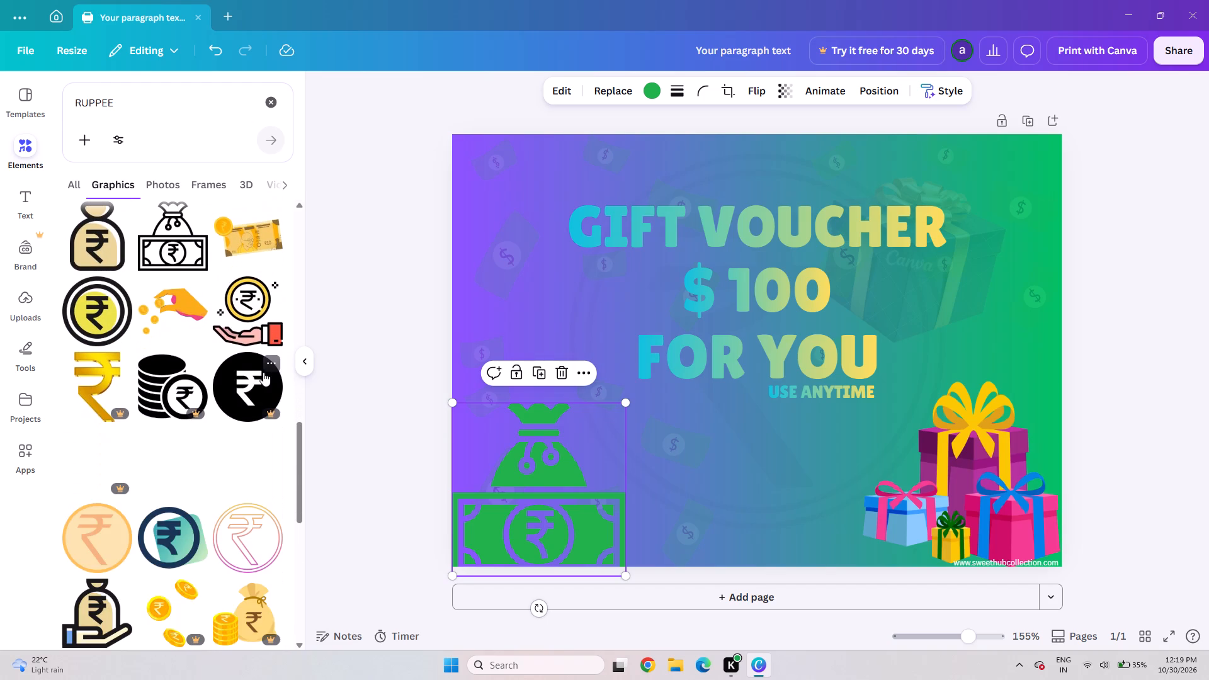
{"action": "left_click", "coordinate": [166, 309]}
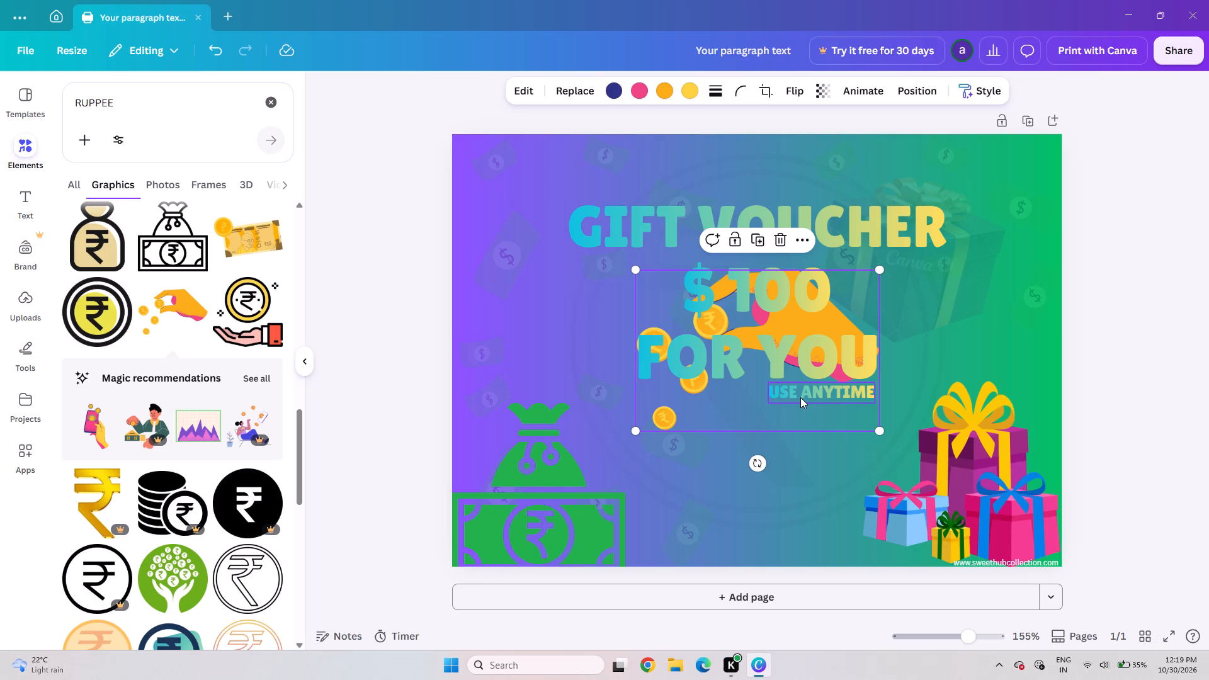
{"action": "left_click_drag", "start_coordinate": [883, 425], "coordinate": [699, 398]}
{"action": "left_click_drag", "start_coordinate": [671, 306], "coordinate": [618, 346]}
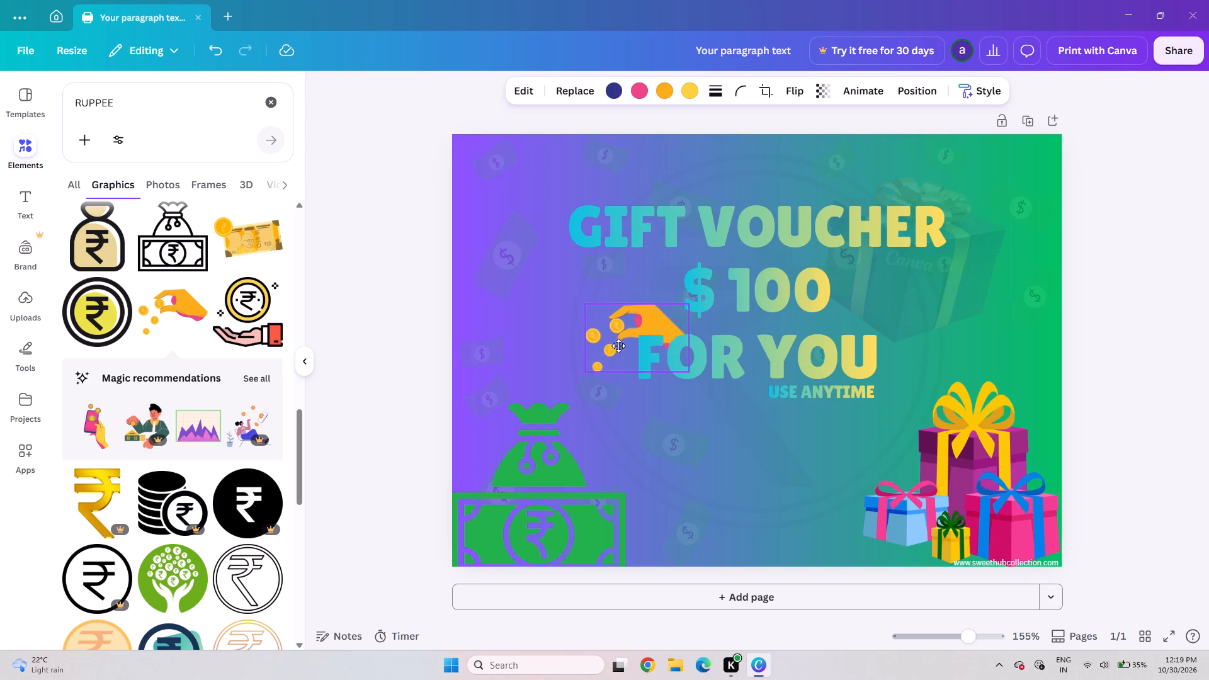
{"action": "left_click_drag", "start_coordinate": [618, 346], "coordinate": [616, 359]}
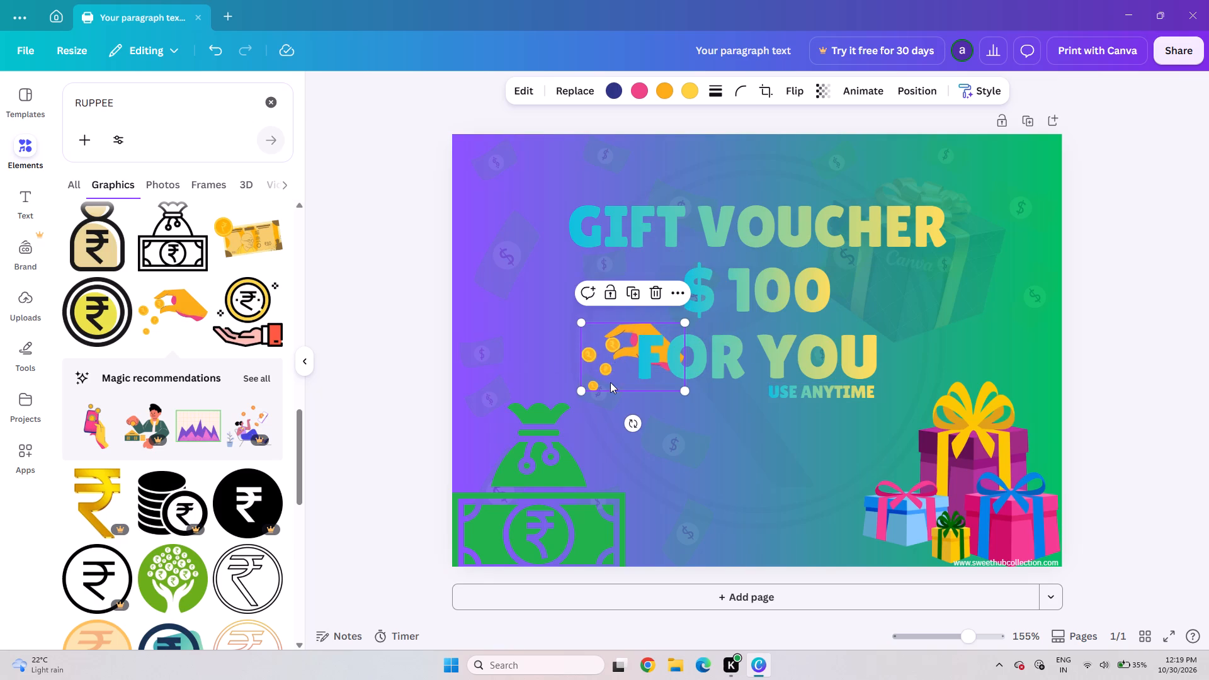
{"action": "left_click_drag", "start_coordinate": [606, 365], "coordinate": [571, 333]}
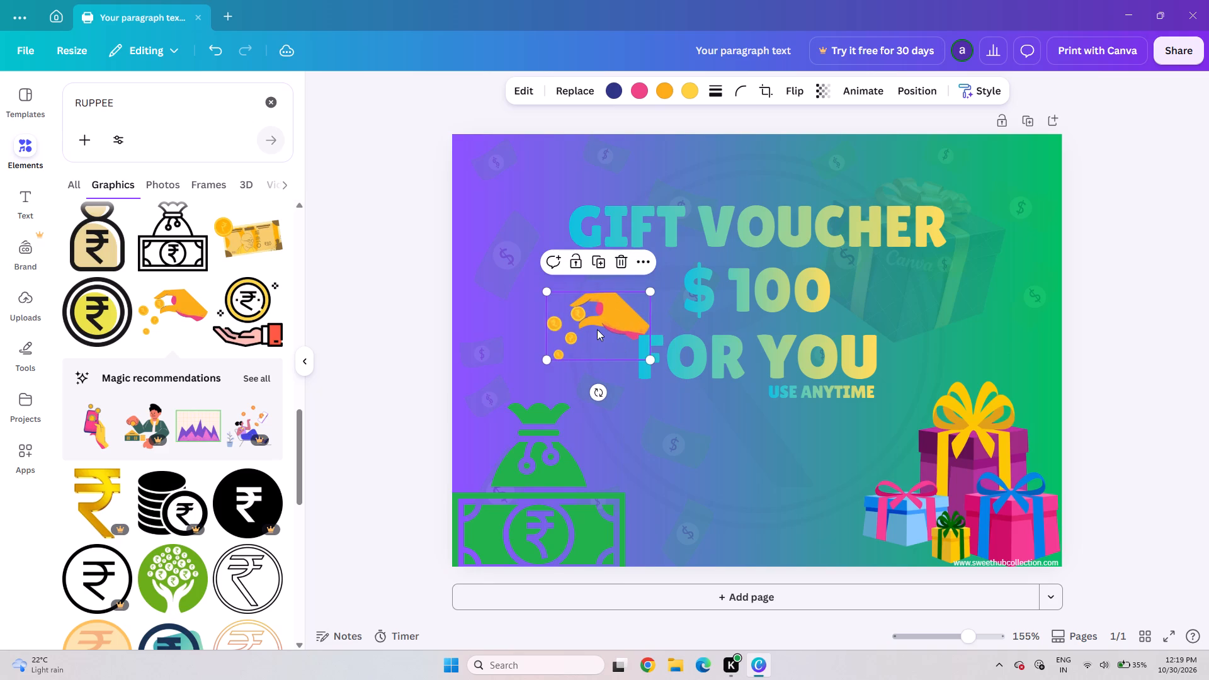
{"action": "left_click_drag", "start_coordinate": [546, 293], "coordinate": [540, 280]}
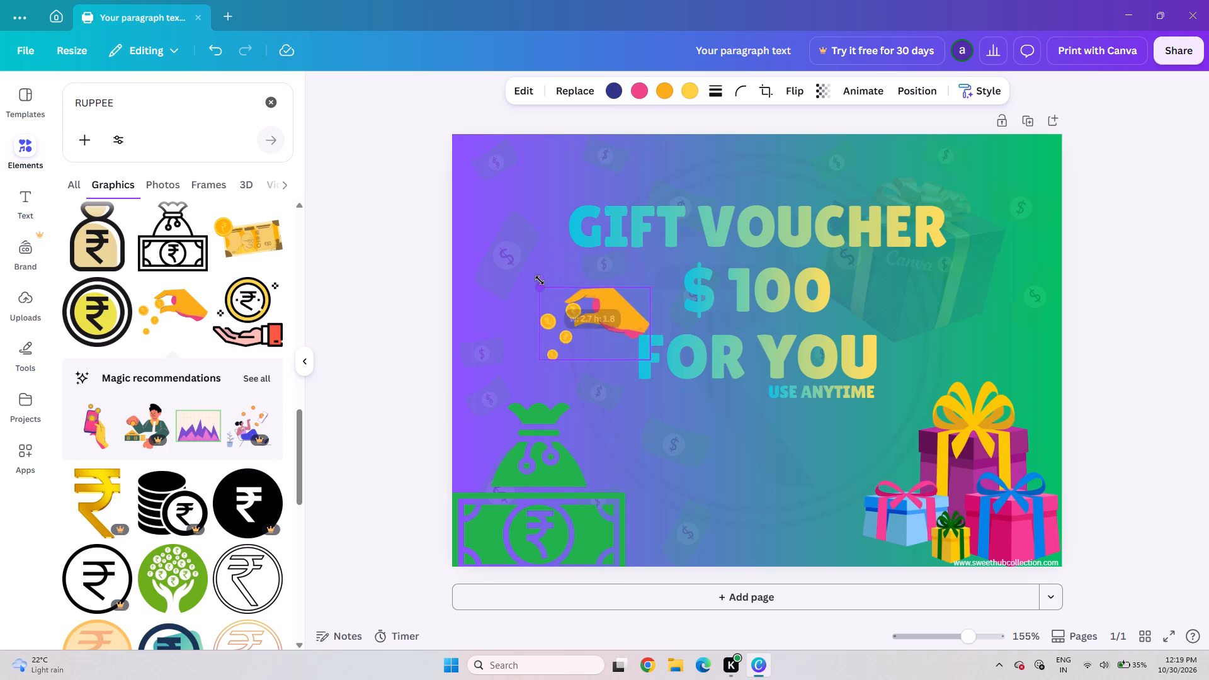
{"action": "left_click_drag", "start_coordinate": [540, 280], "coordinate": [532, 267]}
{"action": "left_click", "coordinate": [535, 269]}
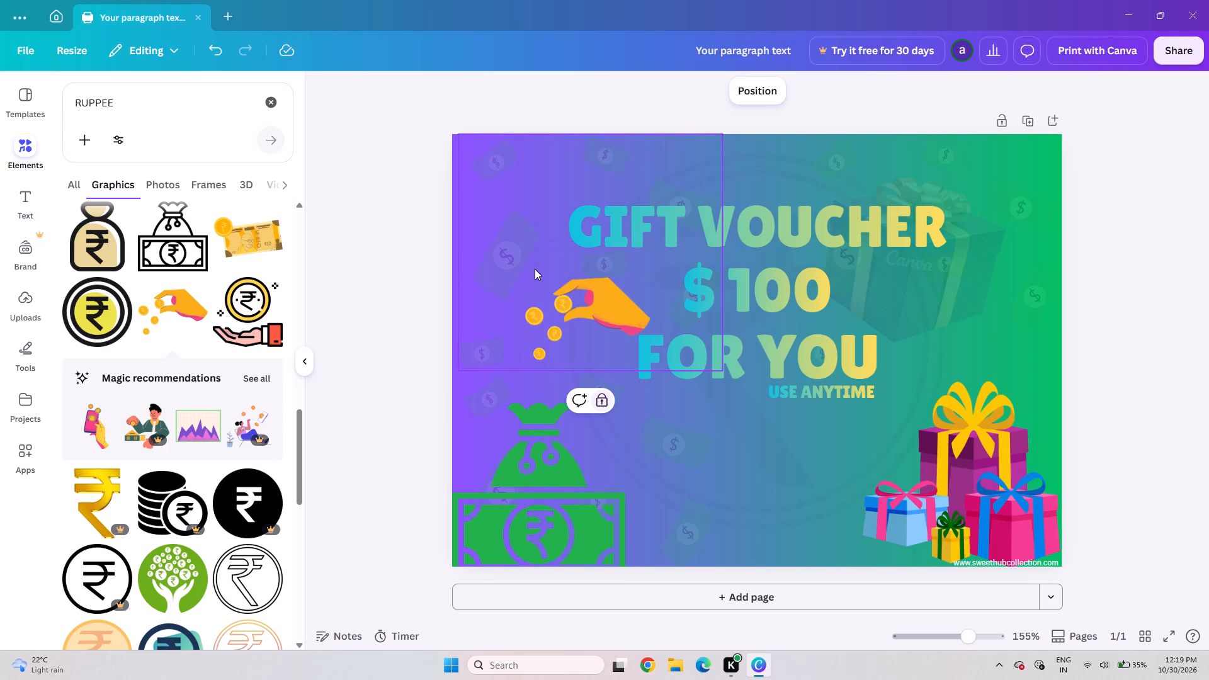
{"action": "left_click_drag", "start_coordinate": [601, 324], "coordinate": [587, 332]}
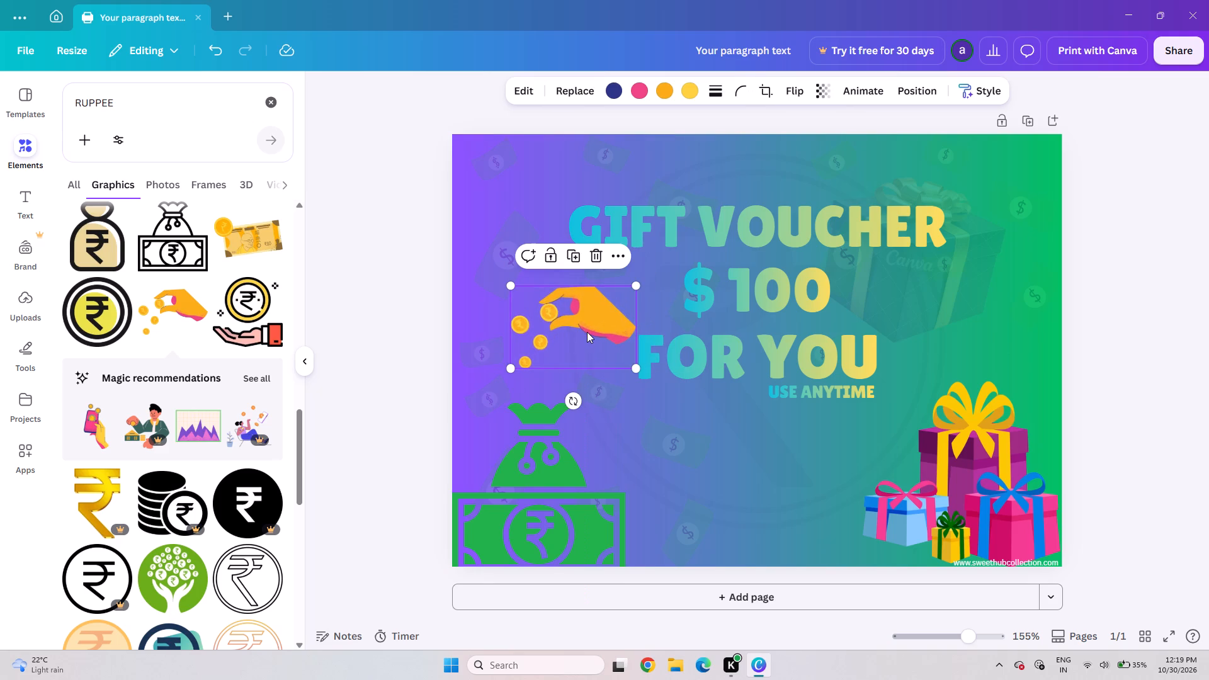
Nudge the green money bag graphic slightly up and left so it overhangs the page's left edge.
{"action": "left_click", "coordinate": [557, 474]}
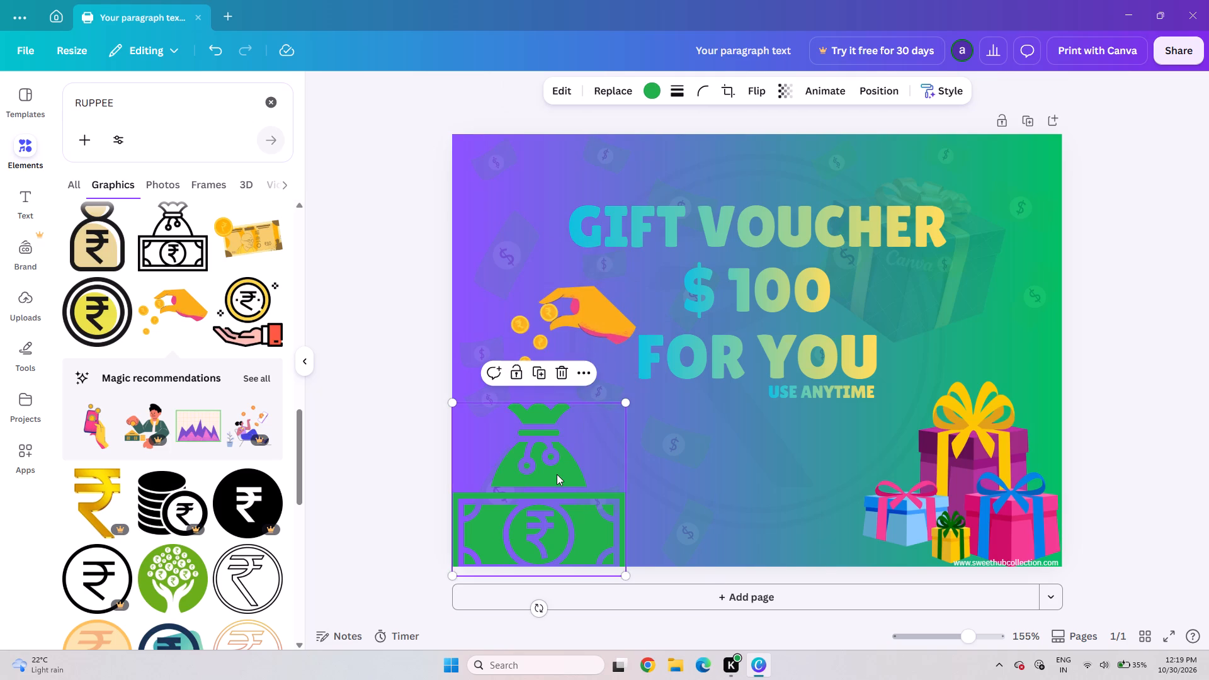
{"action": "key", "text": "Left"}
{"action": "key", "text": "Left"}
{"action": "key", "text": "Up"}
{"action": "key", "text": "Up"}
{"action": "key", "text": "Up"}
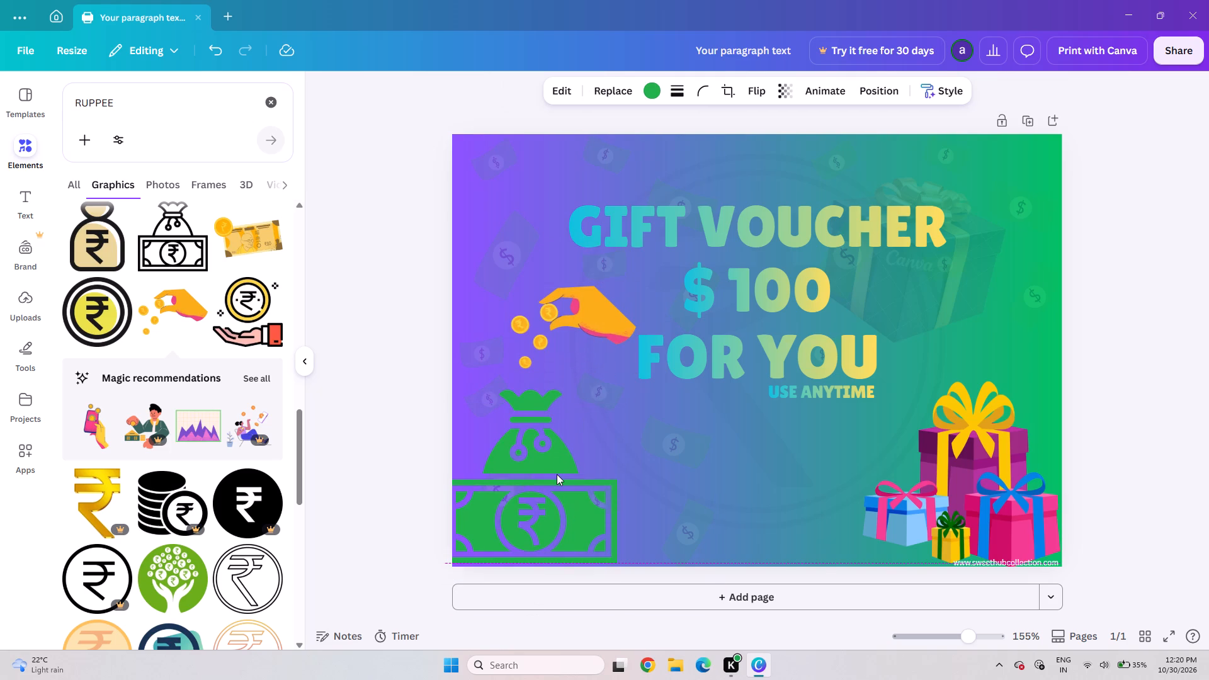
{"action": "key", "text": "Left"}
{"action": "key", "text": "Down"}
{"action": "left_click", "coordinate": [670, 494]}
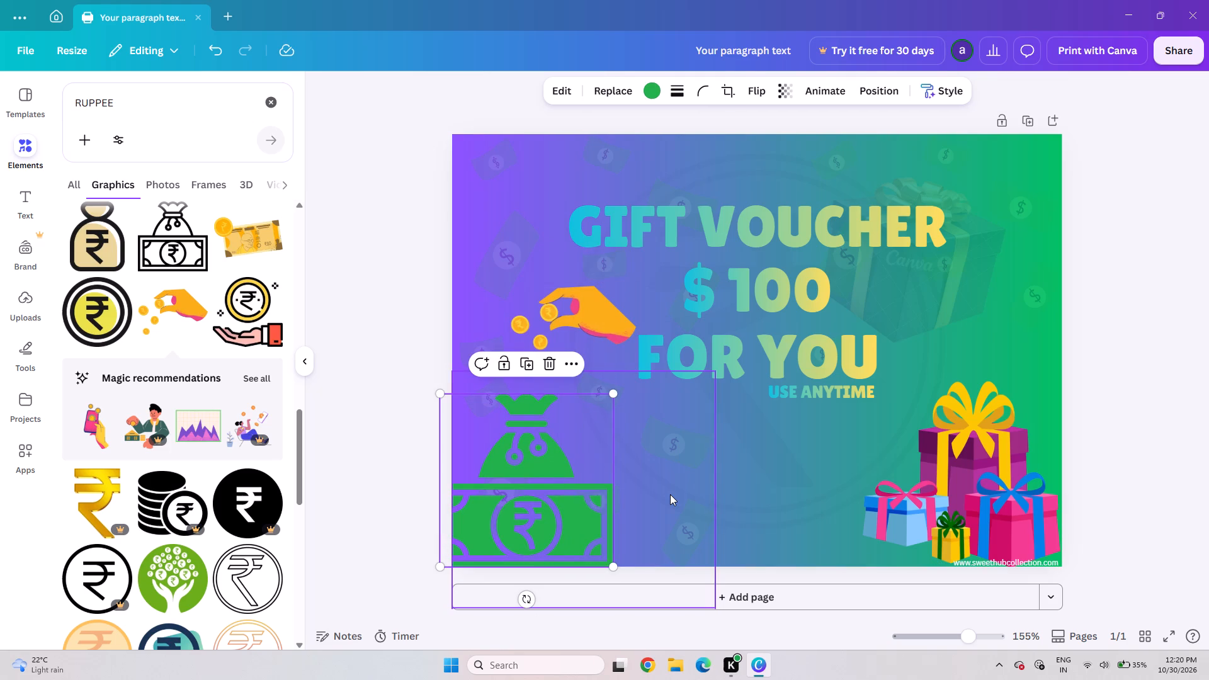
{"action": "left_click", "coordinate": [1139, 295]}
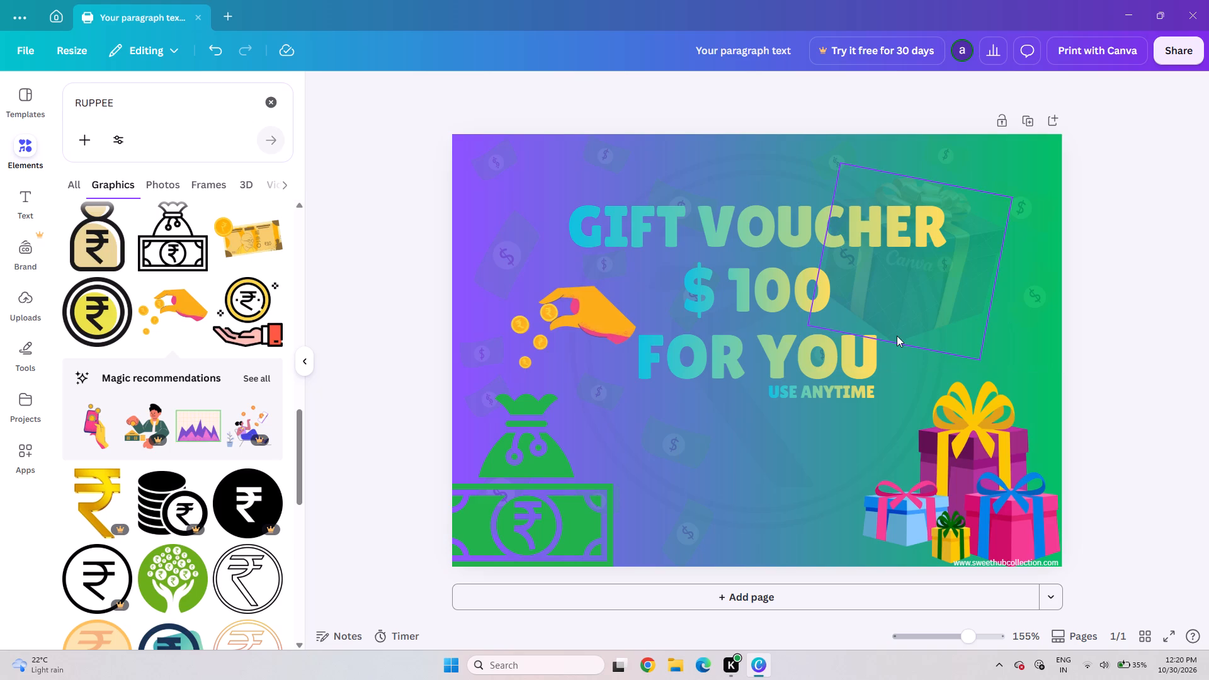
Shrink the coin-dropping hand slightly and nudge it right and down, closer to the mouth of the money bag.
{"action": "left_click", "coordinate": [603, 315]}
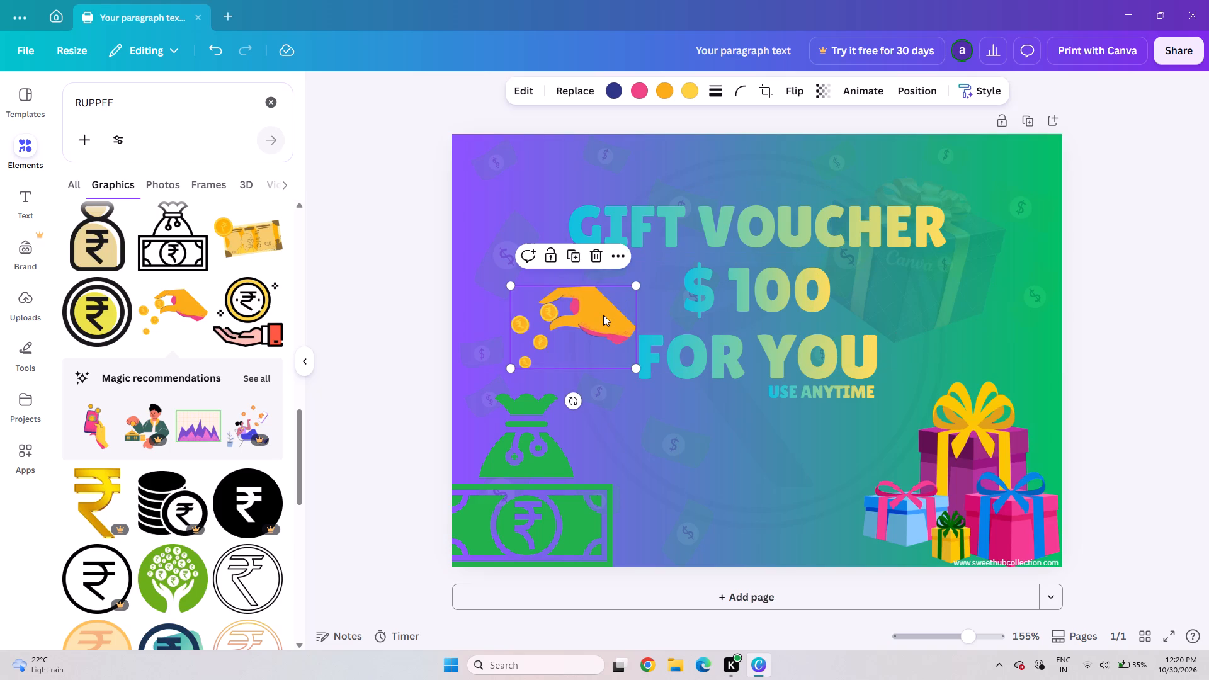
{"action": "key", "text": "Right"}
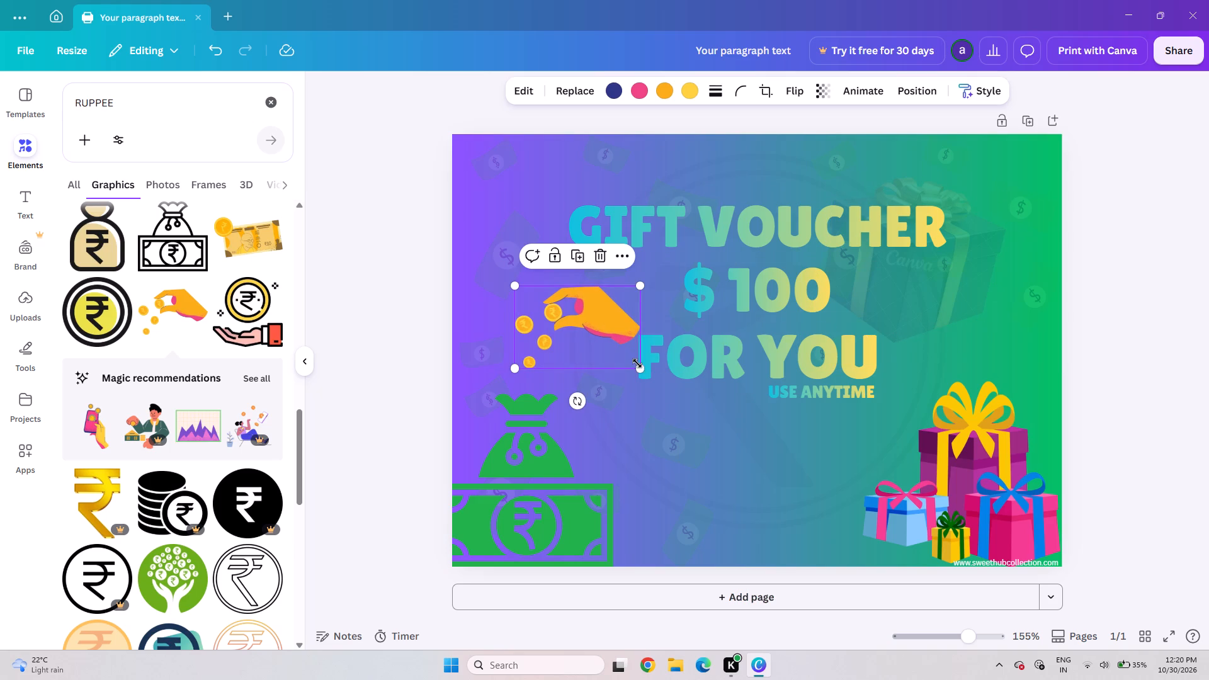
{"action": "left_click_drag", "start_coordinate": [637, 364], "coordinate": [626, 356]}
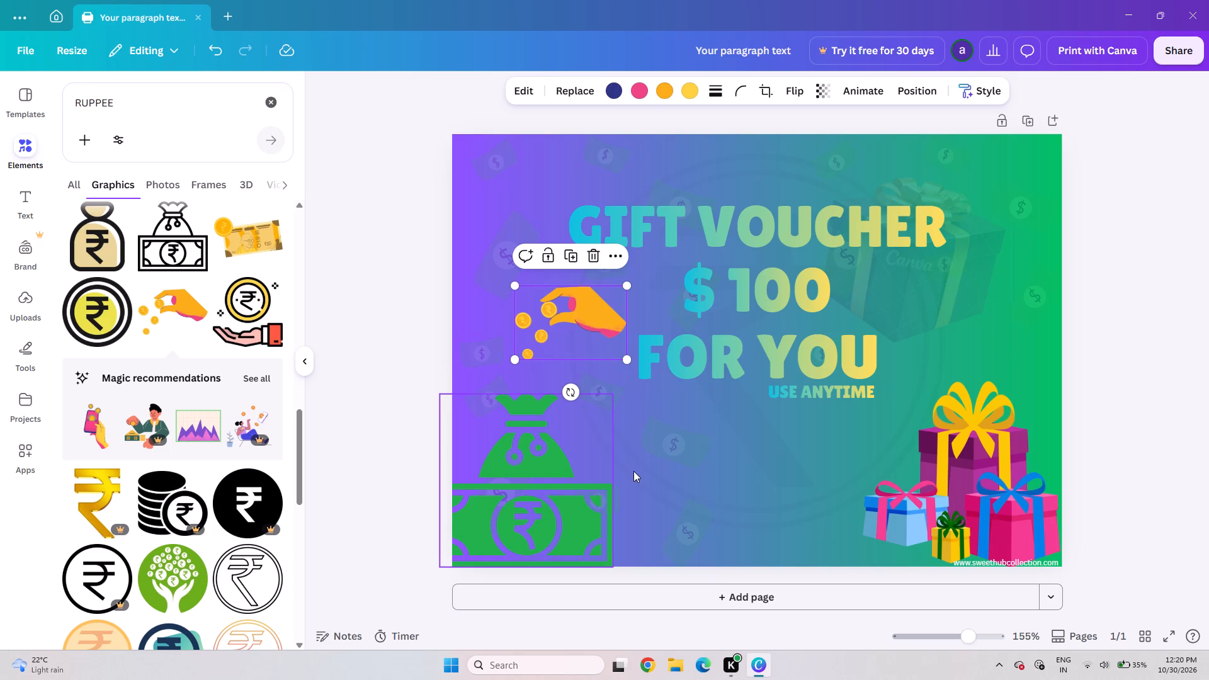
{"action": "key", "text": "Down"}
{"action": "key", "text": "Down"}
{"action": "key", "text": "Down"}
{"action": "key", "text": "Down"}
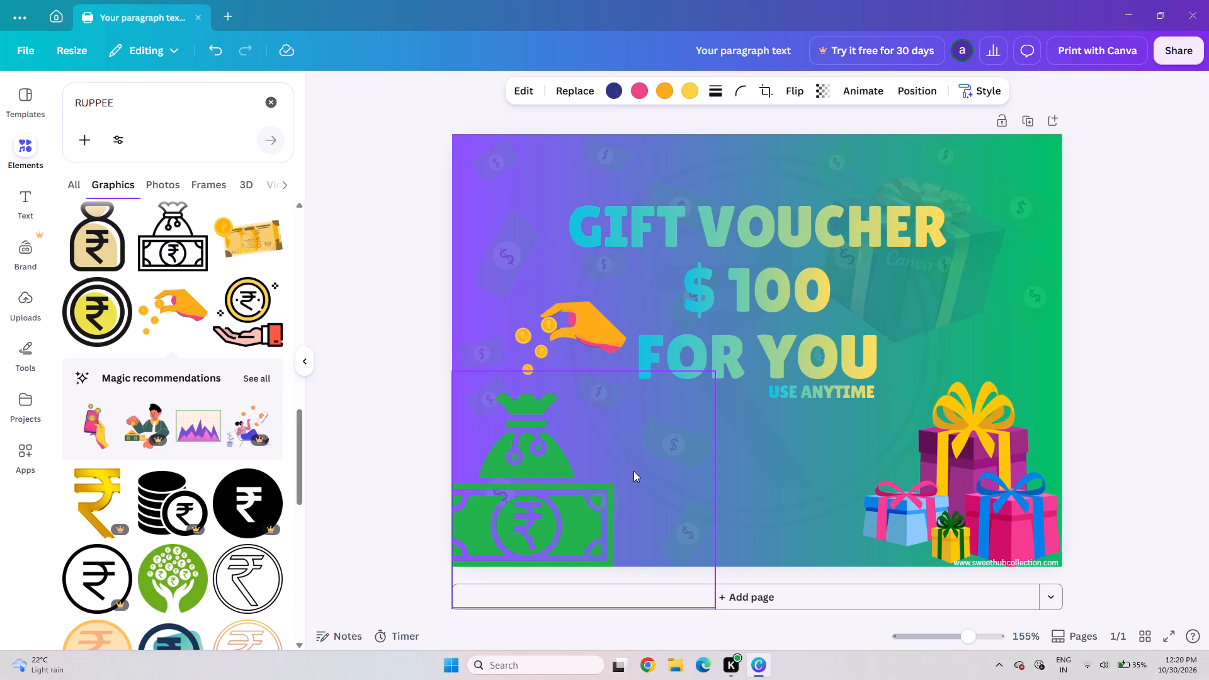
{"action": "left_click", "coordinate": [1208, 250]}
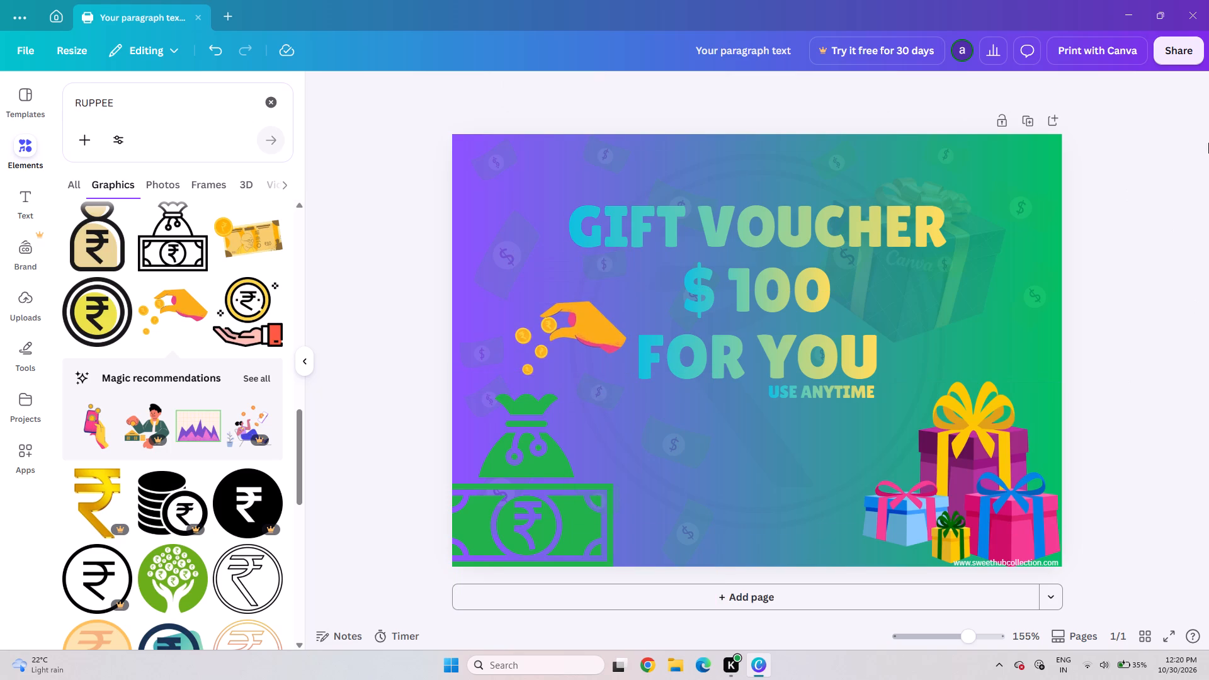
Set the coin-dropping hand's transparency to 64.
{"action": "left_click", "coordinate": [552, 335]}
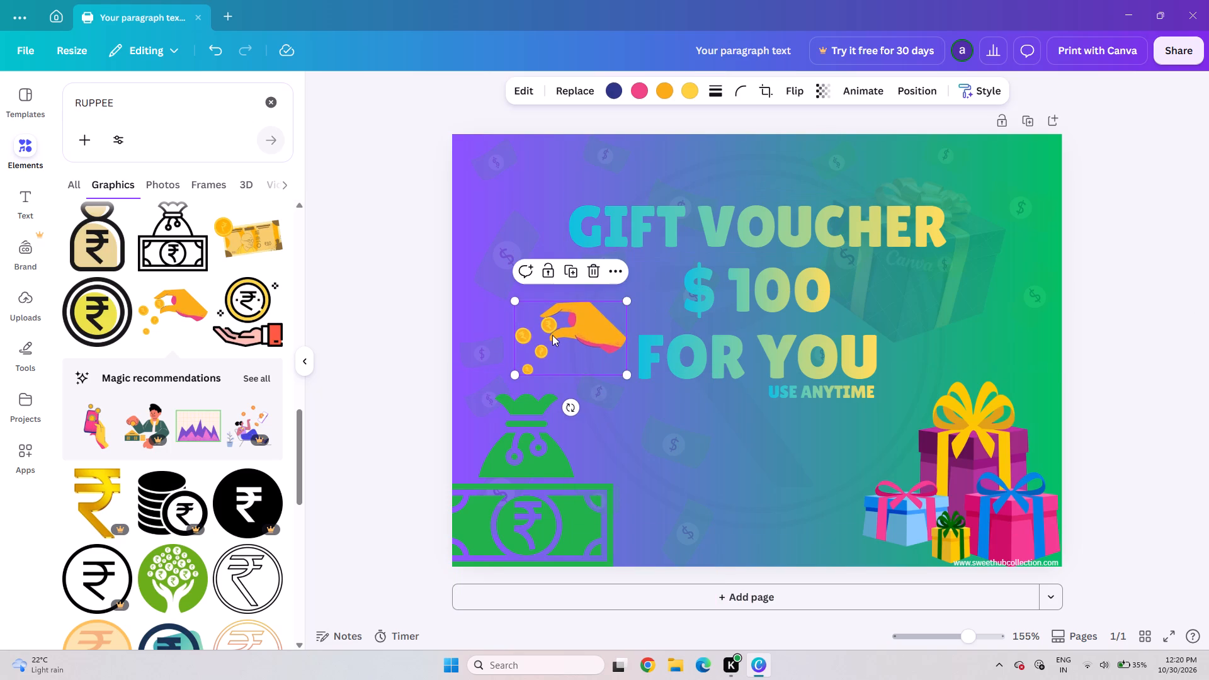
{"action": "left_click", "coordinate": [827, 88]}
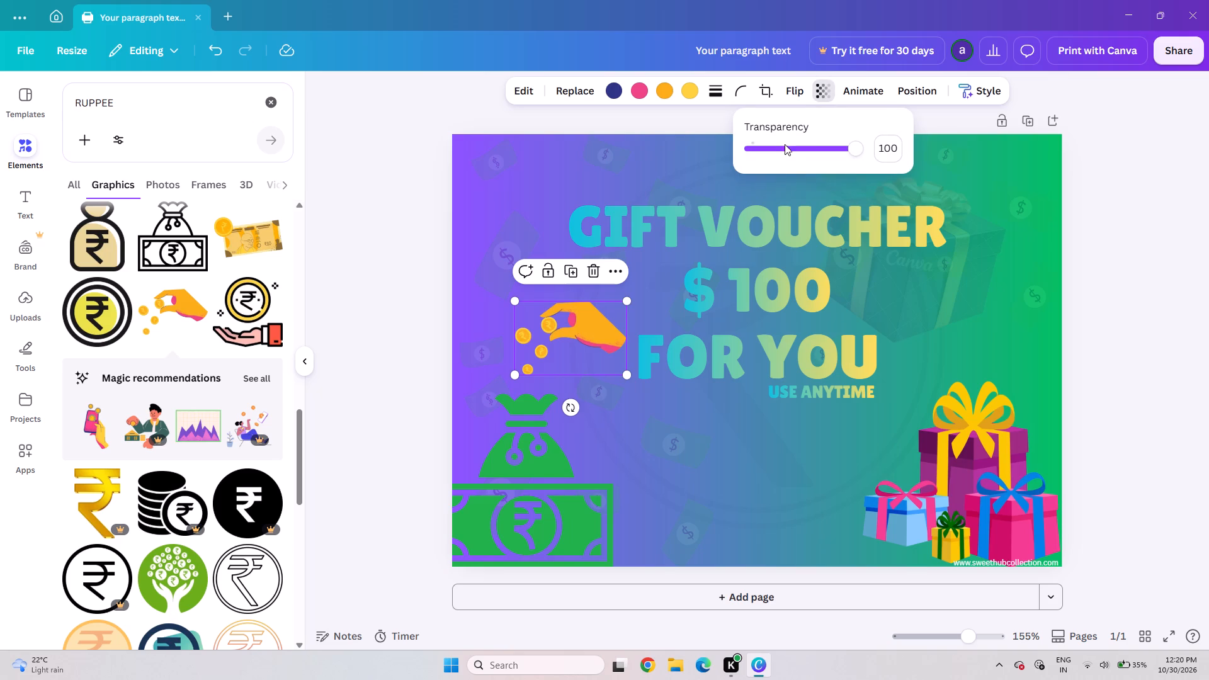
{"action": "left_click", "coordinate": [795, 148]}
{"action": "left_click", "coordinate": [819, 155]}
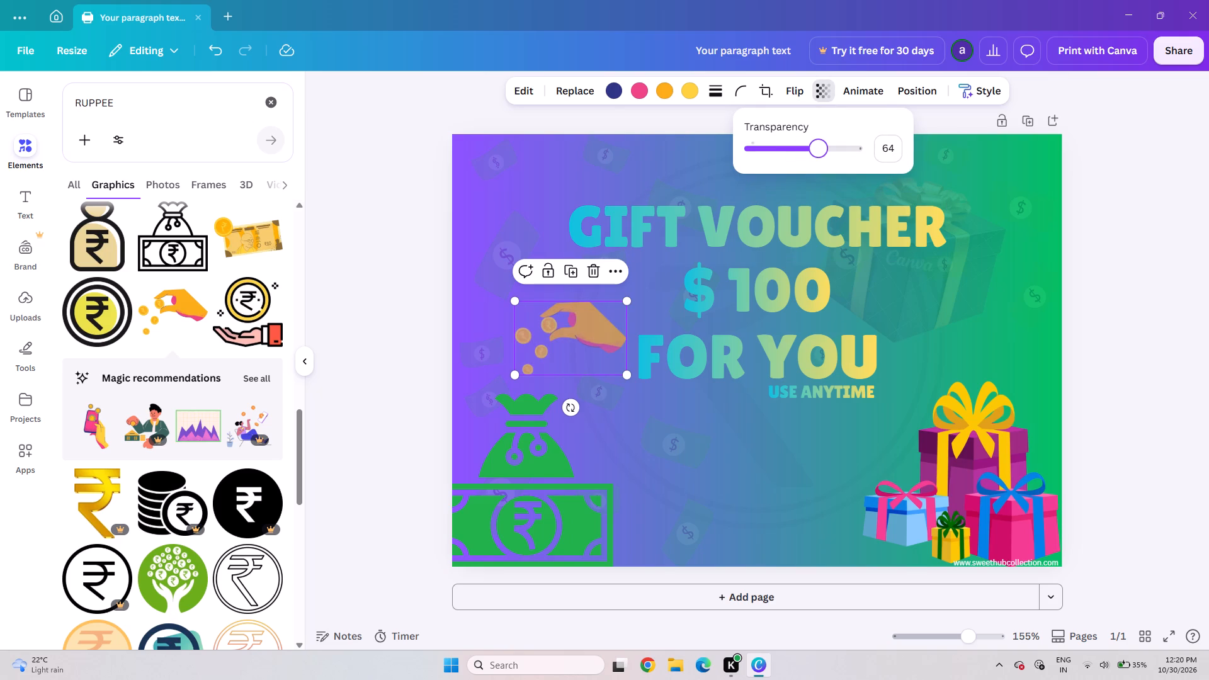
Recolour the green money bag graphic with the golden yellow from the gift boxes' photo colours.
{"action": "left_click", "coordinate": [502, 465]}
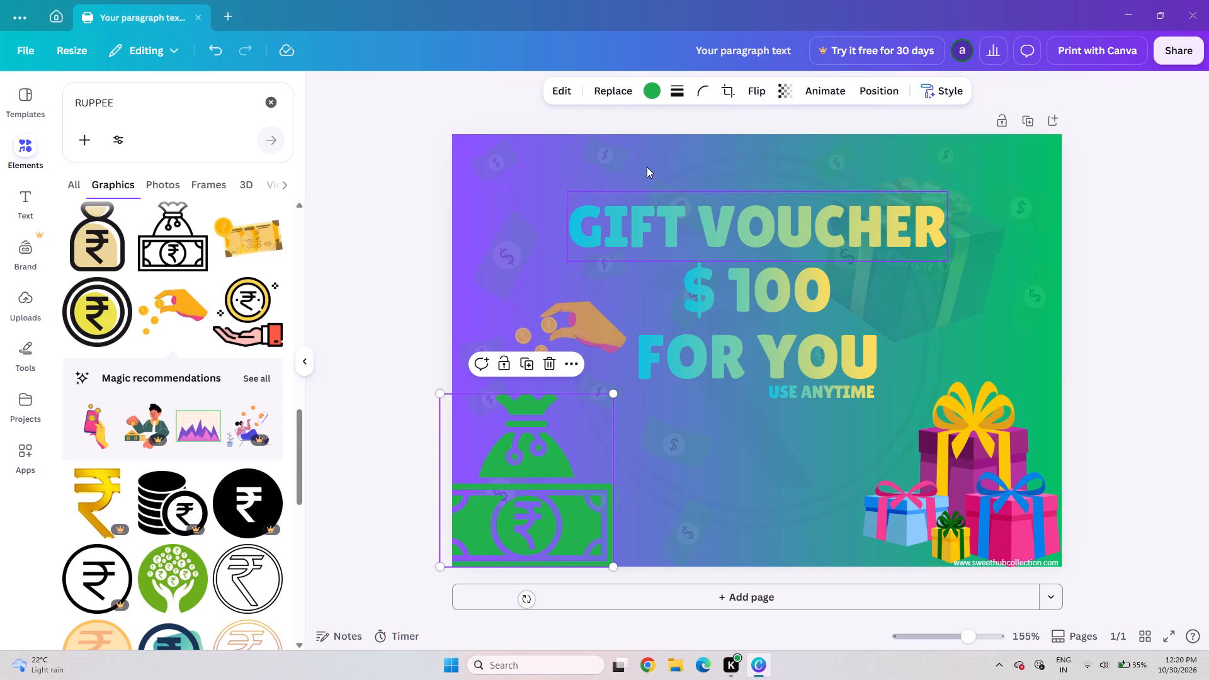
{"action": "left_click", "coordinate": [649, 102]}
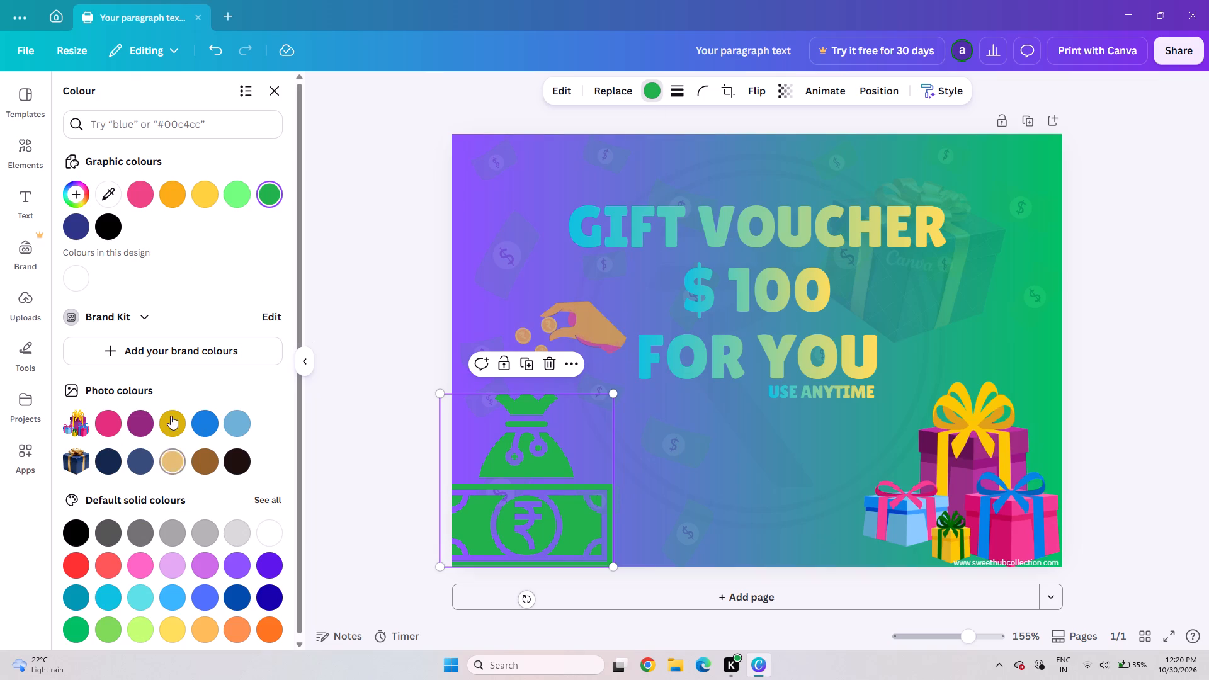
{"action": "left_click", "coordinate": [171, 414]}
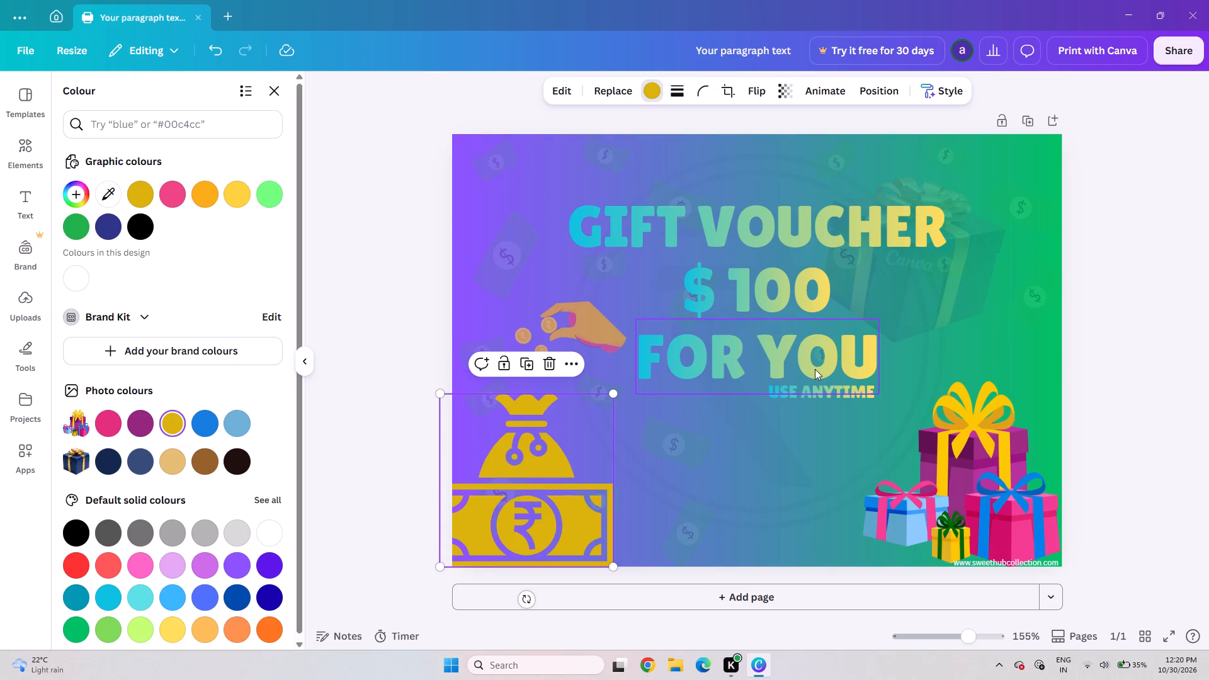
{"action": "left_click", "coordinate": [1111, 348]}
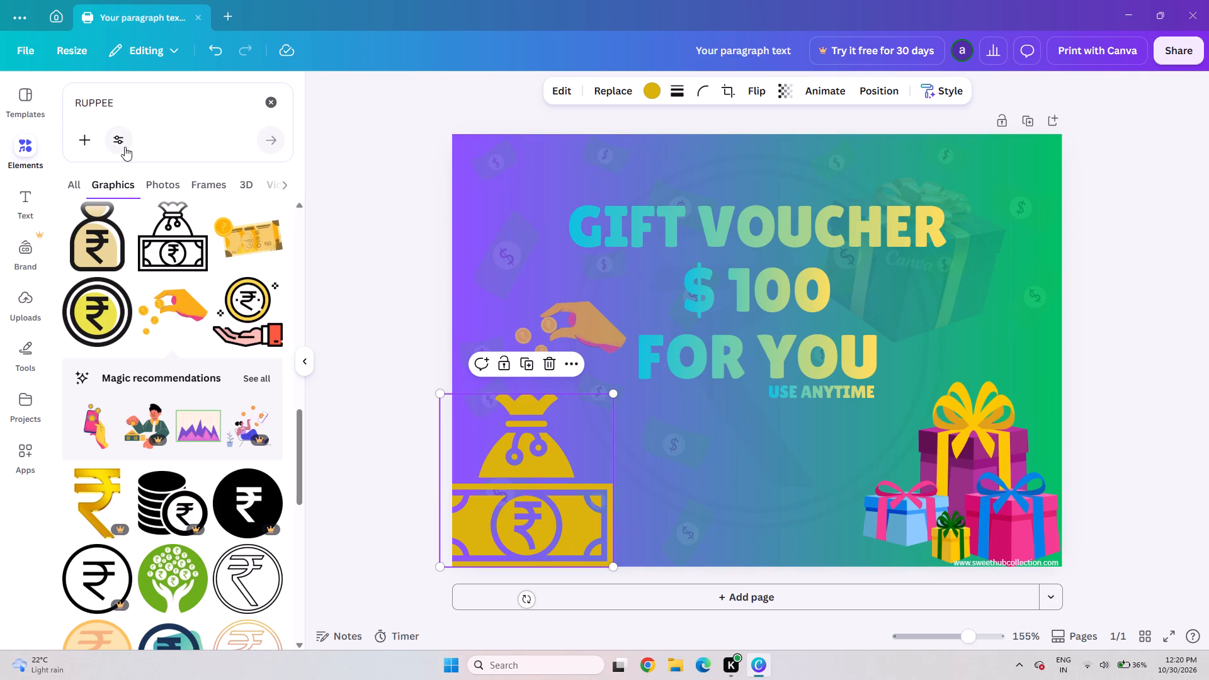
Replace the "RUPPEE" graphics search with a search for "ANNOUNCE MENT".
{"action": "left_click", "coordinate": [128, 107]}
{"action": "key", "text": "BackSpace"}
{"action": "key", "text": "BackSpace"}
{"action": "key", "text": "BackSpace"}
{"action": "key", "text": "BackSpace"}
{"action": "key", "text": "BackSpace"}
{"action": "key", "text": "BackSpace"}
{"action": "key", "text": "BackSpace"}
{"action": "key", "text": "BackSpace"}
{"action": "key", "text": "BackSpace"}
{"action": "key", "text": "BackSpace"}
{"action": "key", "text": "BackSpace"}
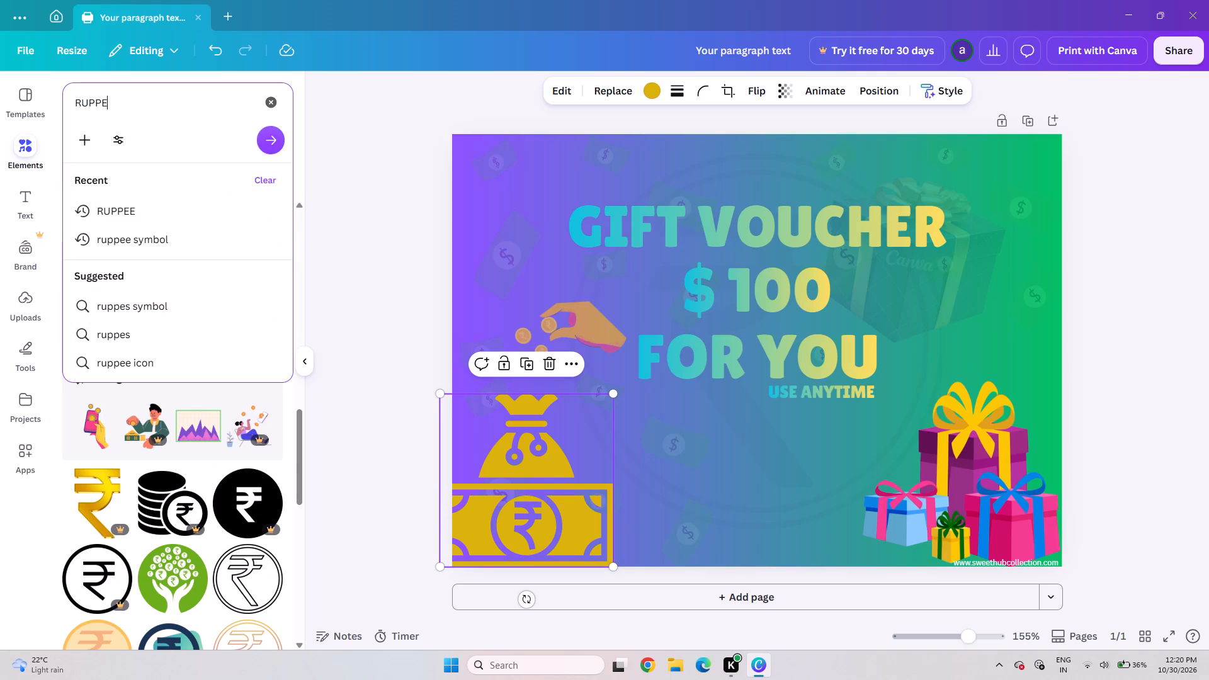
{"action": "type", "text": "ANN"}
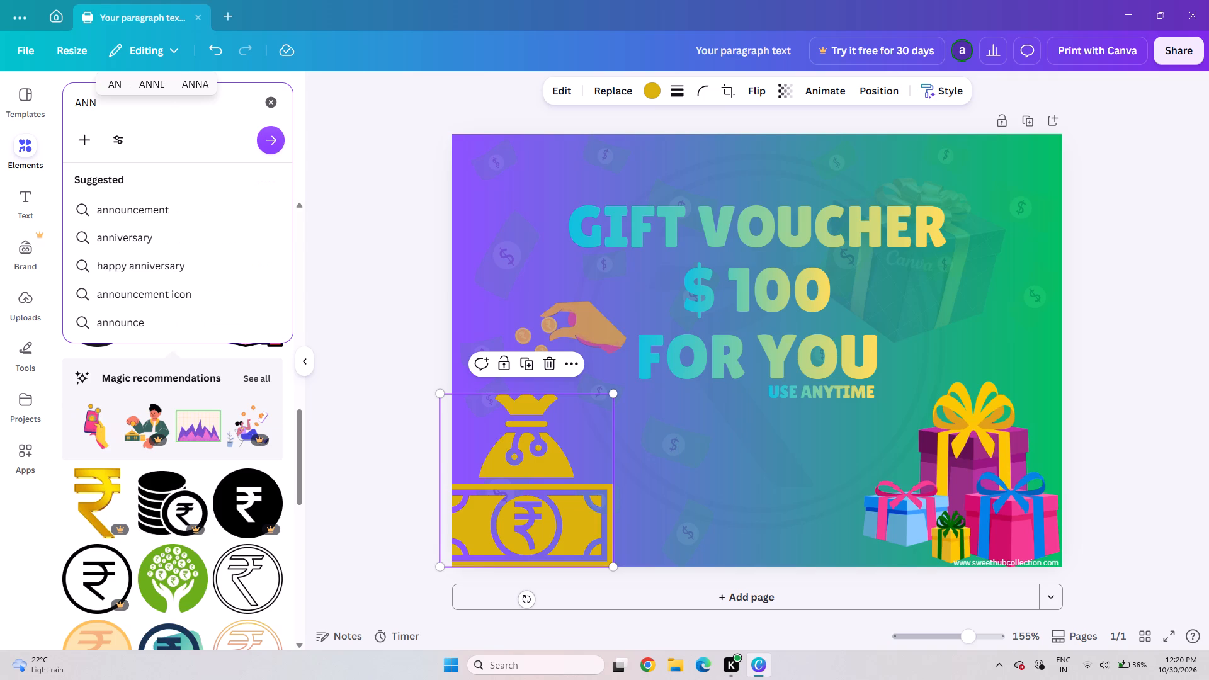
{"action": "key", "text": "o"}
{"action": "type", "text": "UNCE MENT"}
{"action": "key", "text": "Return"}
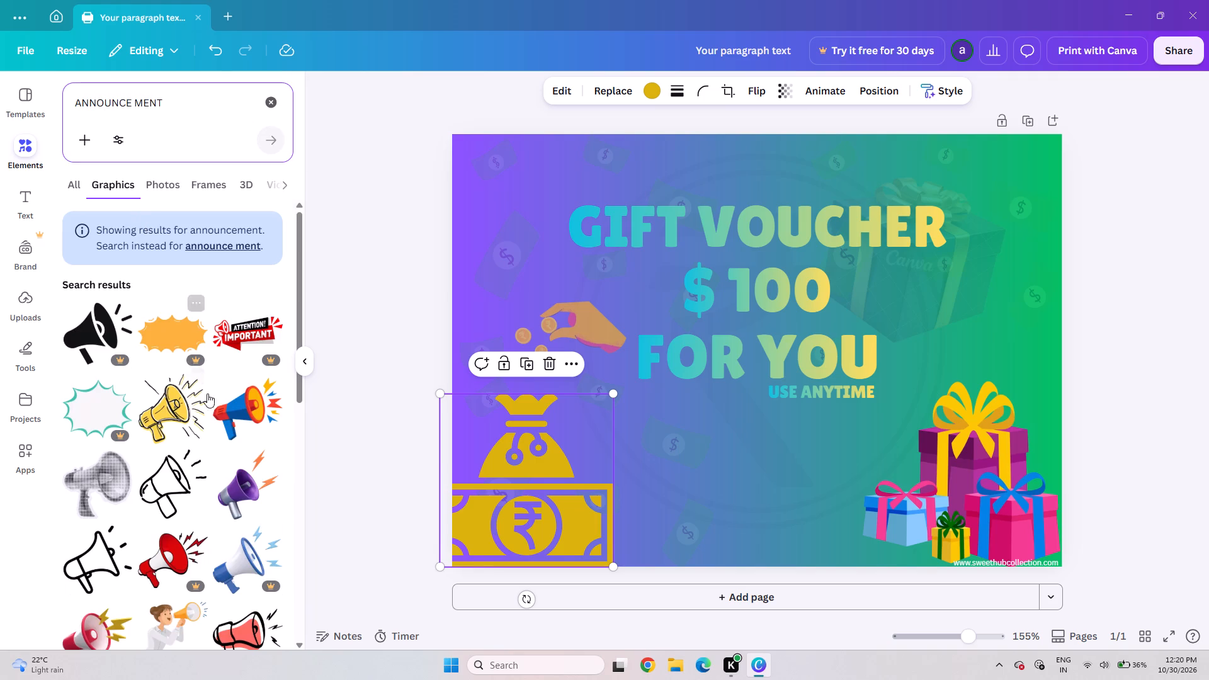
Insert the yellow megaphone with black outlines, shrink it to about 2 by 2, and place it left of "GIFT VOUCHER".
{"action": "left_click", "coordinate": [186, 426]}
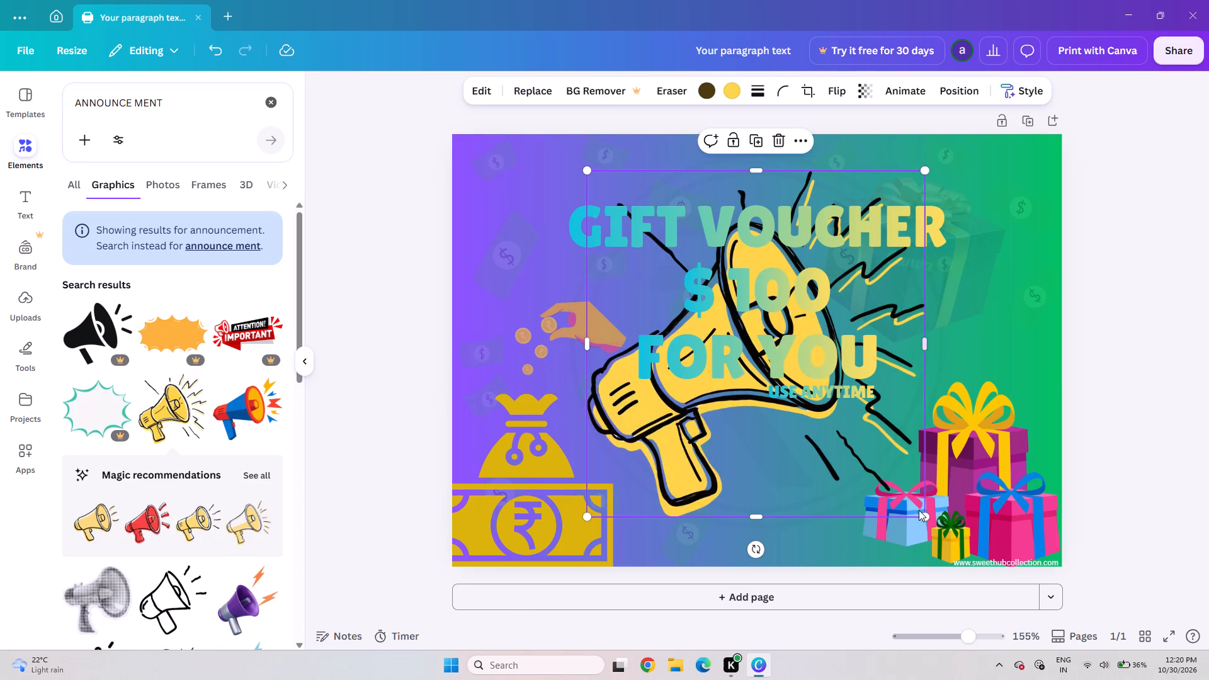
{"action": "left_click_drag", "start_coordinate": [926, 519], "coordinate": [601, 326]}
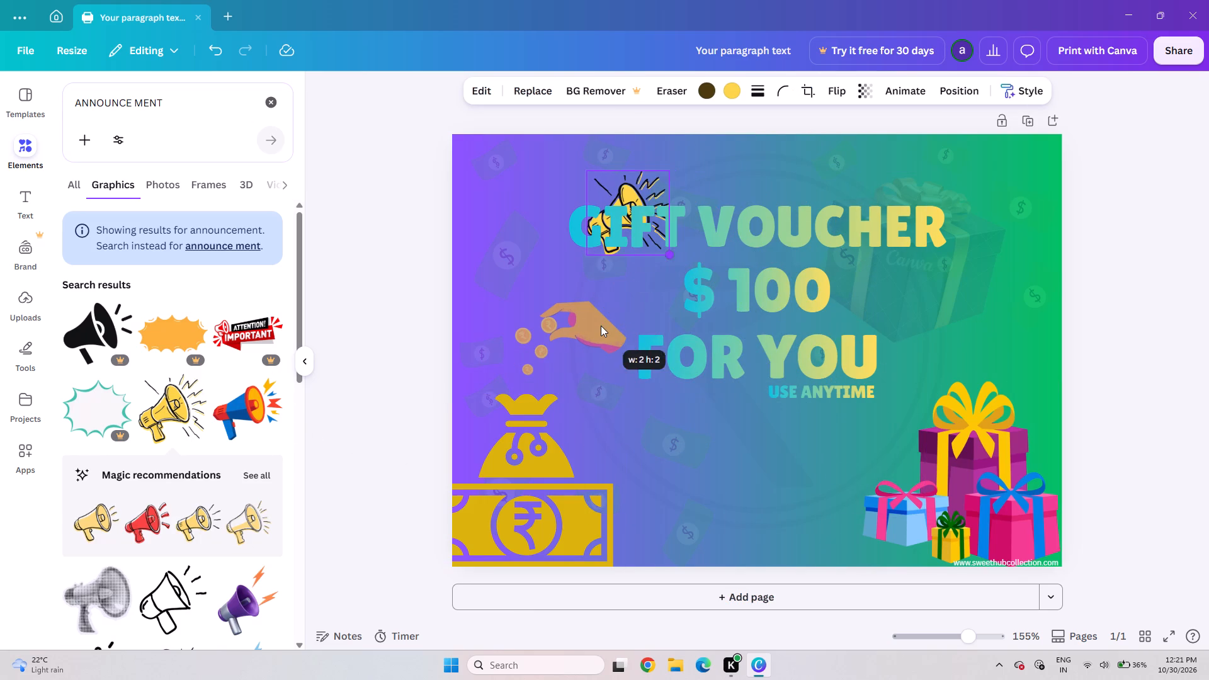
{"action": "left_click_drag", "start_coordinate": [606, 180], "coordinate": [555, 185]}
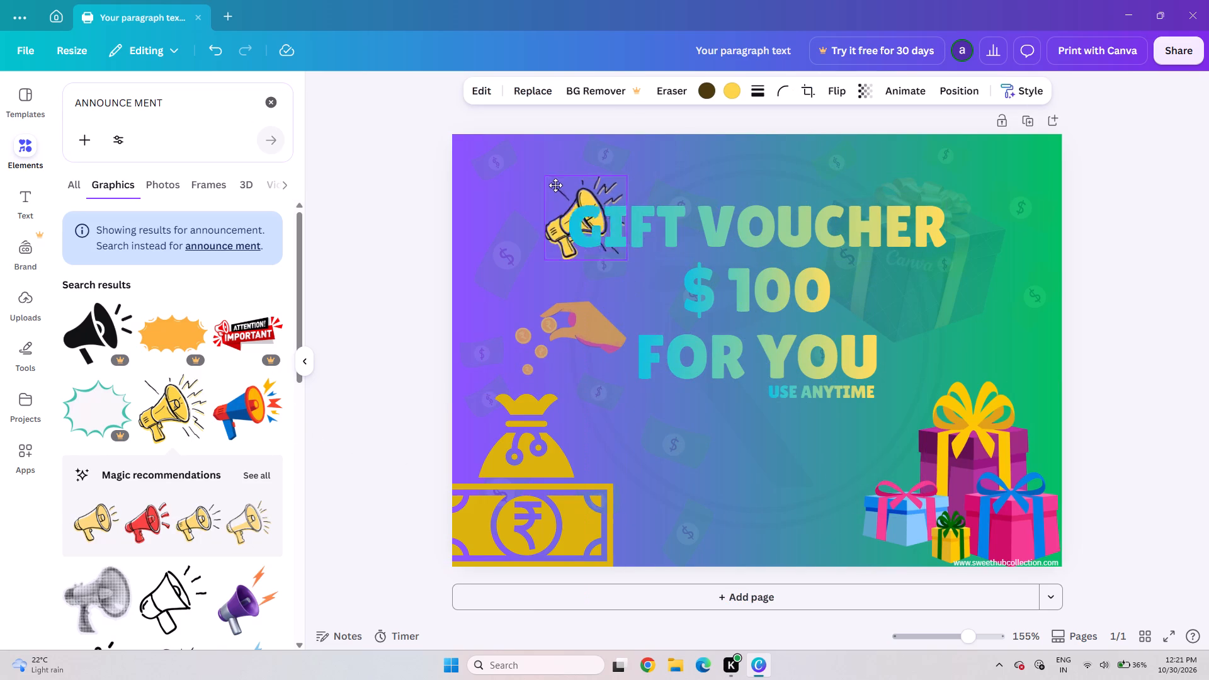
{"action": "left_click_drag", "start_coordinate": [555, 185], "coordinate": [501, 218]}
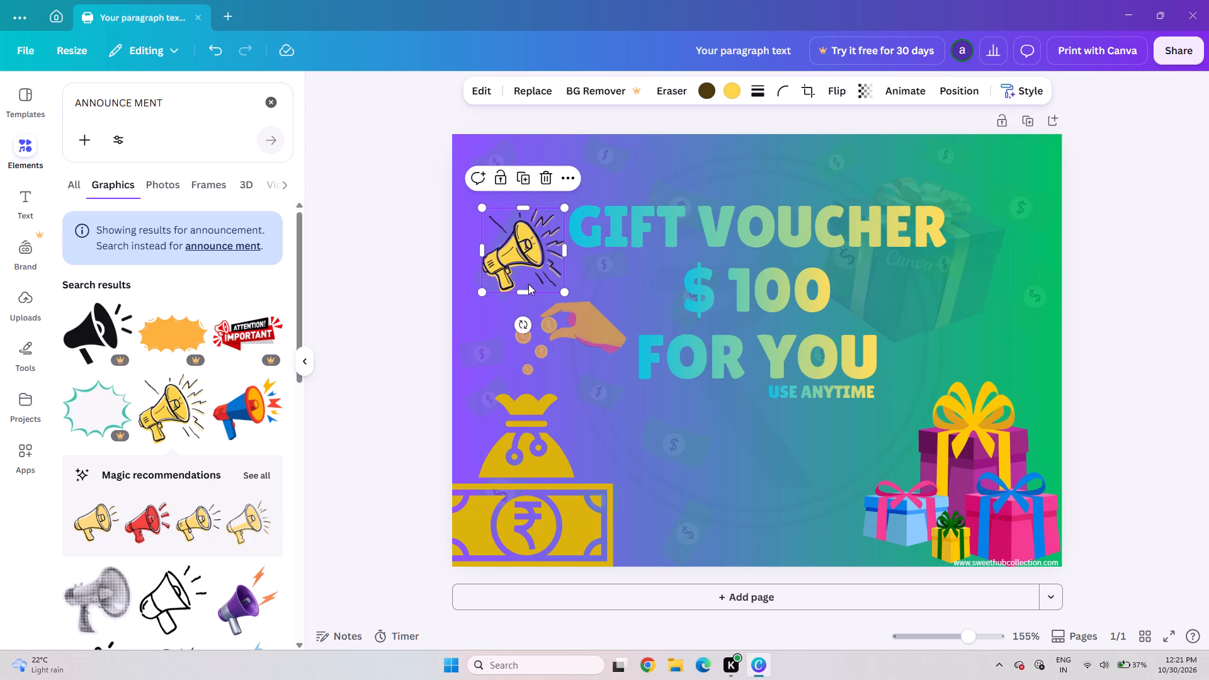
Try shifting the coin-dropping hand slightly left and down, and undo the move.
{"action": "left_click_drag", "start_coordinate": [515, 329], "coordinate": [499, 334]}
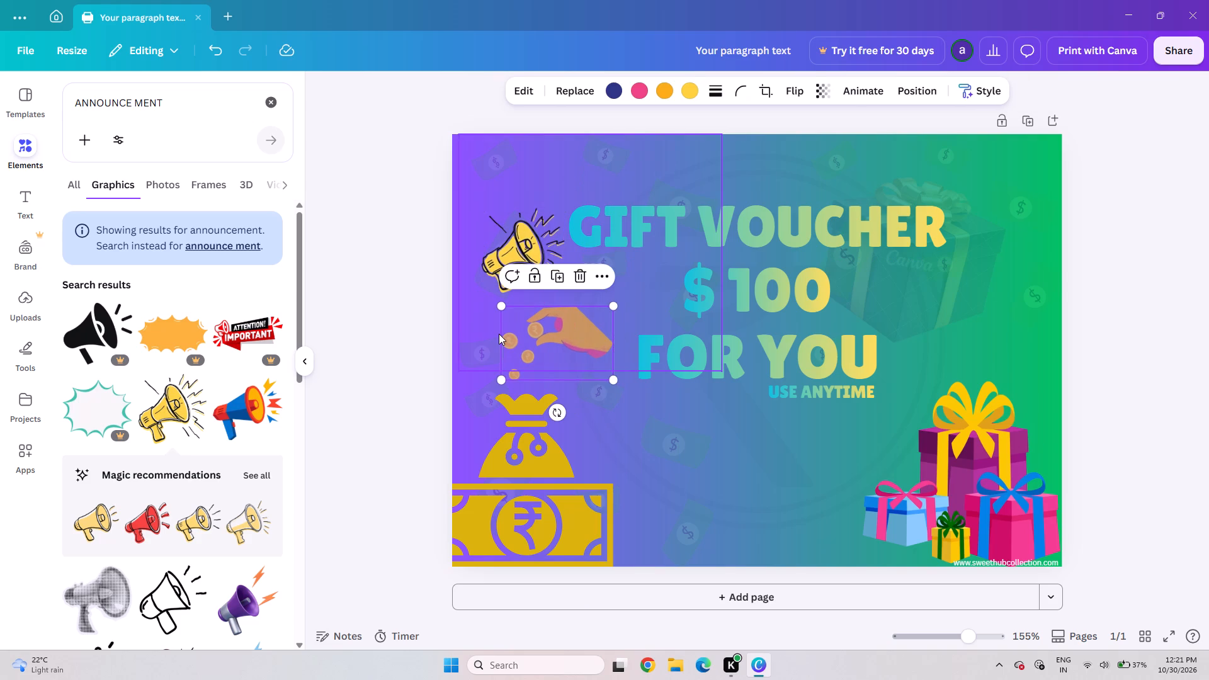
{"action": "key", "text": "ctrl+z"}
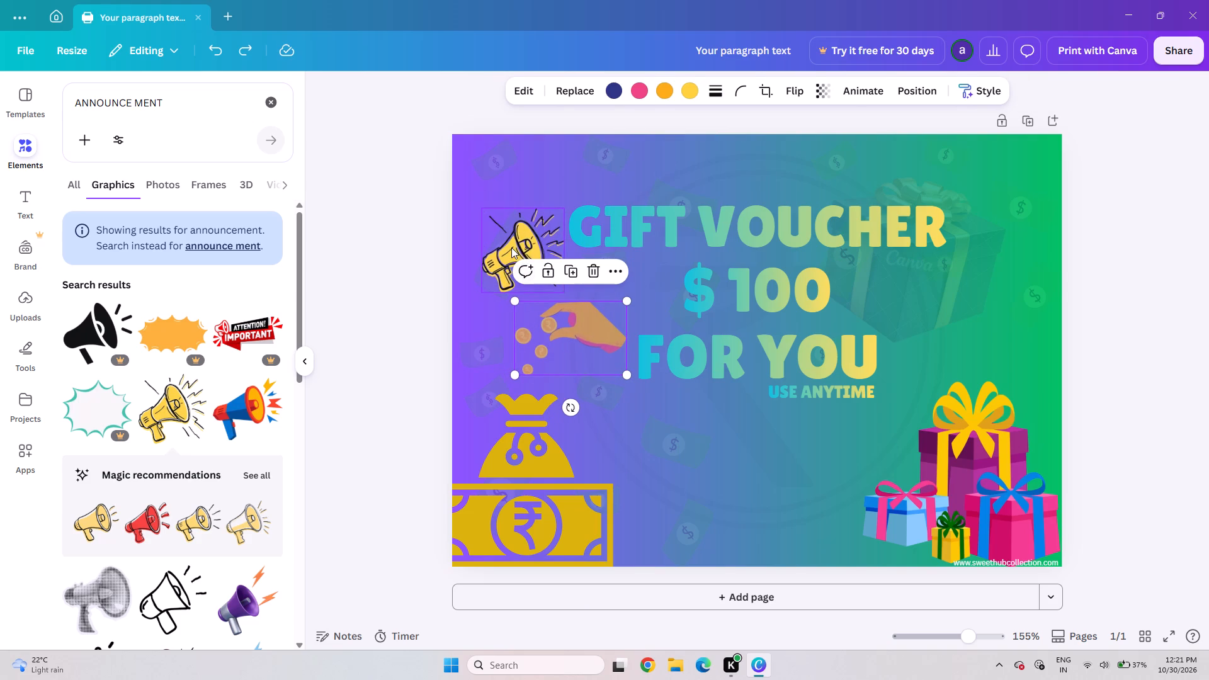
Rotate the megaphone clockwise and move it up into the voucher's top-left corner, above and left of "GIFT VOUCHER".
{"action": "left_click", "coordinate": [511, 247]}
{"action": "left_click_drag", "start_coordinate": [525, 320], "coordinate": [527, 325]}
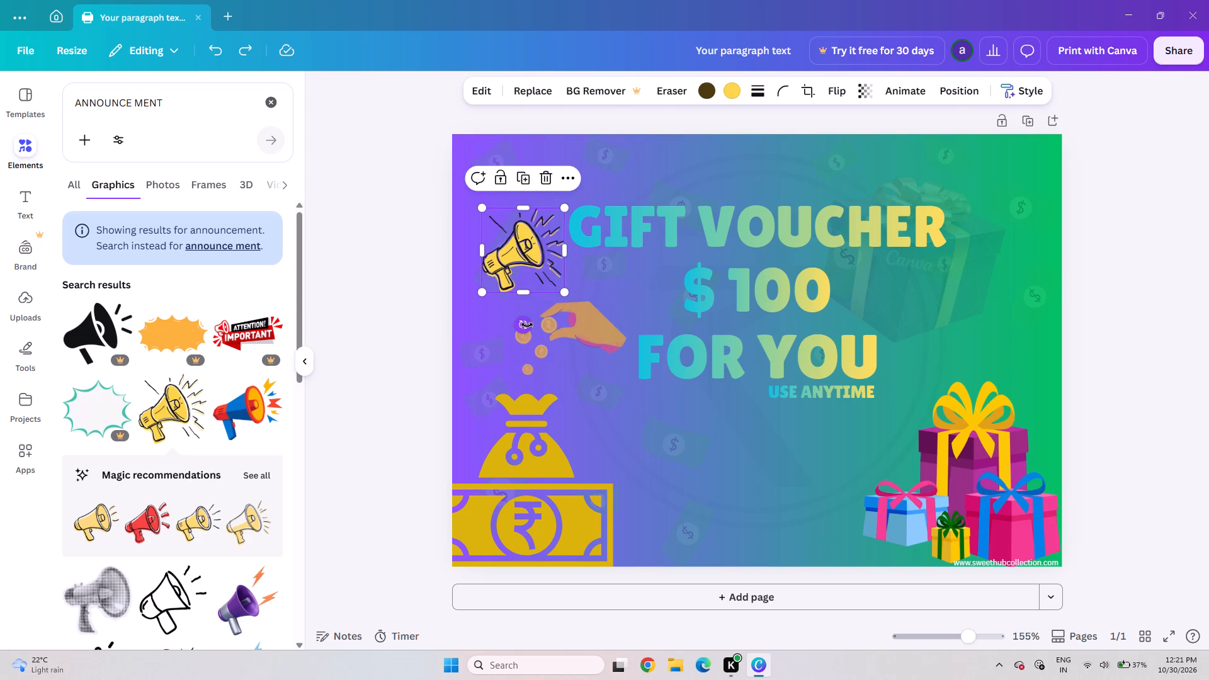
{"action": "left_click_drag", "start_coordinate": [527, 325], "coordinate": [528, 291]}
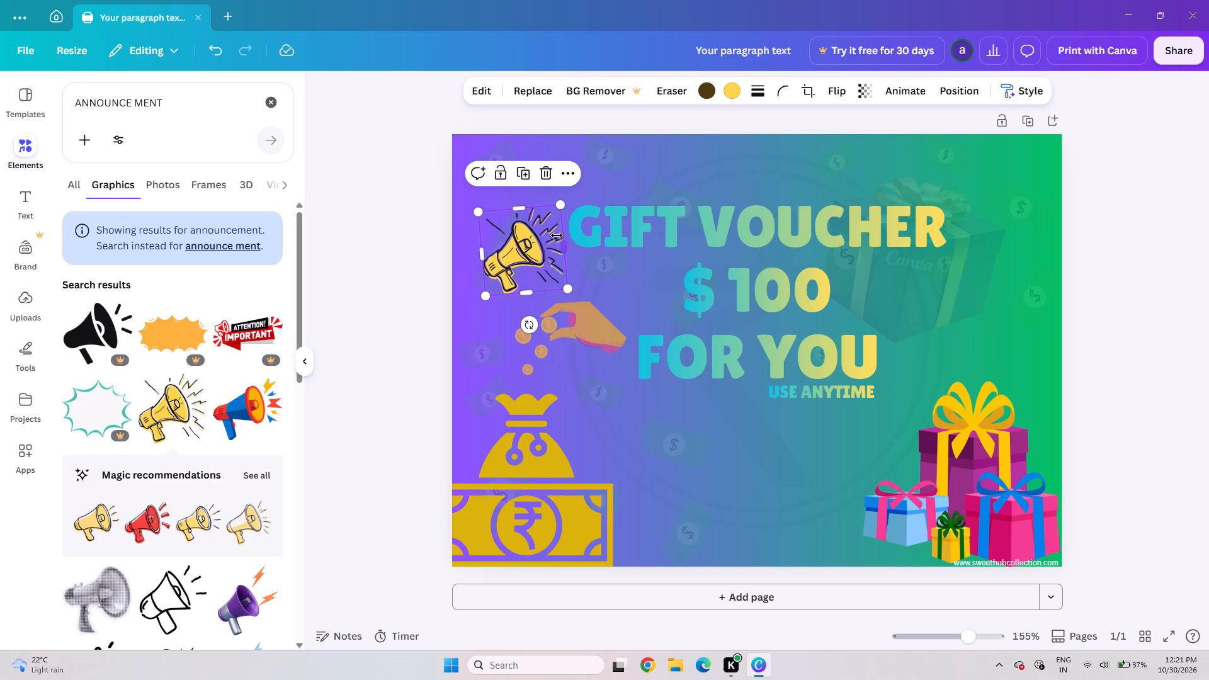
{"action": "left_click_drag", "start_coordinate": [532, 325], "coordinate": [504, 405]}
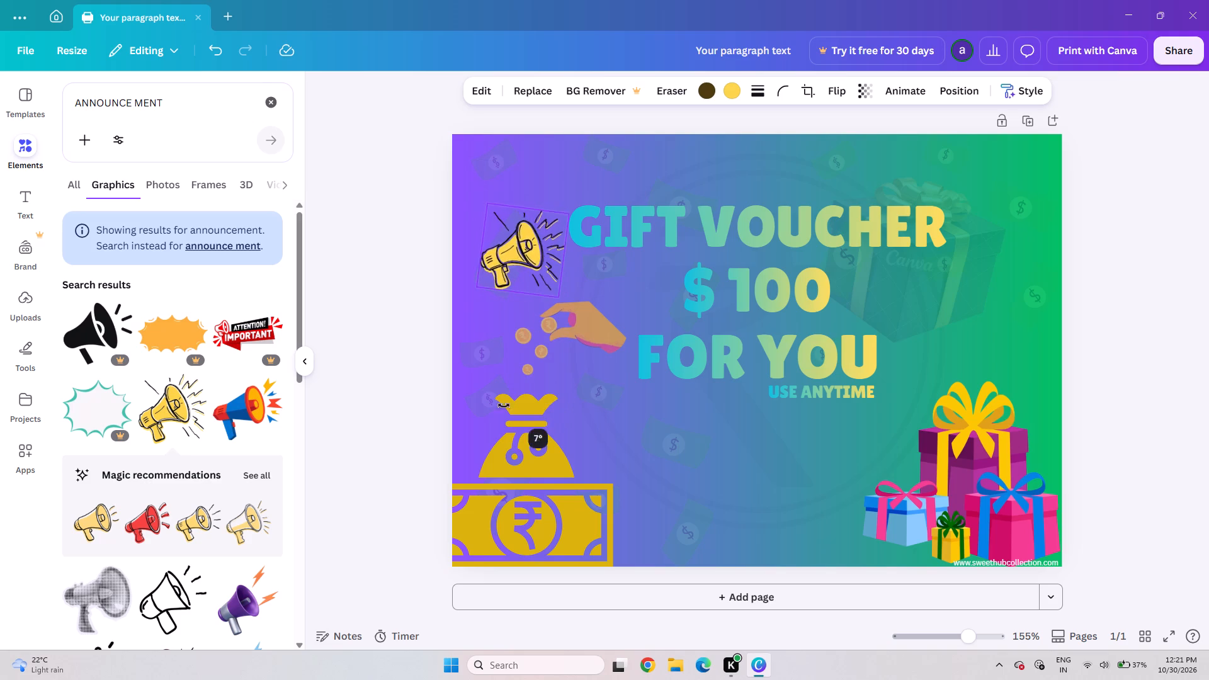
{"action": "left_click_drag", "start_coordinate": [504, 405], "coordinate": [453, 473]}
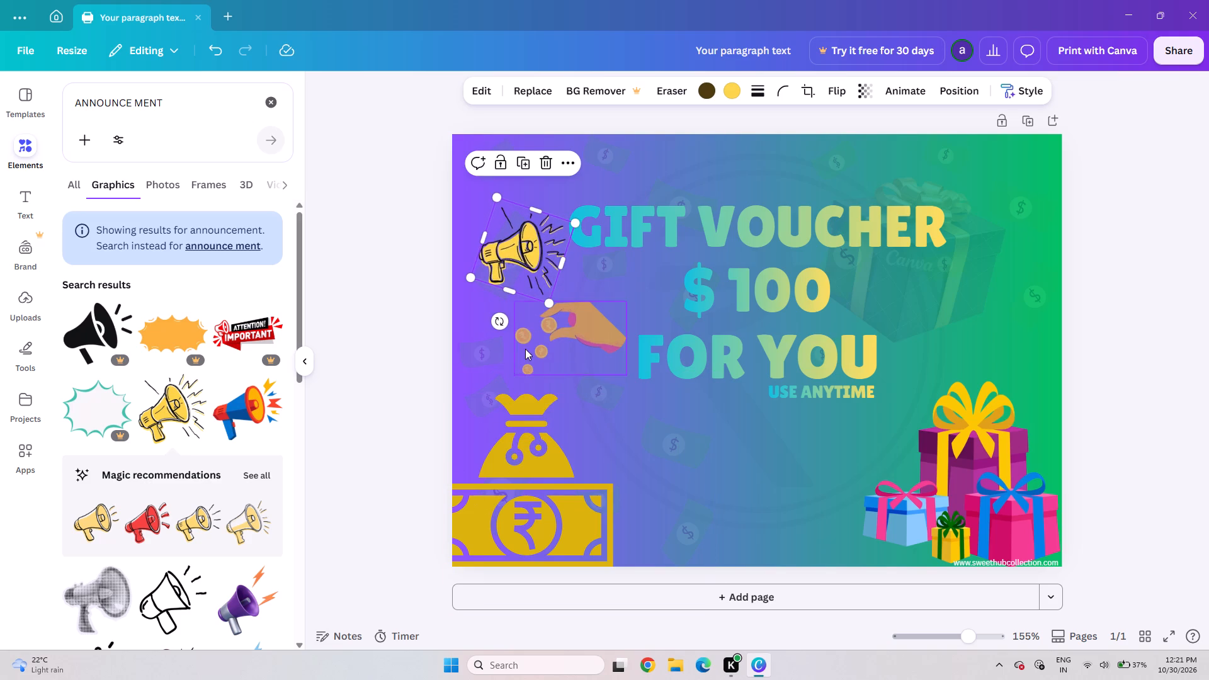
{"action": "left_click_drag", "start_coordinate": [525, 264], "coordinate": [519, 192]}
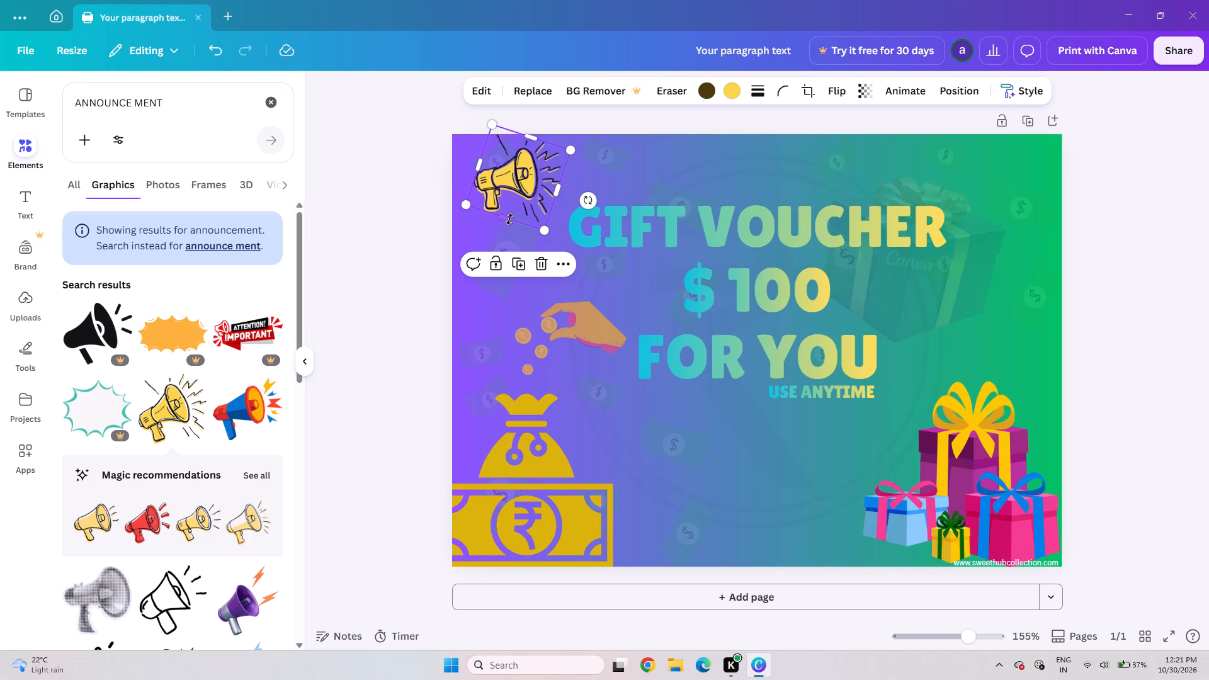
{"action": "left_click_drag", "start_coordinate": [591, 200], "coordinate": [587, 227]}
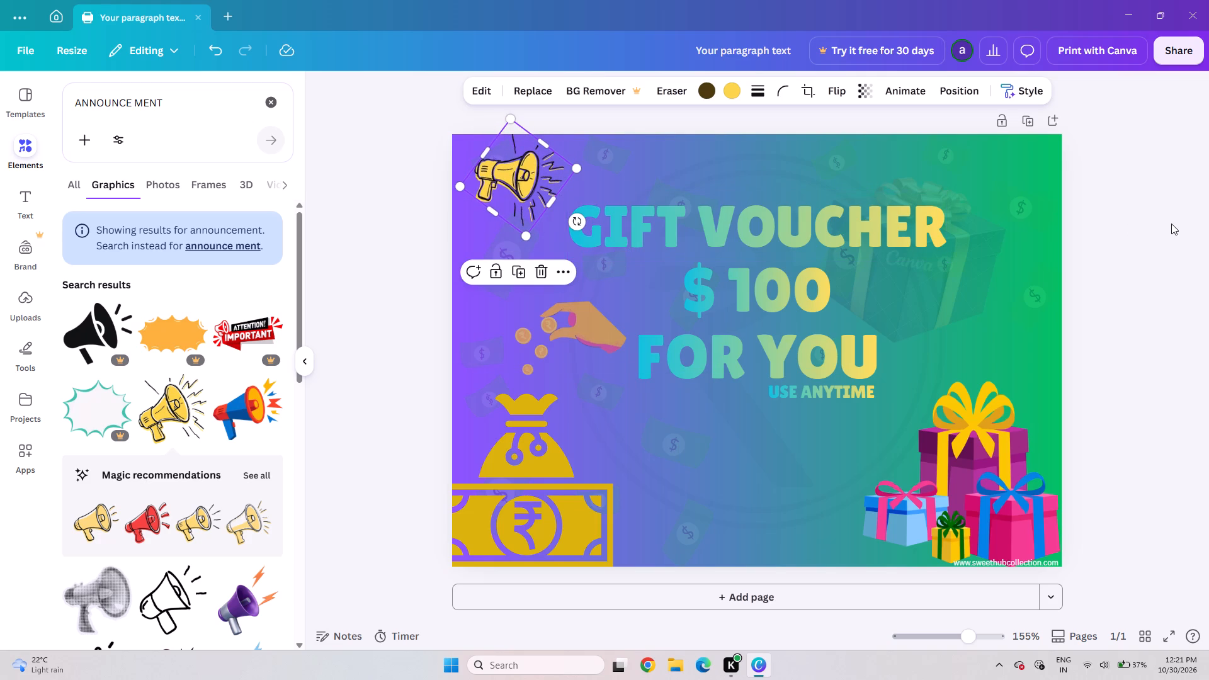
{"action": "left_click", "coordinate": [1171, 224]}
Nudge the rotated megaphone slightly down from the voucher's top edge.
{"action": "left_click", "coordinate": [517, 186]}
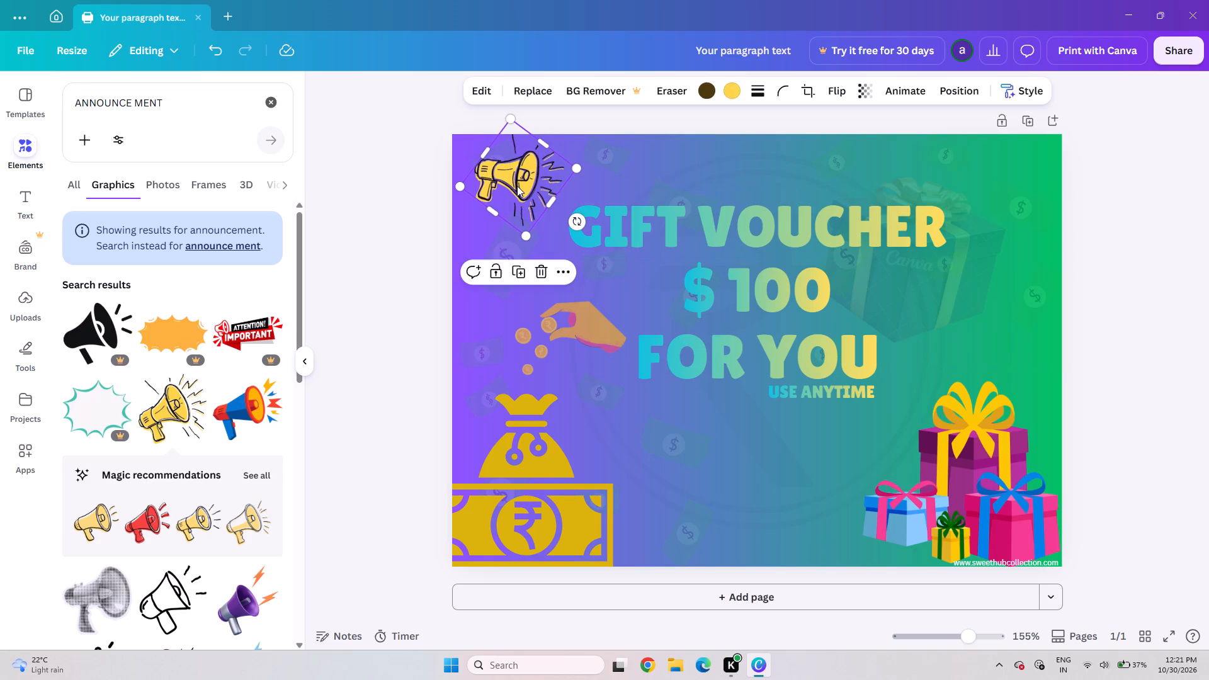
{"action": "left_click", "coordinate": [521, 193]}
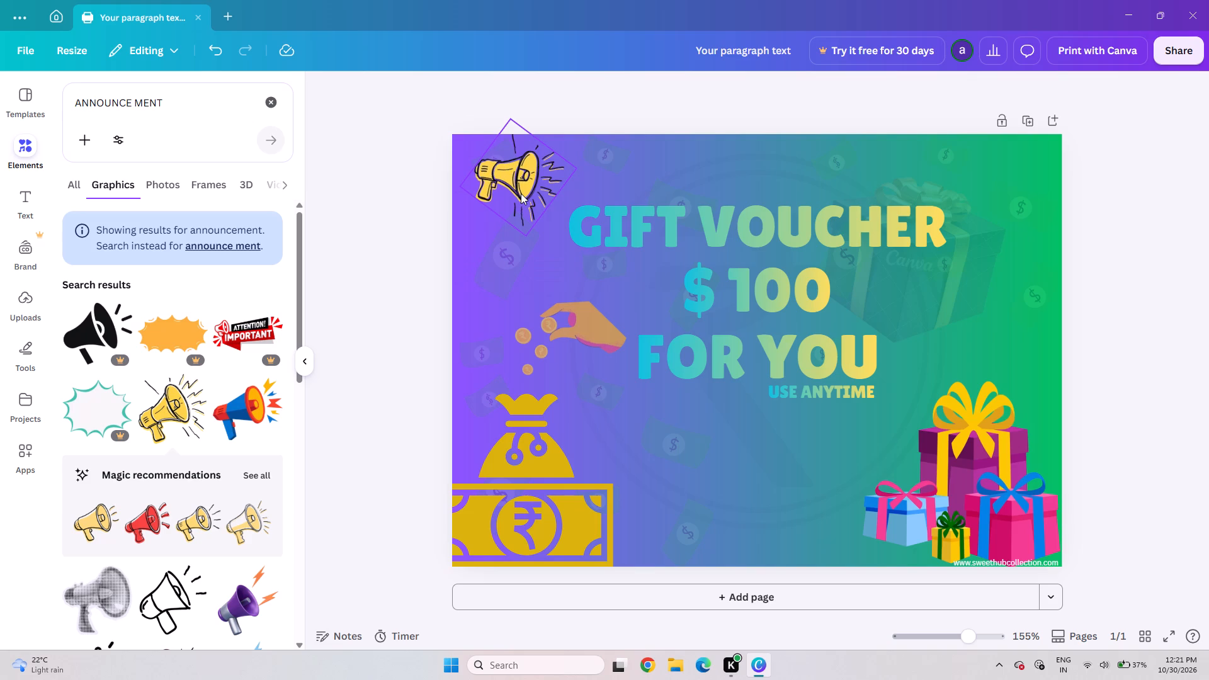
{"action": "key", "text": "Down"}
{"action": "key", "text": "Down"}
{"action": "left_click", "coordinate": [1202, 192]}
{"action": "left_click", "coordinate": [503, 180]}
{"action": "key", "text": "Down"}
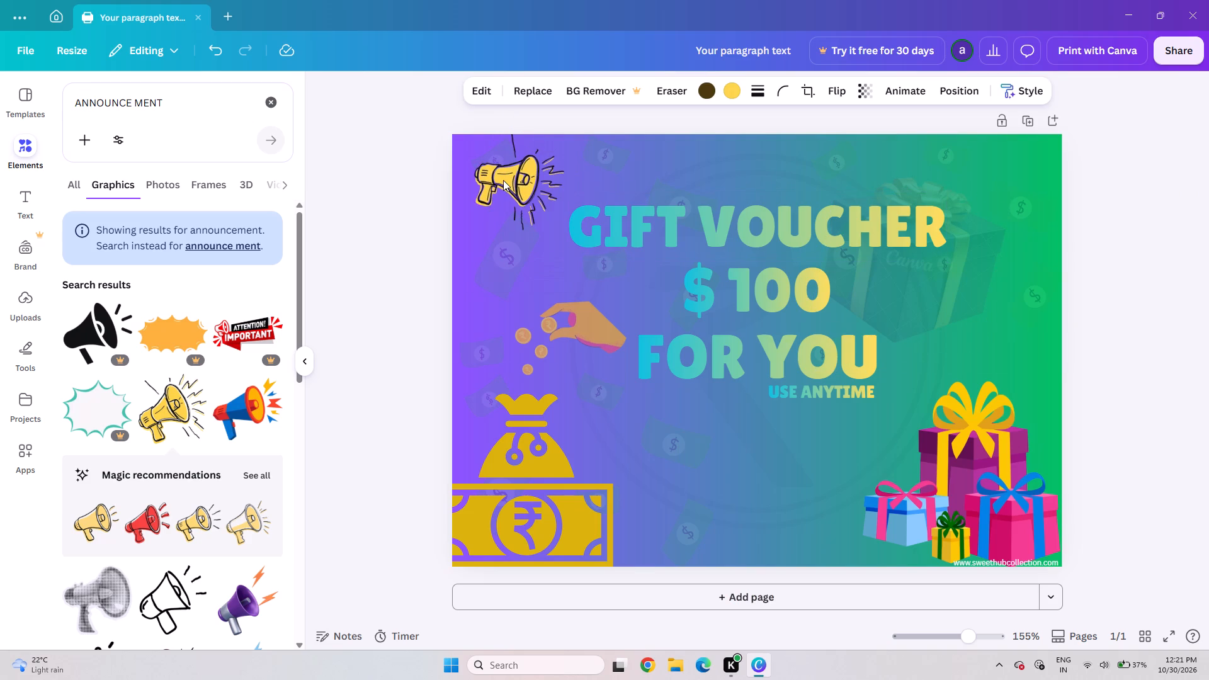
{"action": "key", "text": "Down"}
{"action": "key", "text": "Down"}
{"action": "key", "text": "Up"}
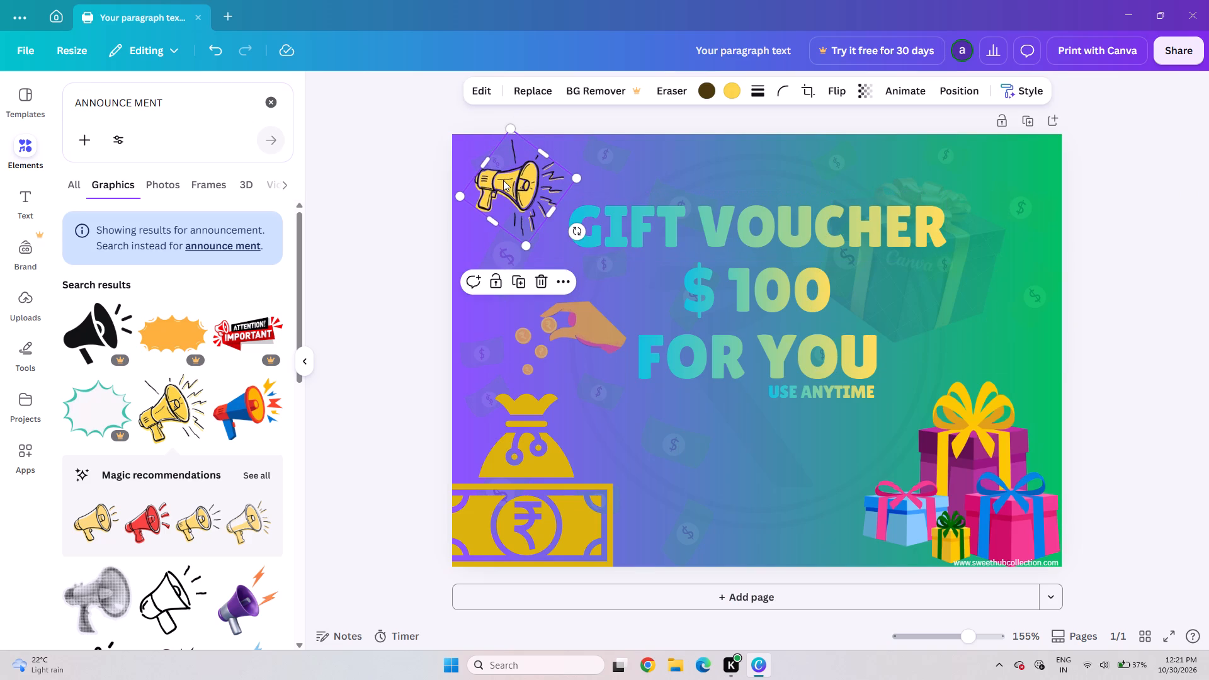
Duplicate the megaphone and place the copy in the voucher's top-right corner, level with the original.
{"action": "left_click", "coordinate": [518, 286]}
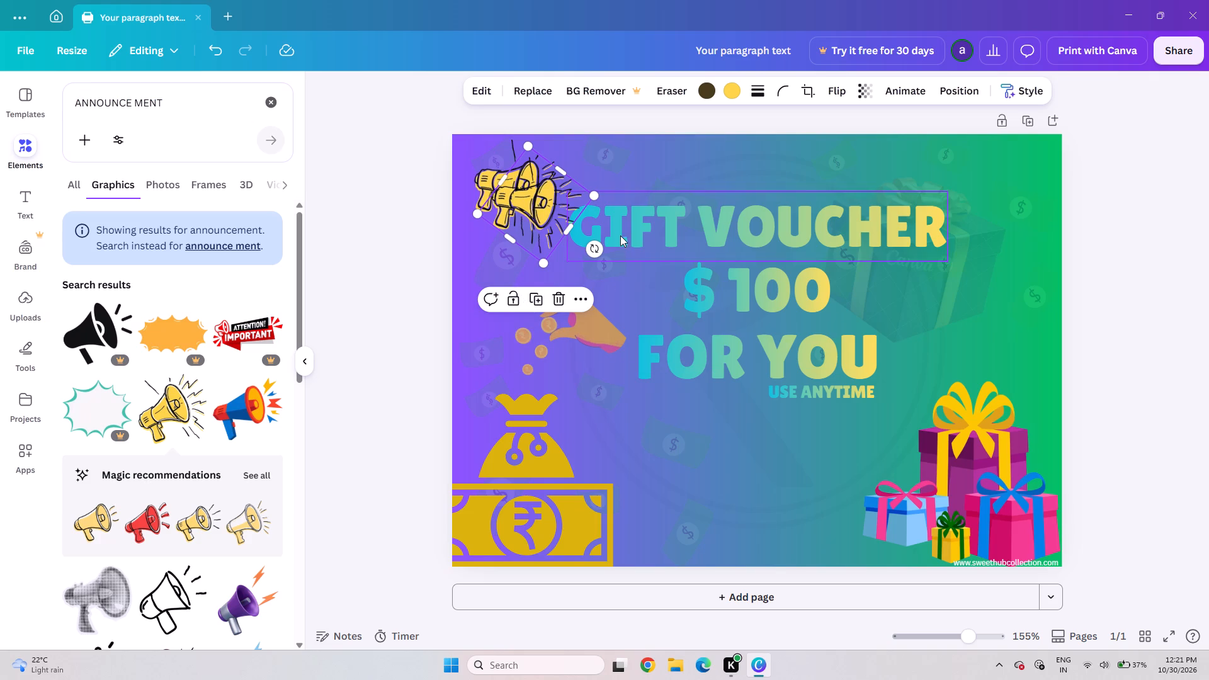
{"action": "left_click", "coordinate": [491, 264]}
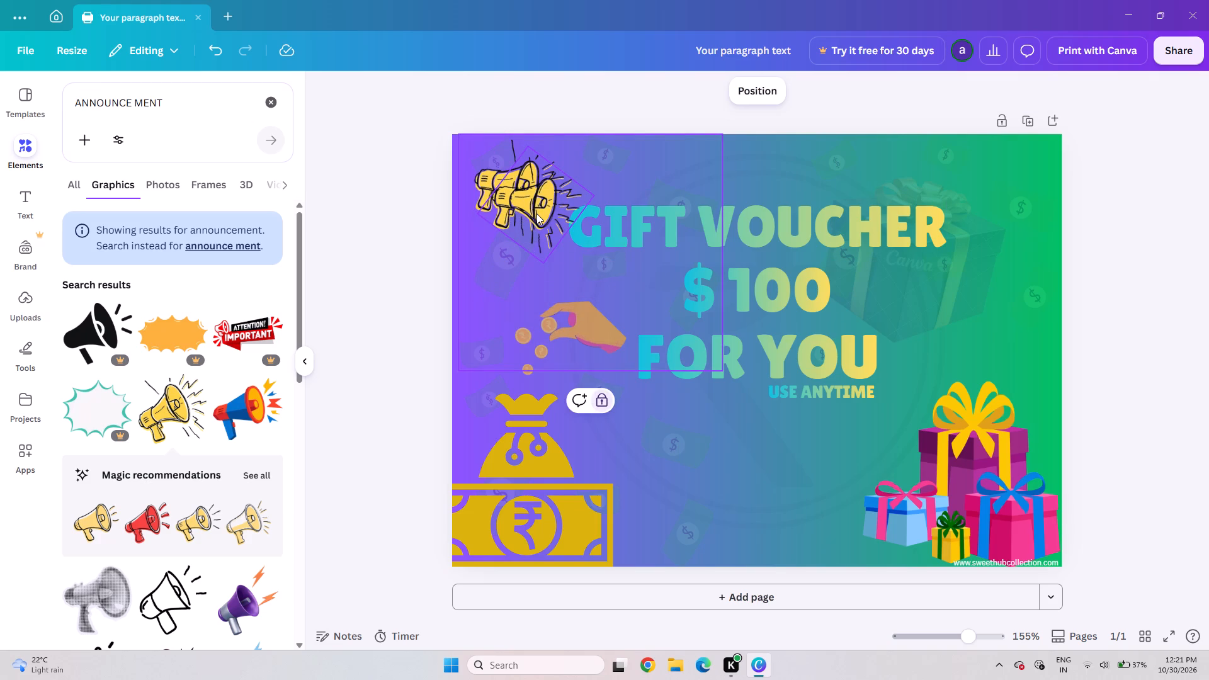
{"action": "left_click_drag", "start_coordinate": [536, 213], "coordinate": [875, 215]}
{"action": "left_click_drag", "start_coordinate": [898, 209], "coordinate": [1022, 191]}
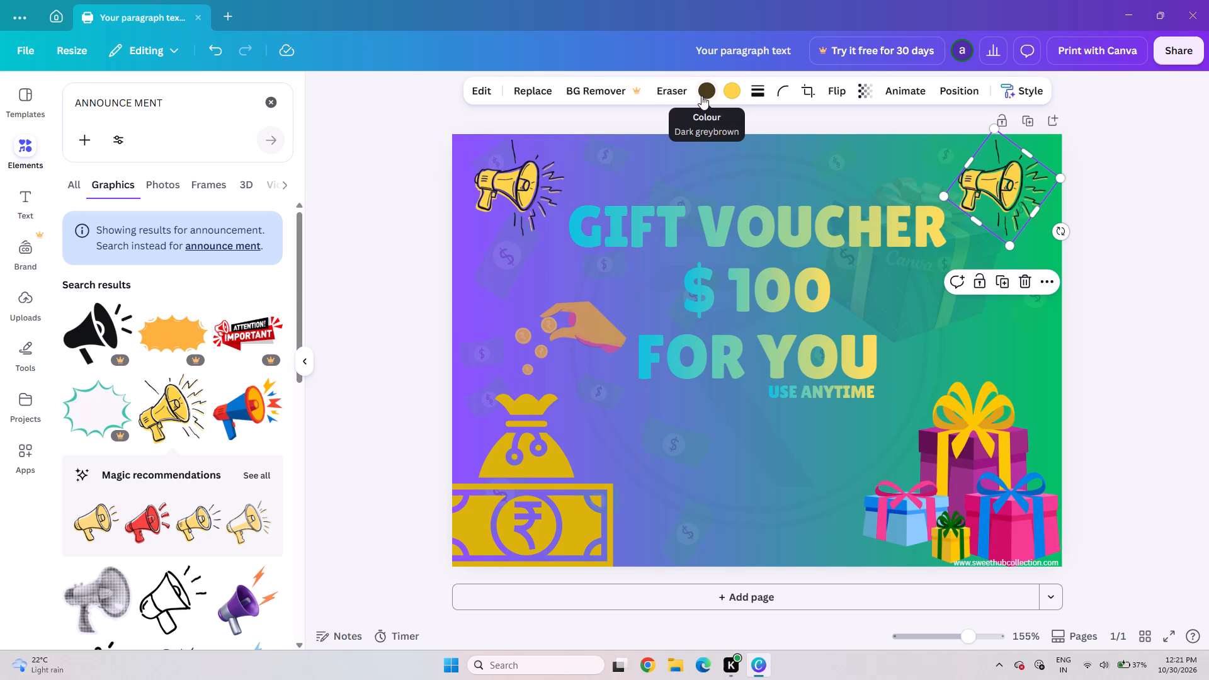
Flip the copied megaphone horizontally and rotate it counterclockwise so it mirrors the one in the opposite corner.
{"action": "left_click", "coordinate": [829, 84]}
{"action": "left_click", "coordinate": [831, 129]}
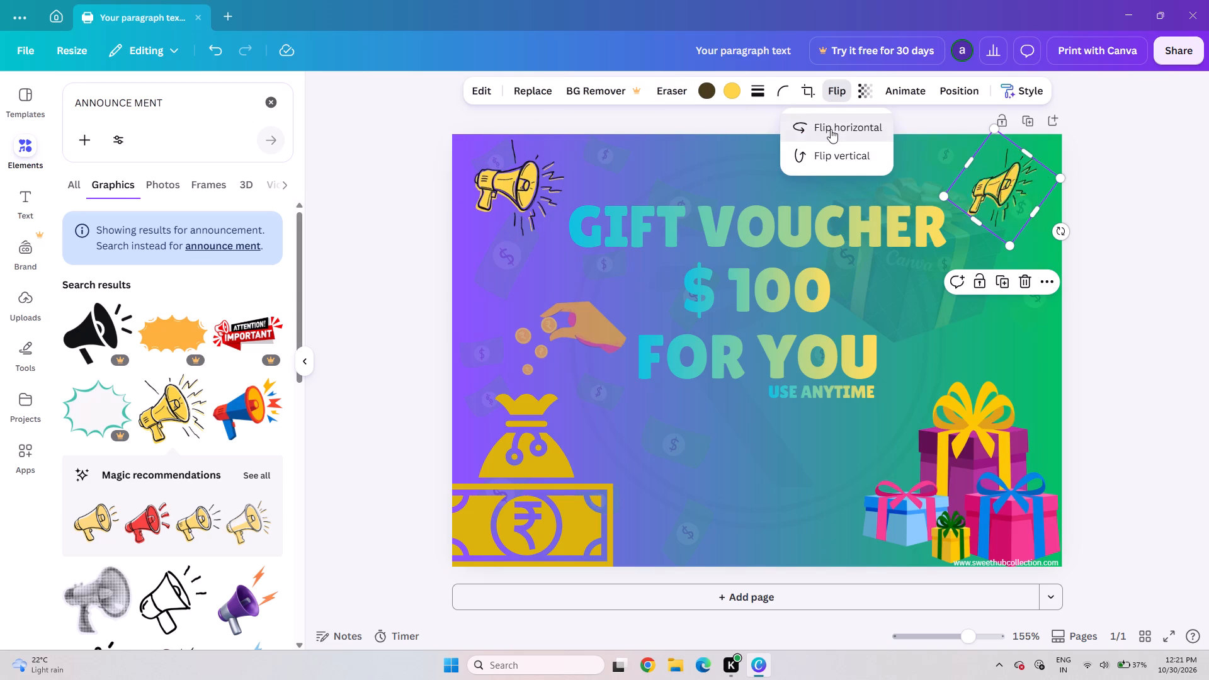
{"action": "left_click", "coordinate": [1142, 198]}
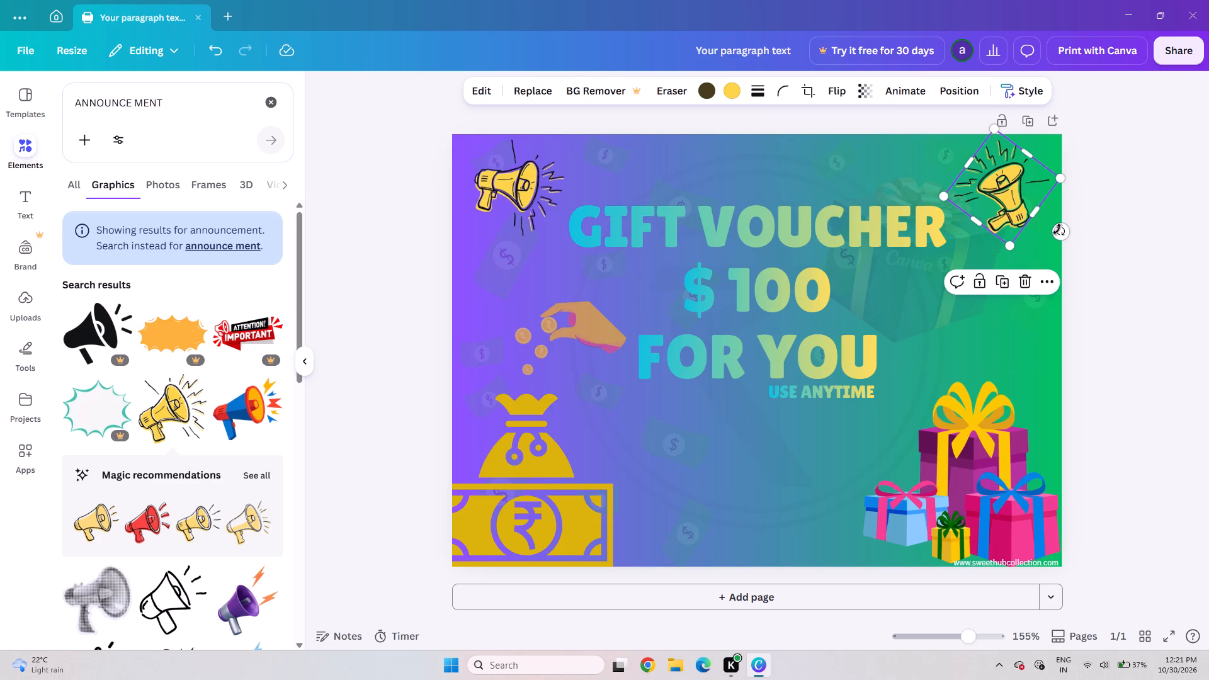
{"action": "left_click_drag", "start_coordinate": [1068, 233], "coordinate": [1104, 186]}
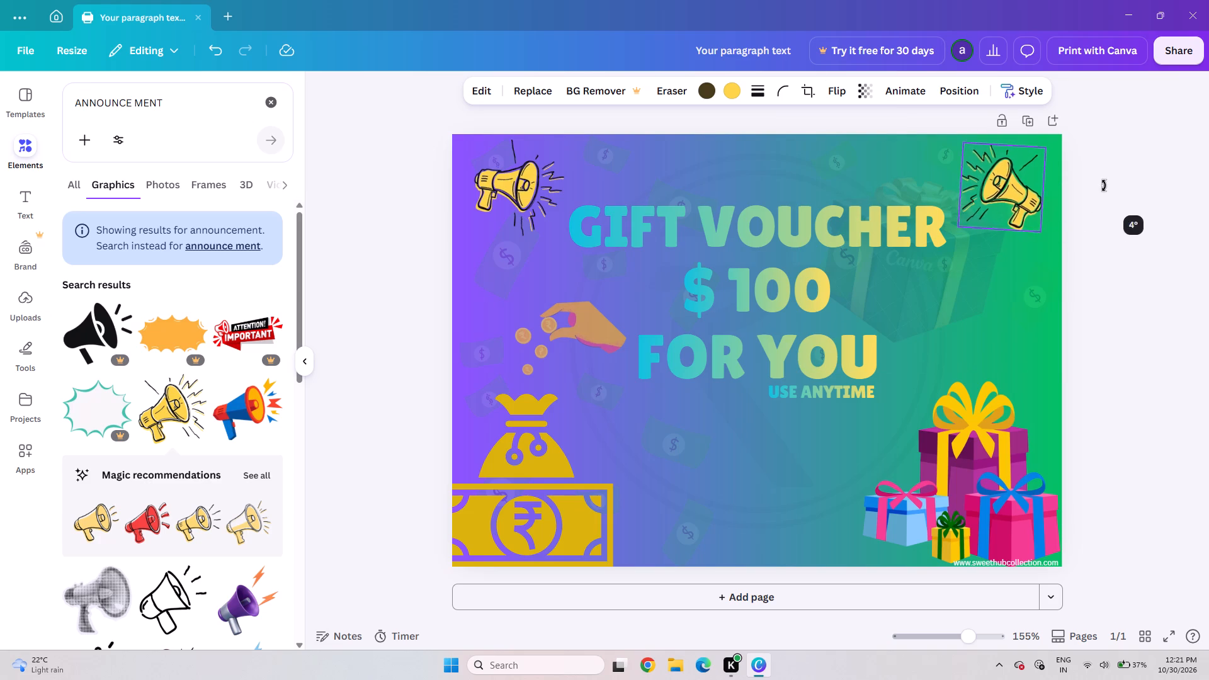
{"action": "left_click_drag", "start_coordinate": [1104, 186], "coordinate": [1103, 107]}
{"action": "left_click", "coordinate": [1123, 162]}
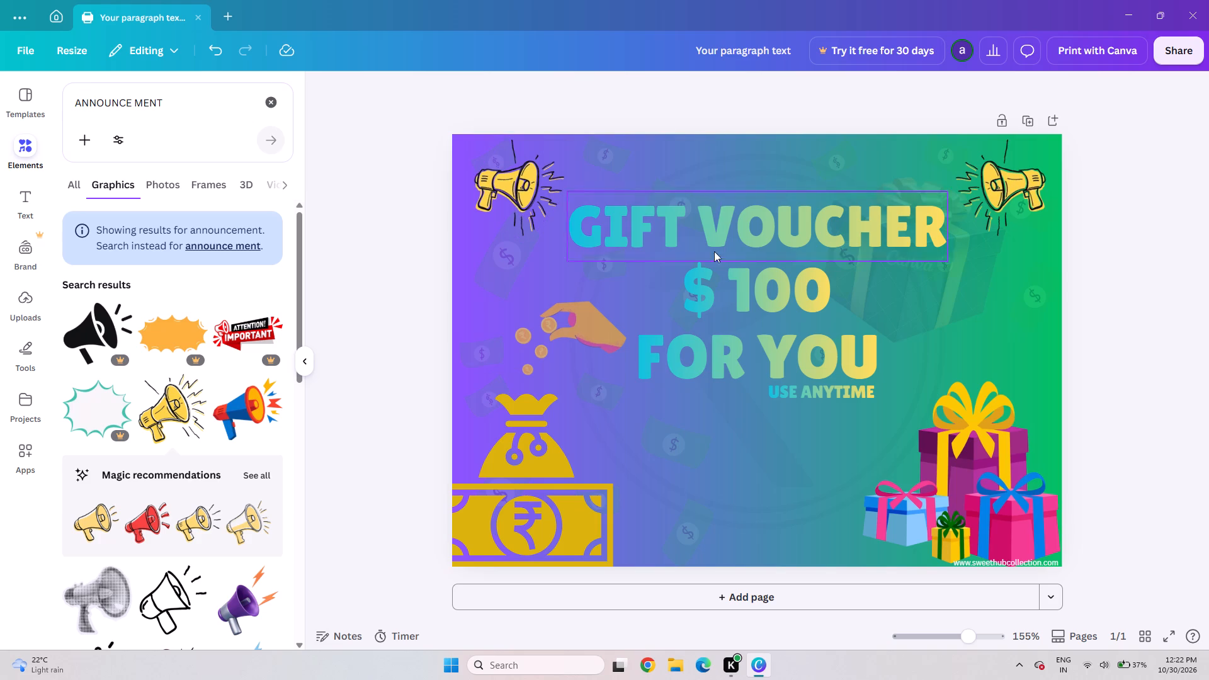
Nudge the "USE ANYTIME" text left until it sits roughly centred beneath "FOR YOU".
{"action": "left_click", "coordinate": [807, 401]}
{"action": "key", "text": "Left"}
{"action": "key", "text": "Left"}
{"action": "key", "text": "Left"}
{"action": "key", "text": "Left"}
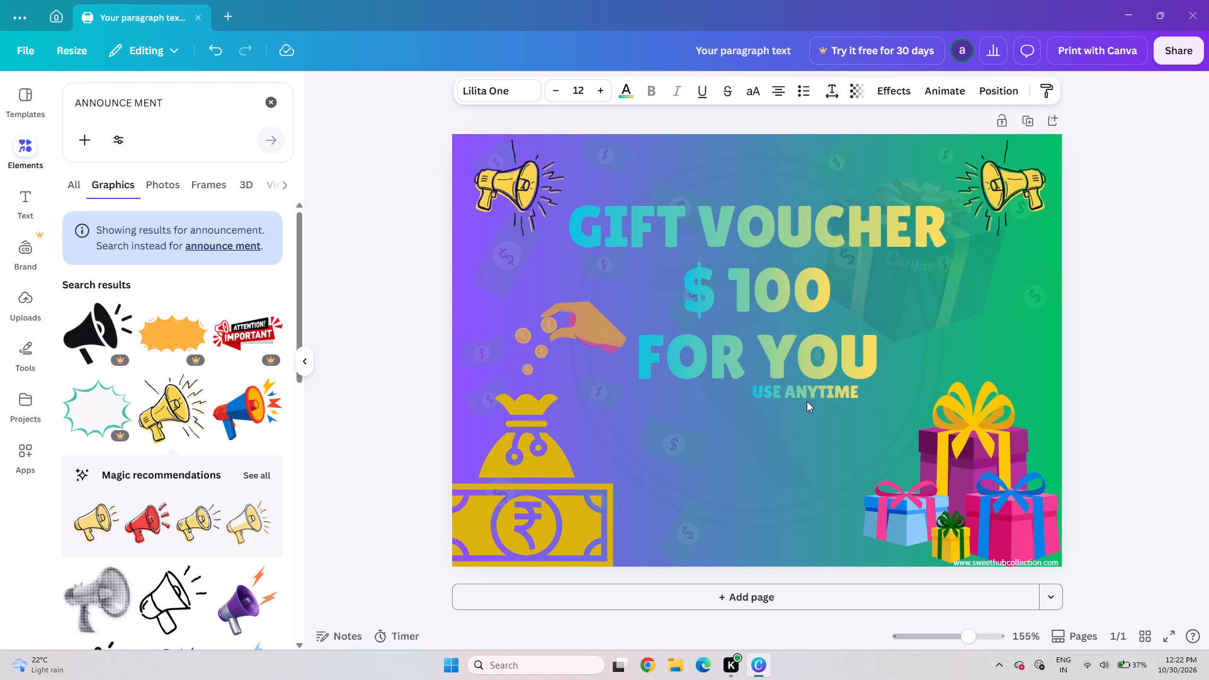
{"action": "key", "text": "Left"}
{"action": "key", "text": "Left"}
{"action": "key", "text": "Left"}
{"action": "key", "text": "Left"}
{"action": "key", "text": "Left"}
{"action": "key", "text": "Left"}
{"action": "key", "text": "Left"}
{"action": "key", "text": "Left"}
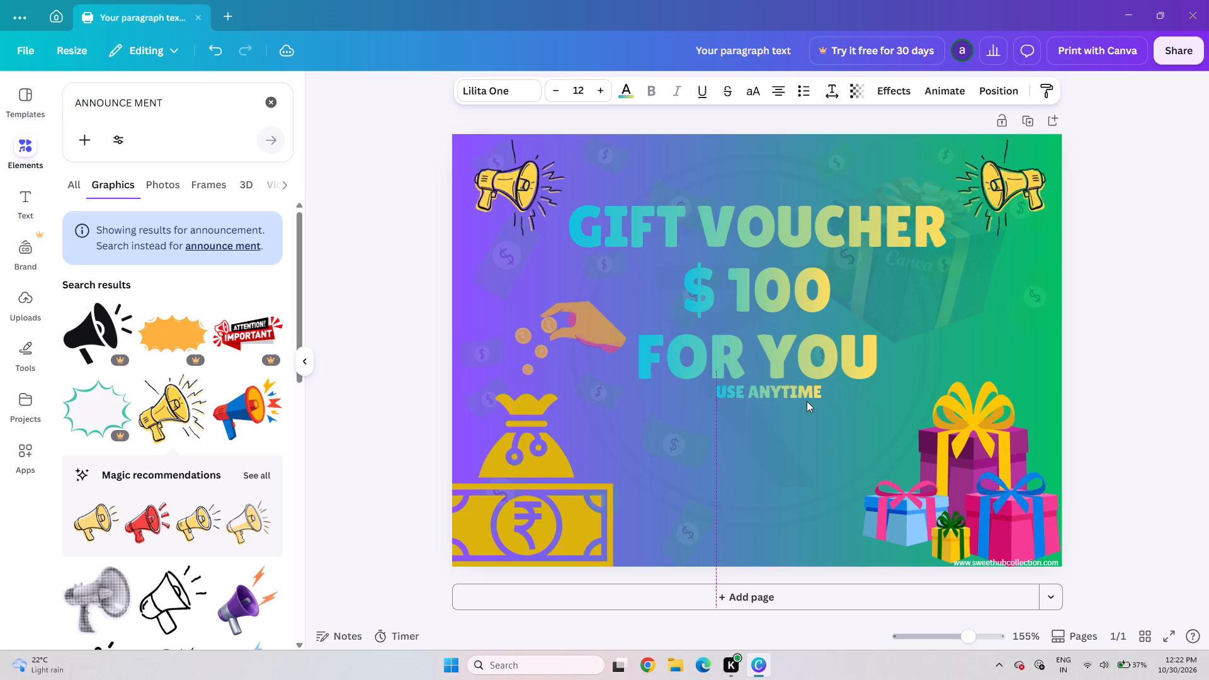
{"action": "key", "text": "Left"}
{"action": "key", "text": "Left"}
{"action": "key", "text": "Left"}
{"action": "key", "text": "Left"}
{"action": "key", "text": "Left"}
{"action": "key", "text": "Left"}
{"action": "key", "text": "Left"}
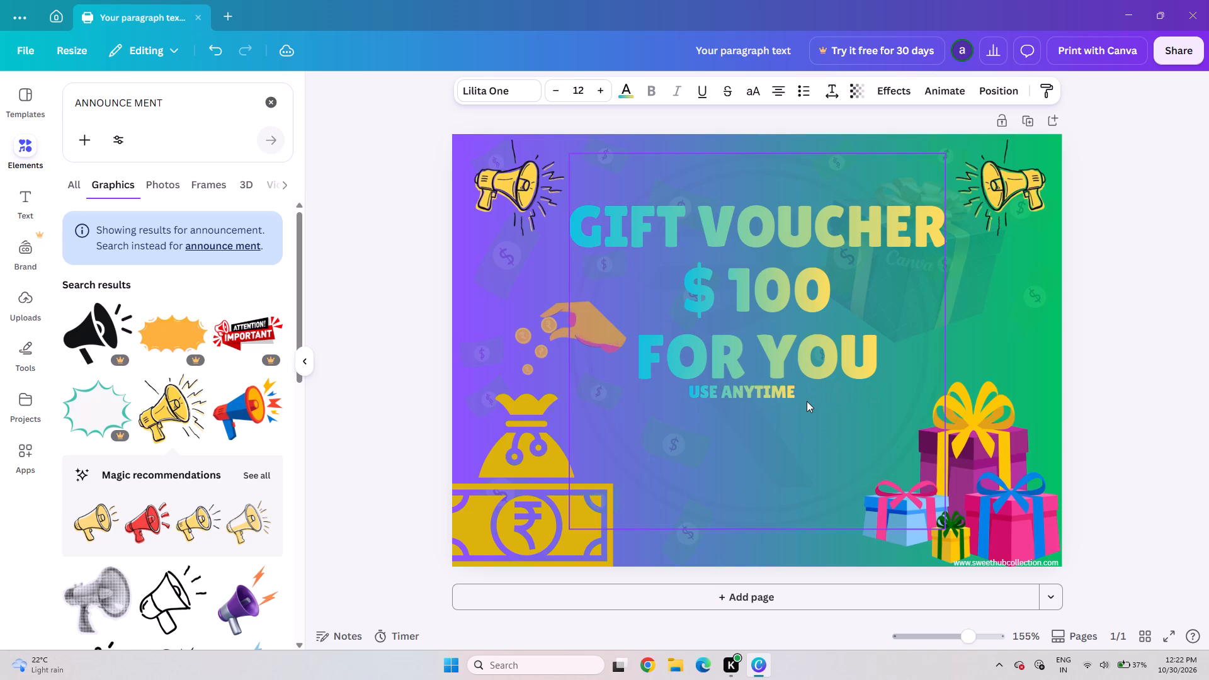
{"action": "key", "text": "Left"}
{"action": "key", "text": "Left"}
{"action": "key", "text": "Left"}
{"action": "key", "text": "Right"}
{"action": "key", "text": "Right"}
{"action": "key", "text": "Right"}
{"action": "key", "text": "Right"}
{"action": "key", "text": "Right"}
{"action": "key", "text": "Right"}
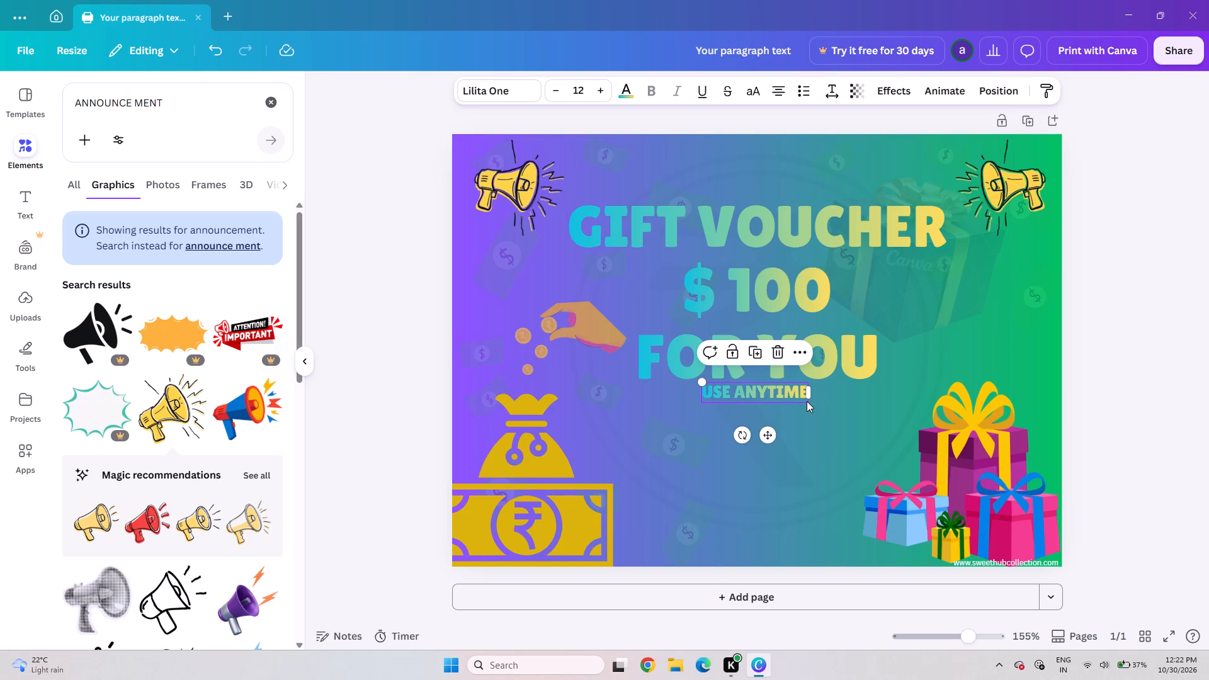
{"action": "left_click", "coordinate": [1127, 376]}
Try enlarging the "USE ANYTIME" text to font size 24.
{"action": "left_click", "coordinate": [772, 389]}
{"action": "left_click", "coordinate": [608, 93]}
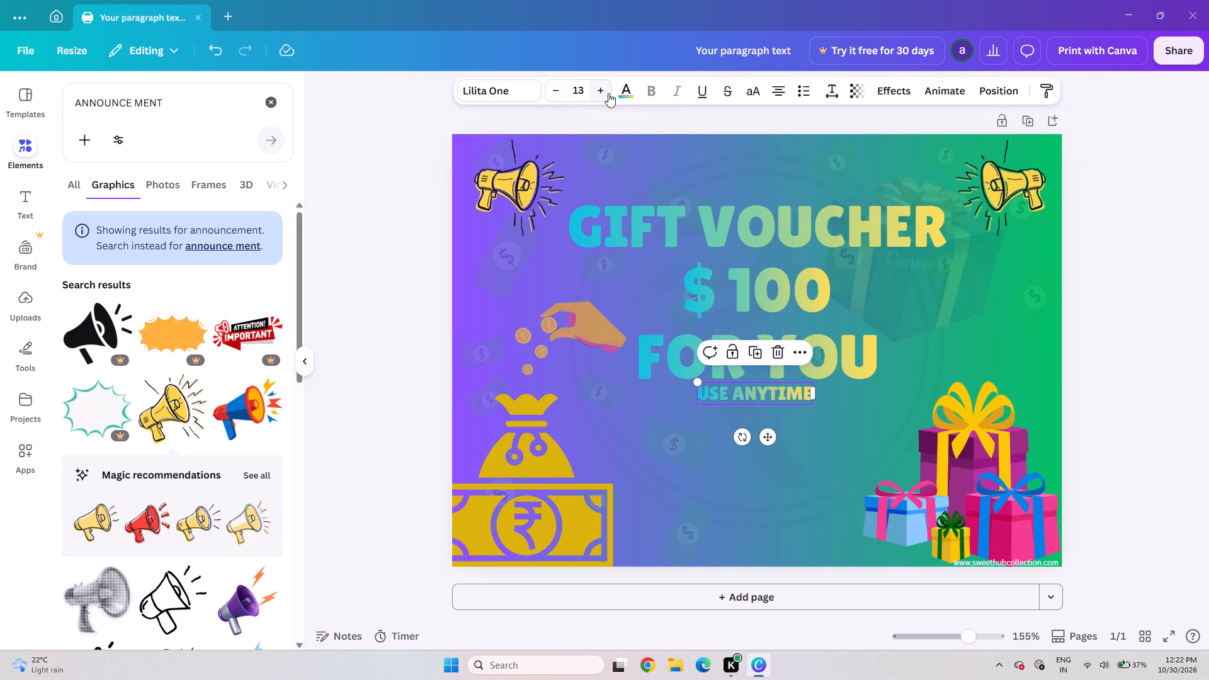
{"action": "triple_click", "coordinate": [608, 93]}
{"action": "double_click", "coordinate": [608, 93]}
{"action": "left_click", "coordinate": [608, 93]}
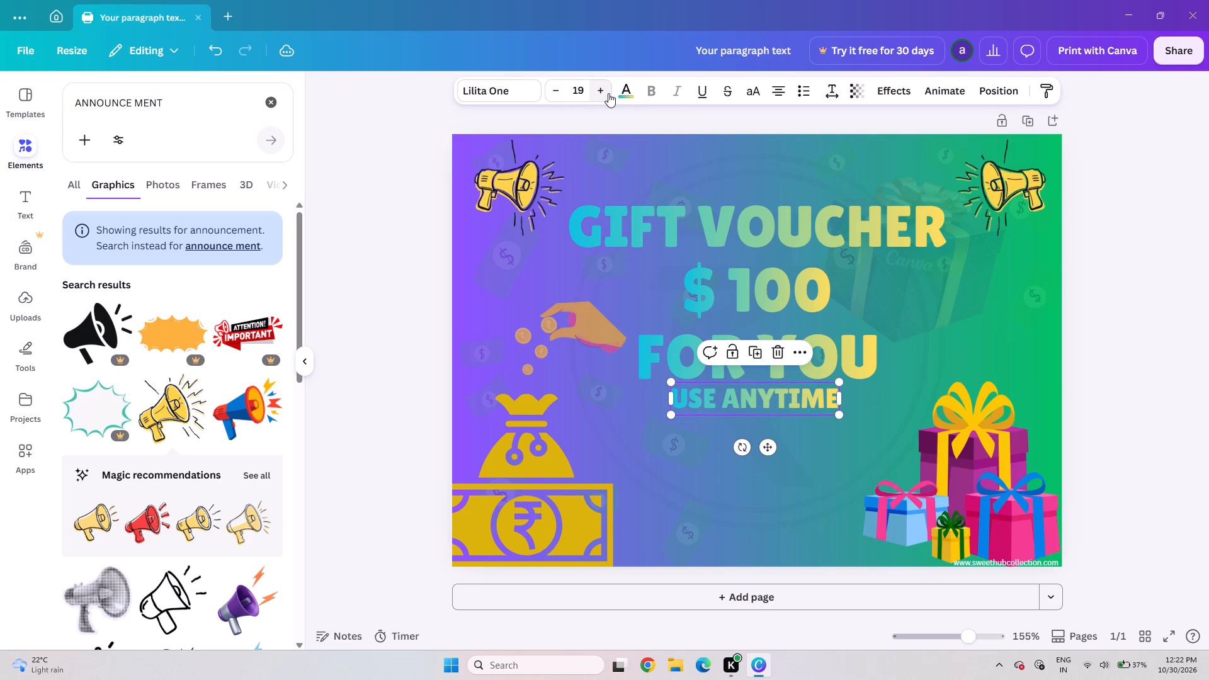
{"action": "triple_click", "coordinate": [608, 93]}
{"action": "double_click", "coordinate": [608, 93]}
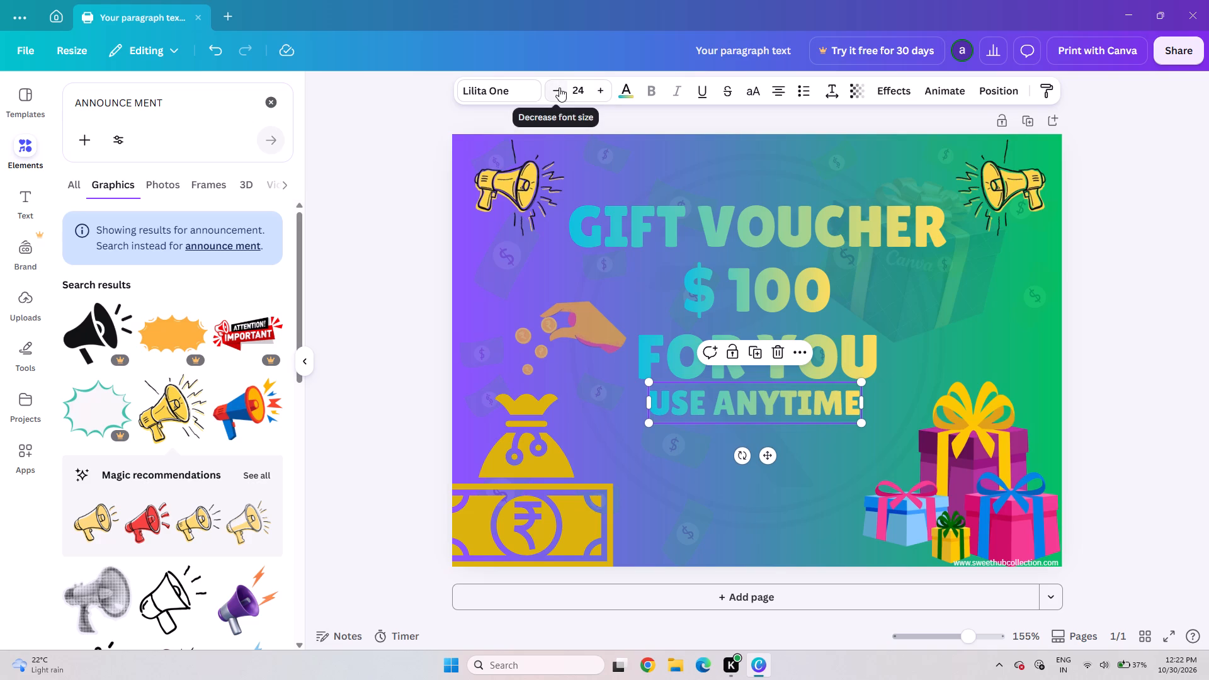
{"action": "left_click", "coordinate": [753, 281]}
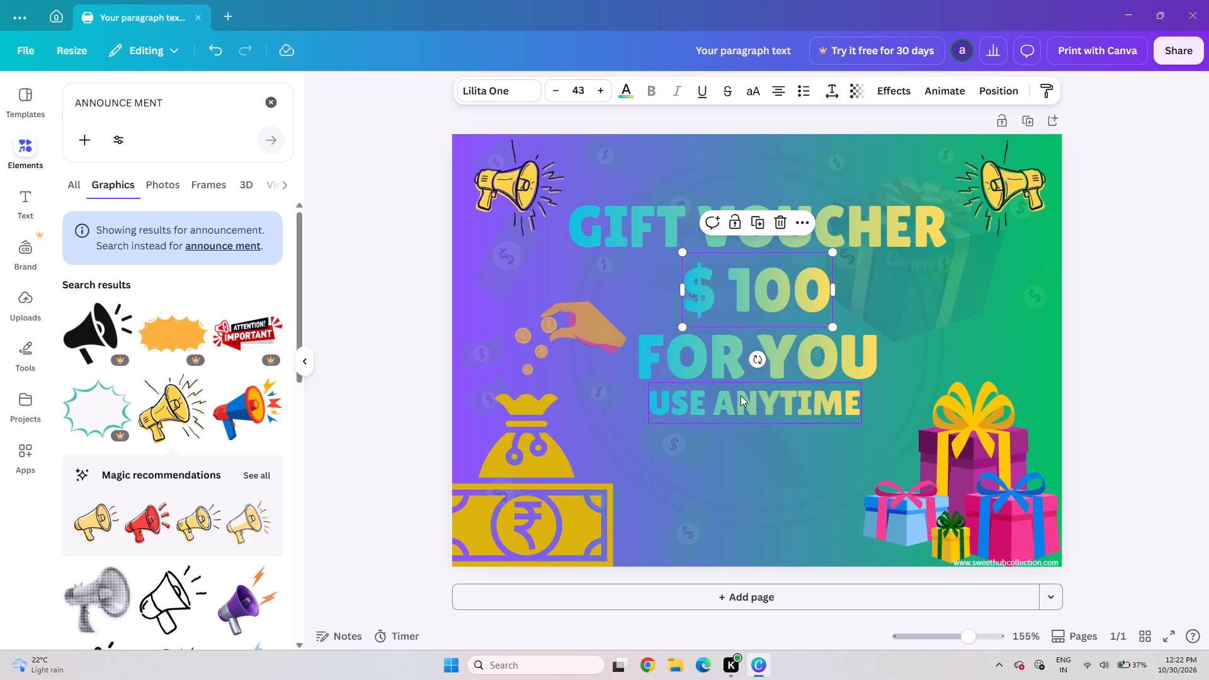
Reduce the "USE ANYTIME" text to font size 13.
{"action": "left_click", "coordinate": [741, 395]}
{"action": "triple_click", "coordinate": [554, 86]}
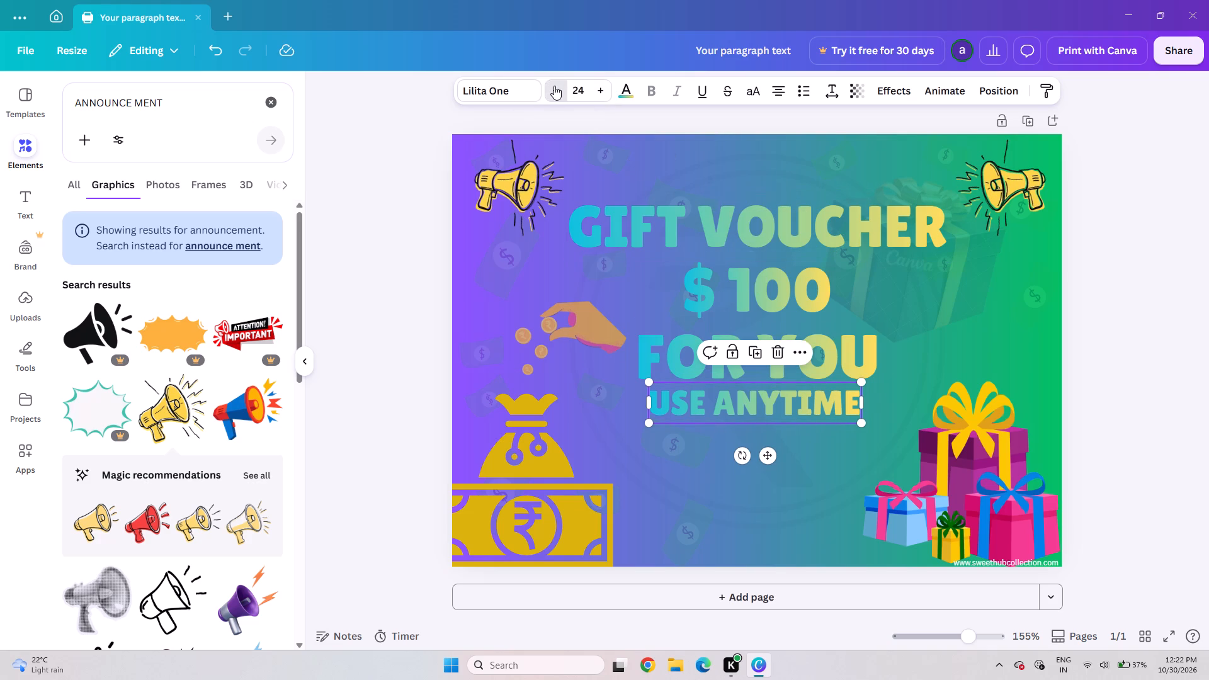
{"action": "triple_click", "coordinate": [554, 86]}
{"action": "triple_click", "coordinate": [554, 86]}
{"action": "double_click", "coordinate": [554, 86]}
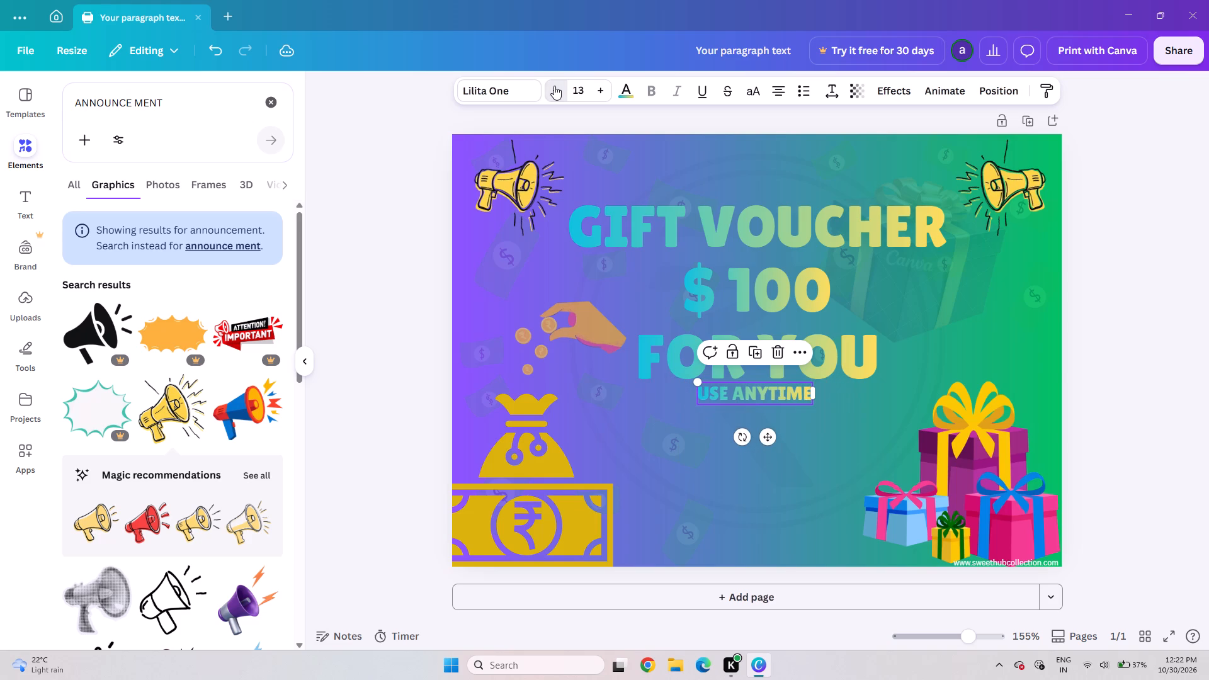
{"action": "left_click", "coordinate": [1137, 315]}
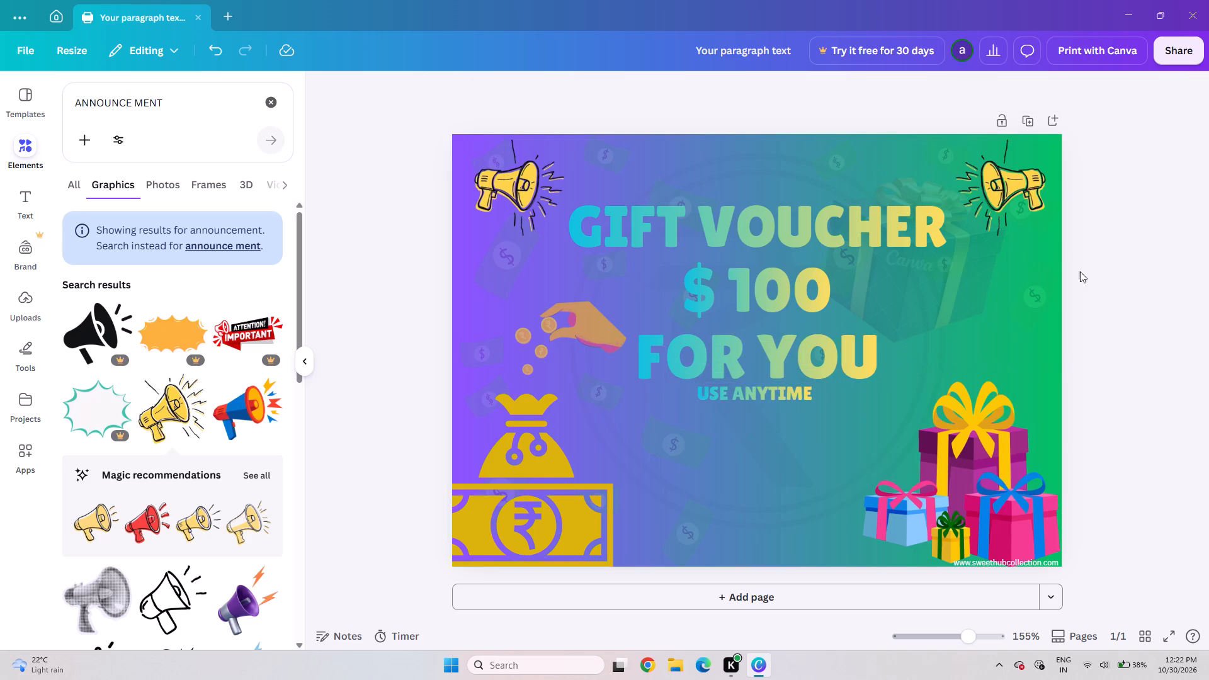
Nudge the megaphone in the voucher's top-left corner slightly right and down.
{"action": "left_click", "coordinate": [1021, 186]}
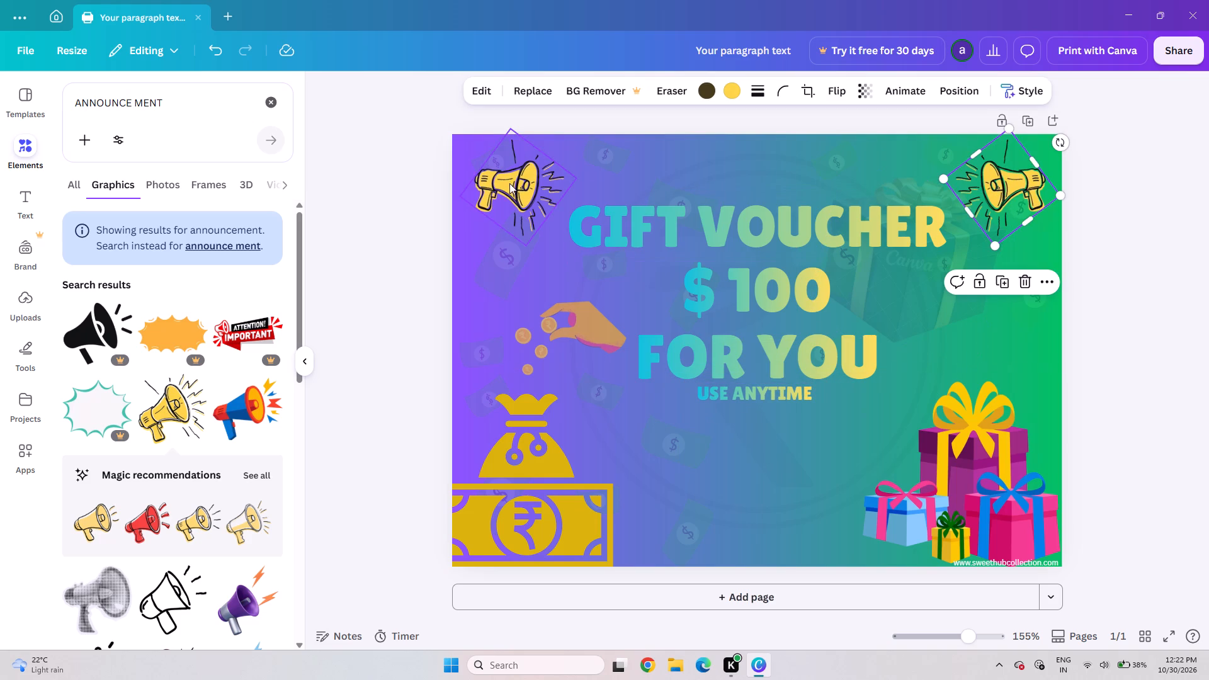
{"action": "left_click", "coordinate": [501, 169]}
{"action": "key", "text": "Down"}
{"action": "key", "text": "Right"}
{"action": "key", "text": "Right"}
{"action": "key", "text": "Right"}
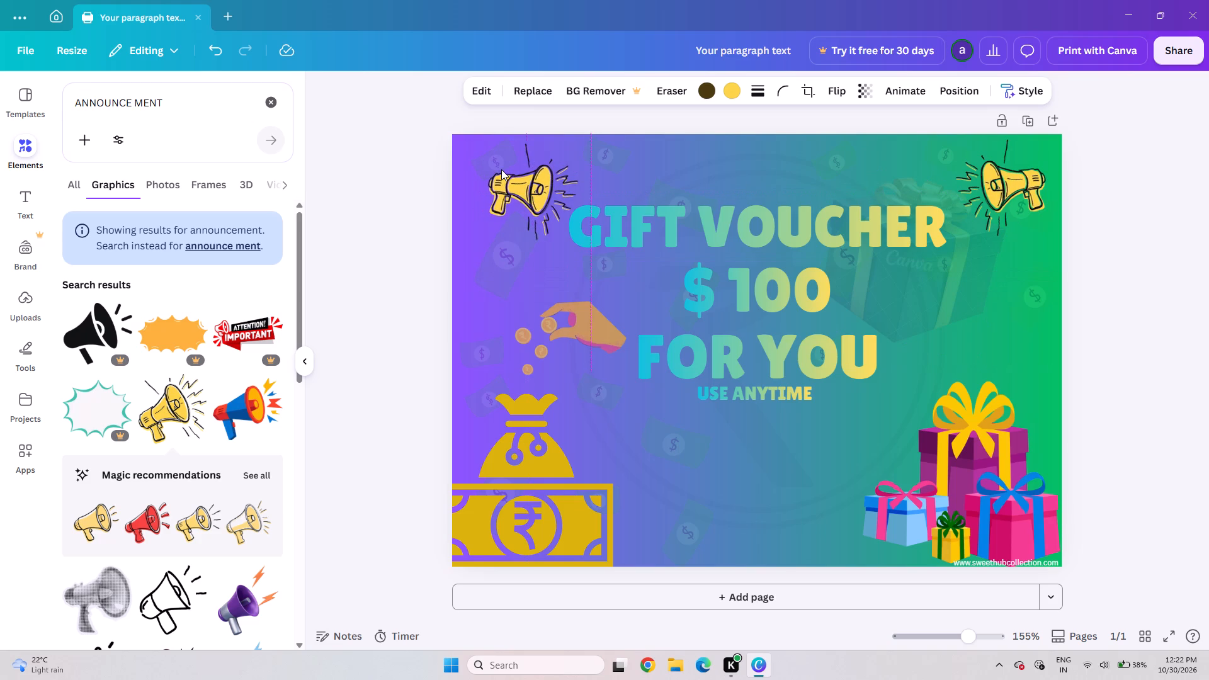
{"action": "key", "text": "Down"}
{"action": "key", "text": "Up"}
{"action": "key", "text": "Left"}
{"action": "key", "text": "Down"}
{"action": "key", "text": "Up"}
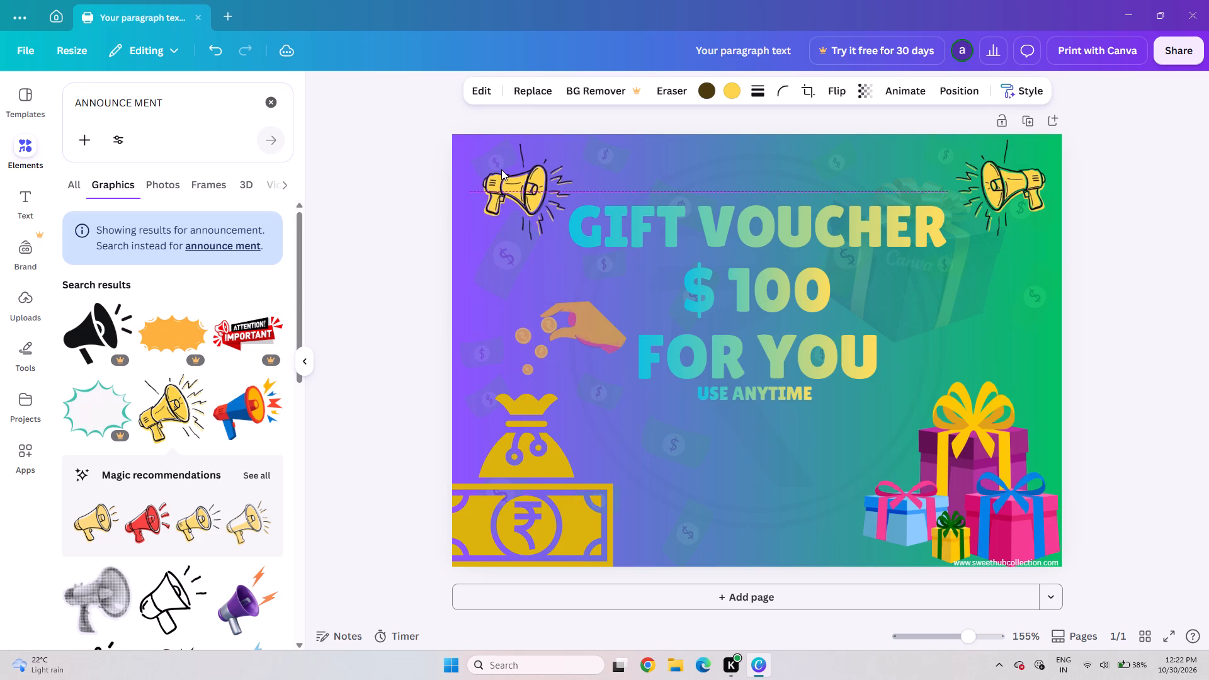
{"action": "key", "text": "Left"}
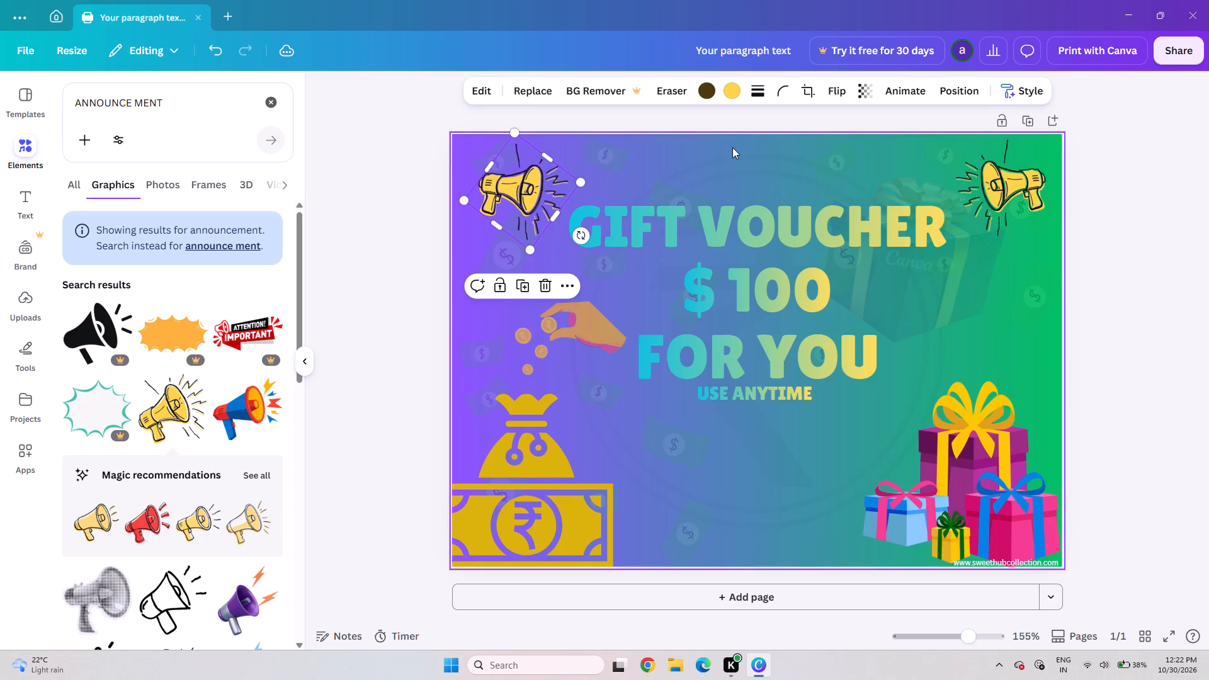
Nudge the megaphone in the voucher's top-right corner slightly left and level it with the opposite corner's megaphone.
{"action": "left_click", "coordinate": [1001, 183]}
{"action": "key", "text": "Down"}
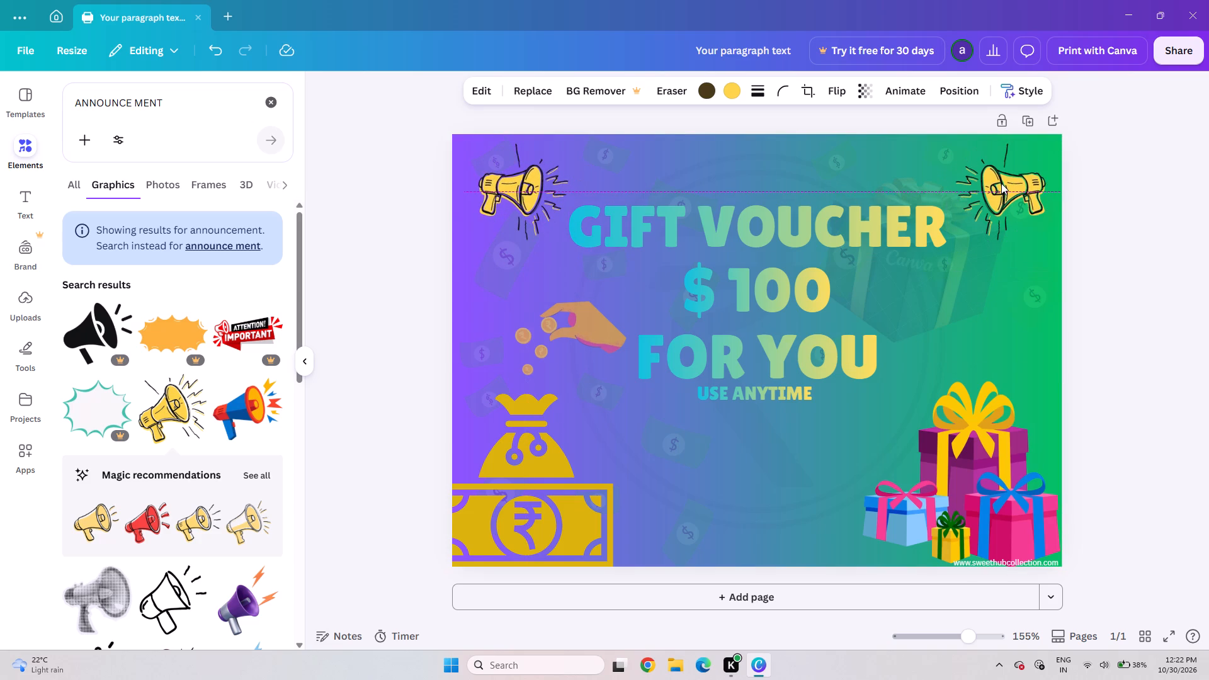
{"action": "key", "text": "Up"}
{"action": "key", "text": "Left"}
{"action": "key", "text": "Down"}
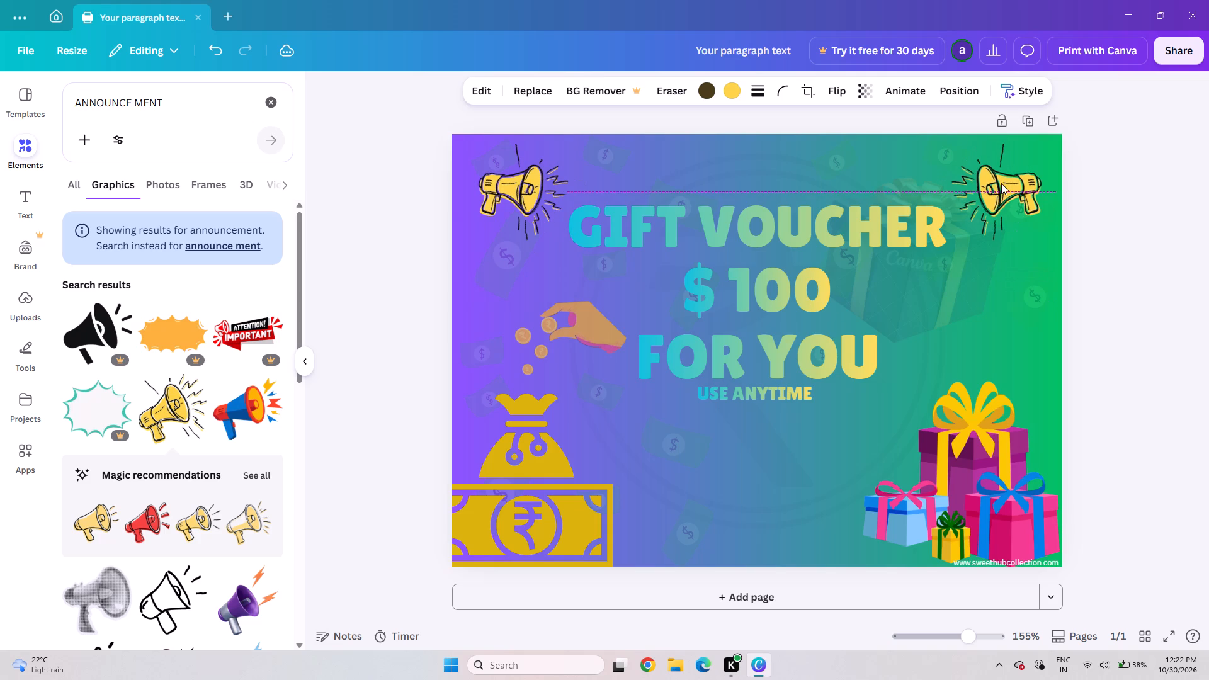
{"action": "key", "text": "Up"}
{"action": "key", "text": "Left"}
{"action": "key", "text": "Down"}
{"action": "key", "text": "Up"}
{"action": "key", "text": "Down"}
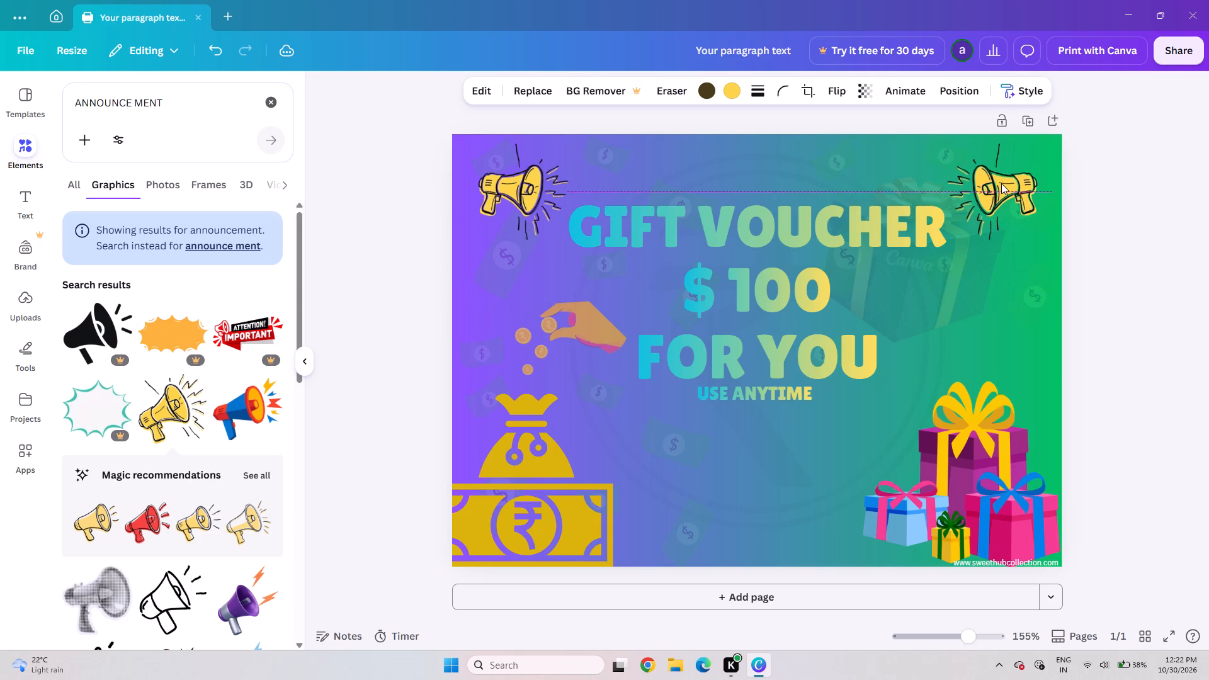
{"action": "left_click", "coordinate": [1208, 198]}
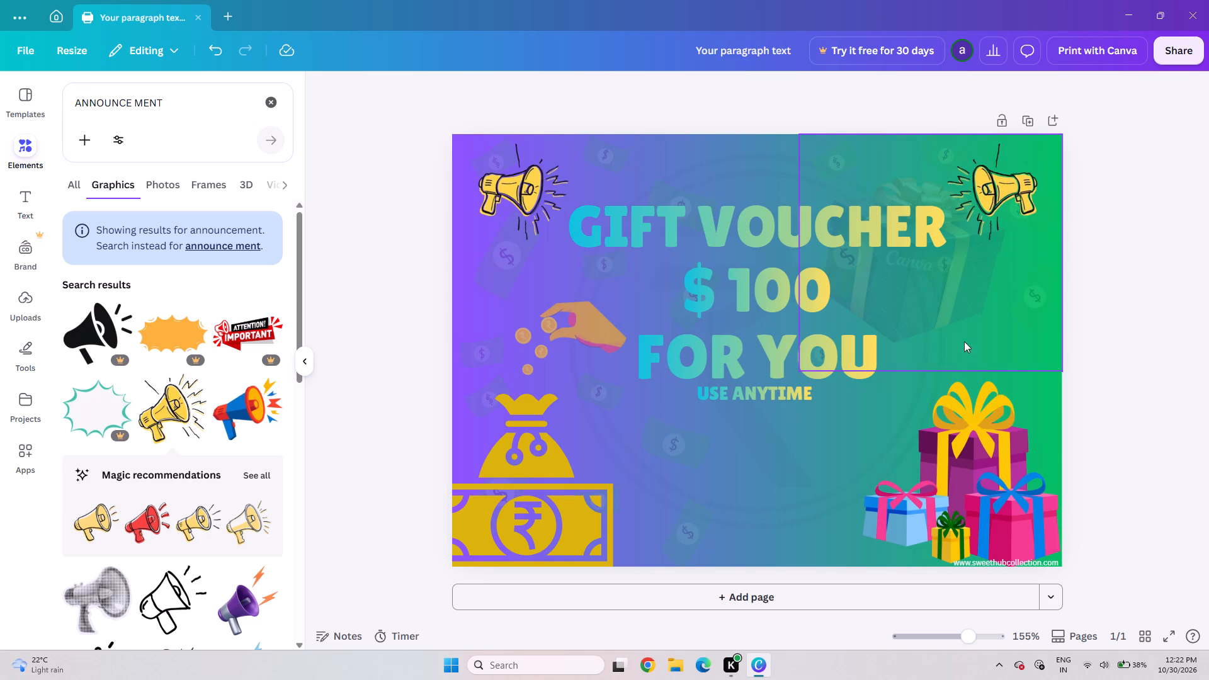
Browse the announcement graphics, and extend the graphics search to "ANNOUNCE MENT EFFECTS".
{"action": "scroll", "coordinate": [248, 439], "scroll_direction": "down", "scroll_amount": 1}
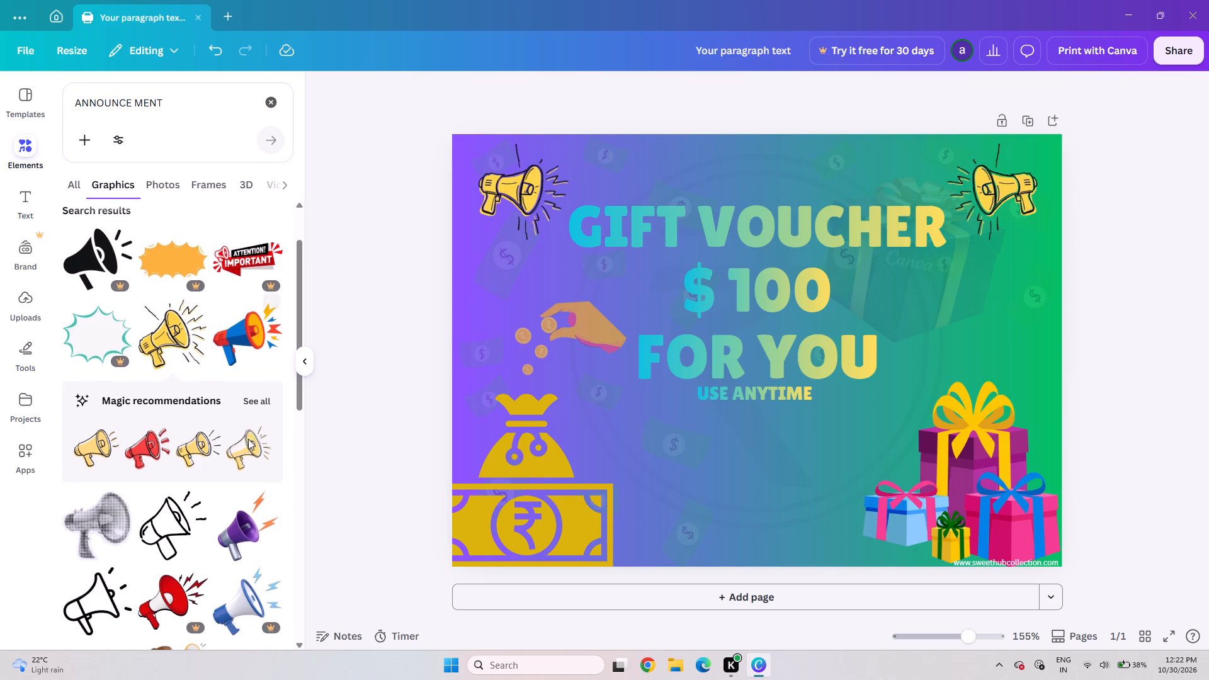
{"action": "scroll", "coordinate": [248, 439], "scroll_direction": "down", "scroll_amount": 4}
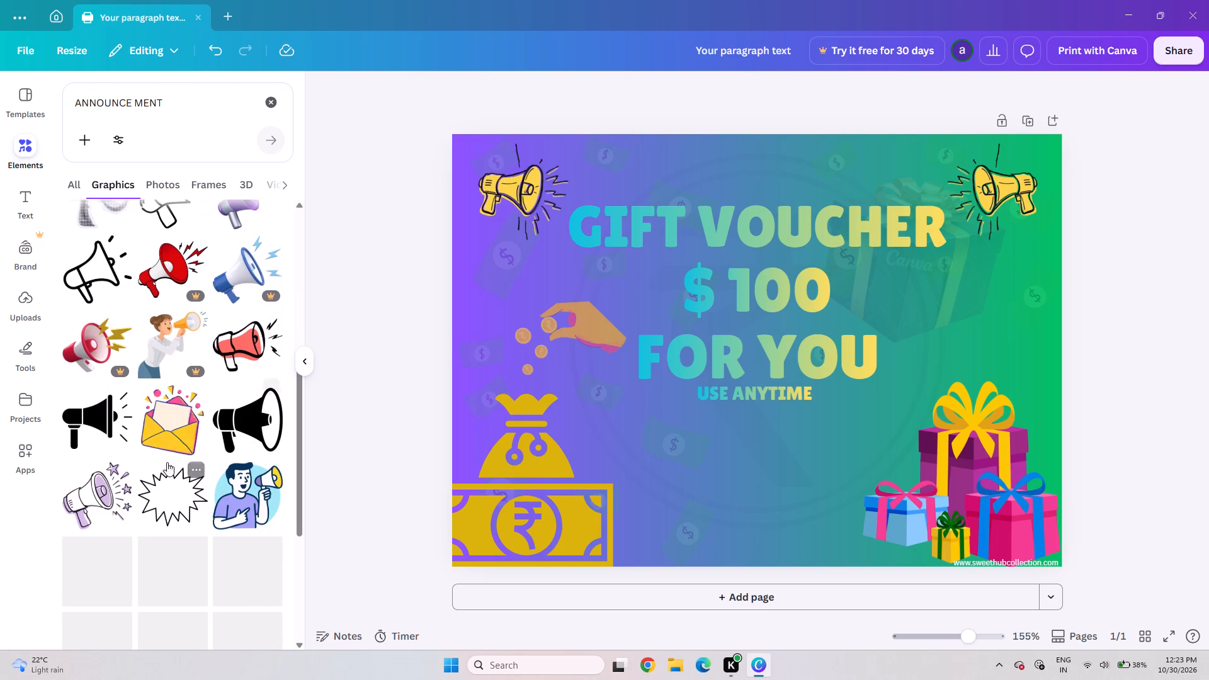
{"action": "left_click", "coordinate": [171, 116]}
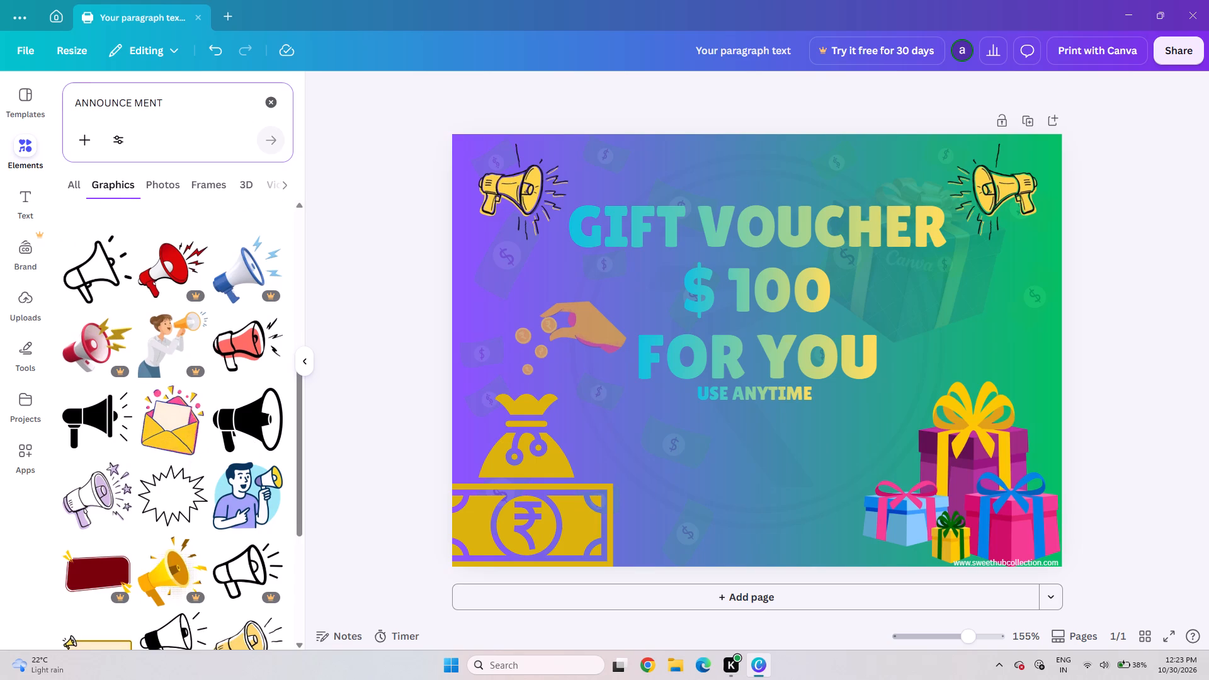
{"action": "left_click", "coordinate": [179, 109]}
{"action": "key", "text": "space"}
{"action": "type", "text": "EFFECTS"}
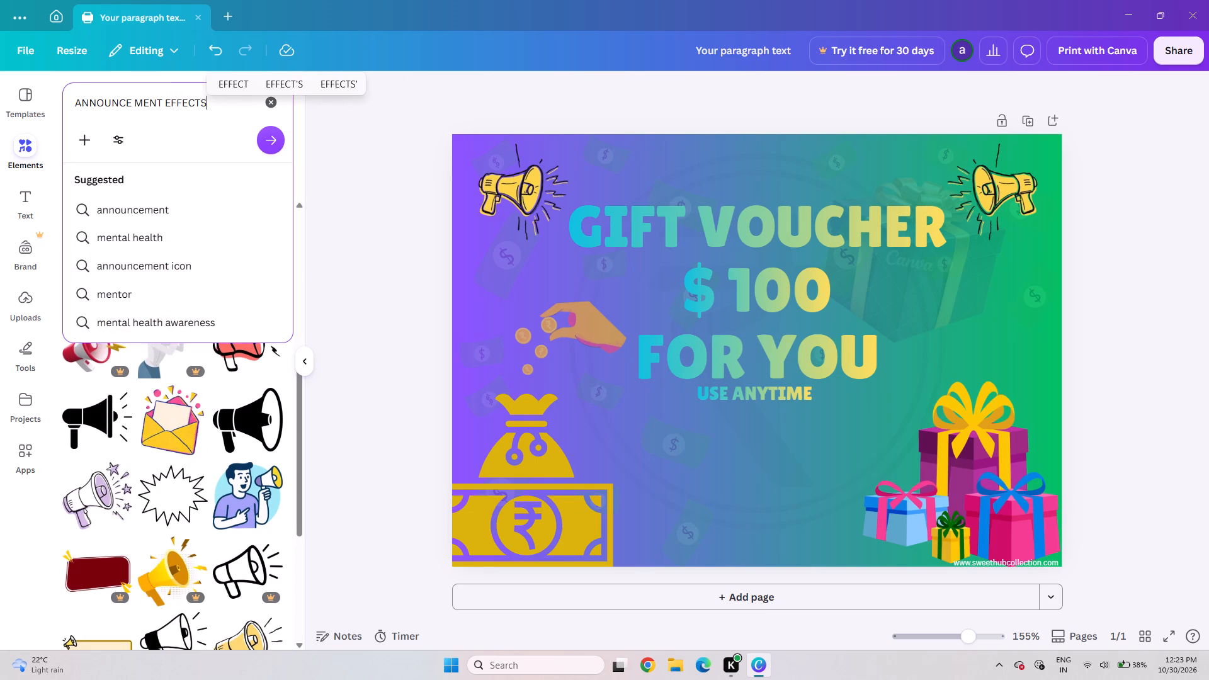
{"action": "key", "text": "Return"}
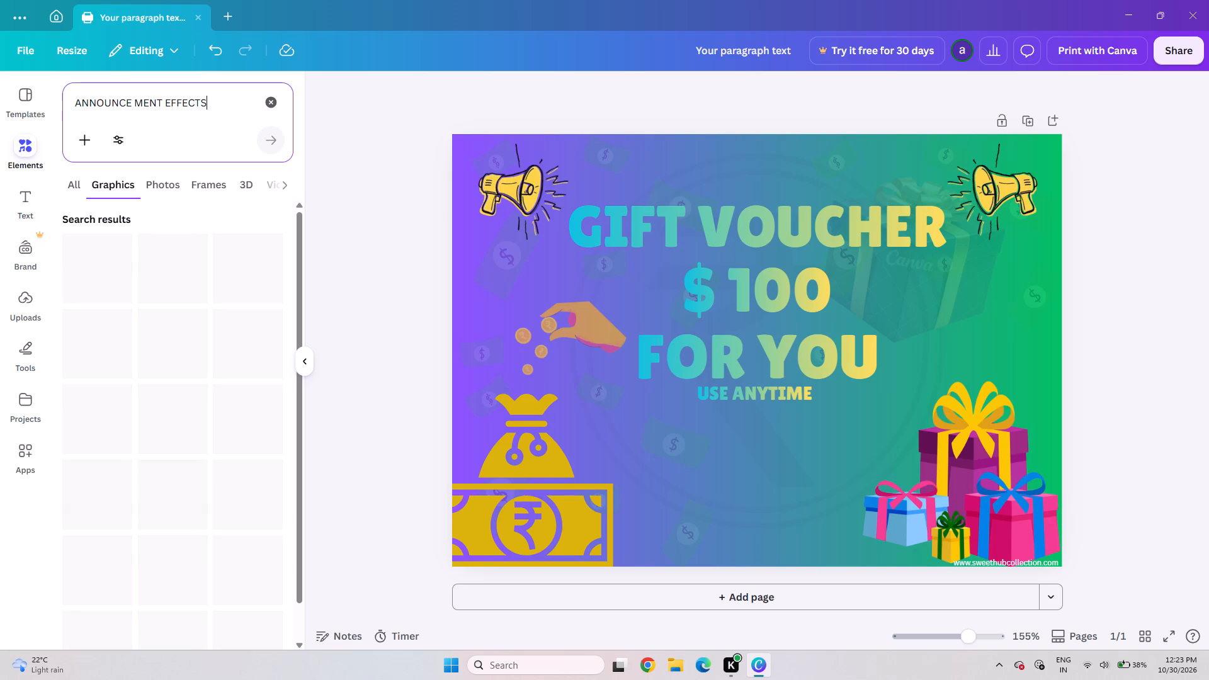
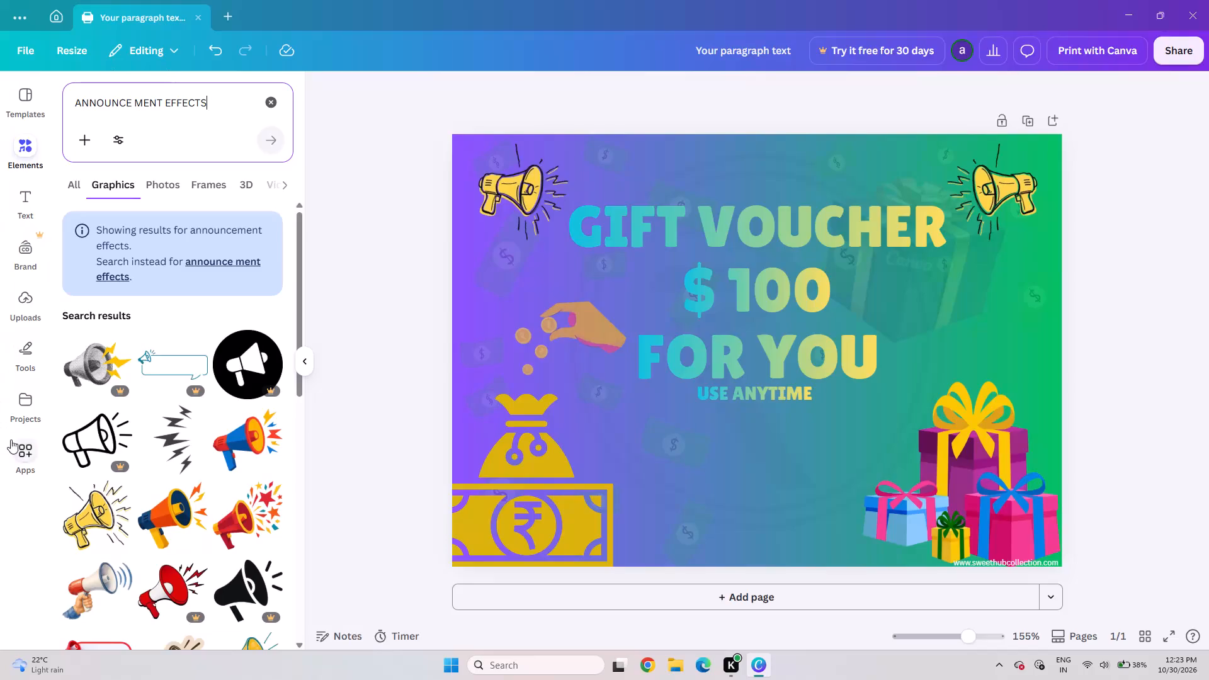
Add the dark lightning-burst graphic to the voucher, rotate it to about 48°, and place it just above and left of the gift boxes.
{"action": "scroll", "coordinate": [187, 391], "scroll_direction": "down", "scroll_amount": 3}
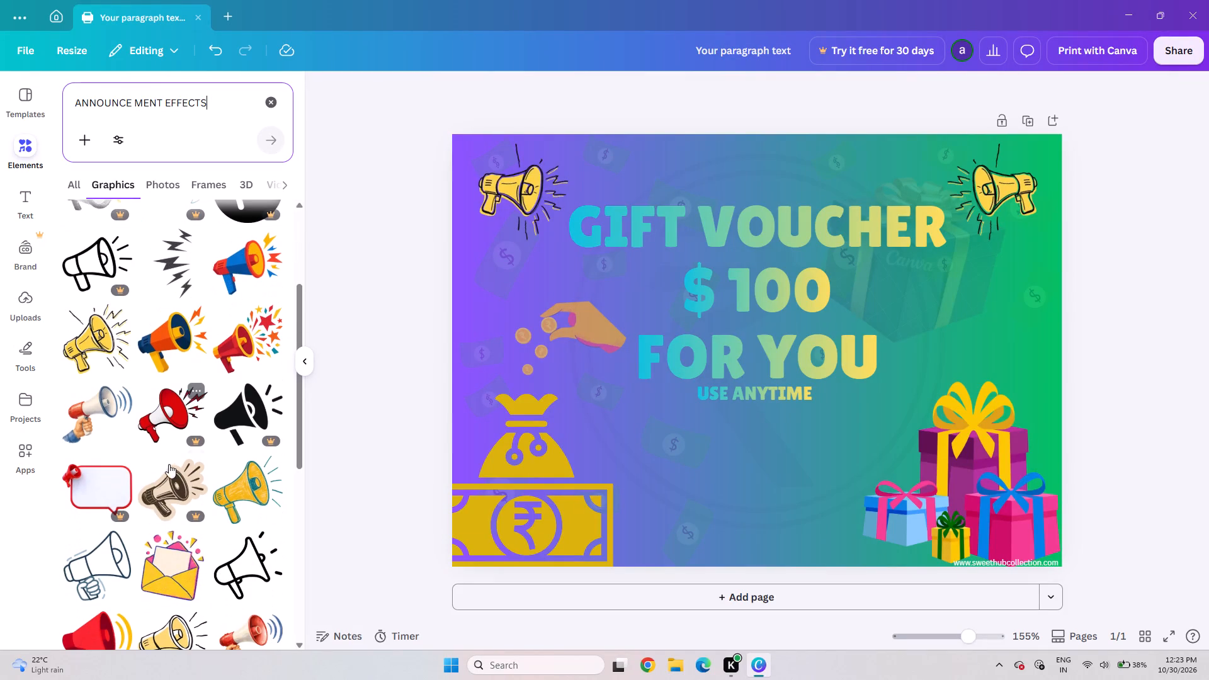
{"action": "scroll", "coordinate": [167, 293], "scroll_direction": "up", "scroll_amount": 4}
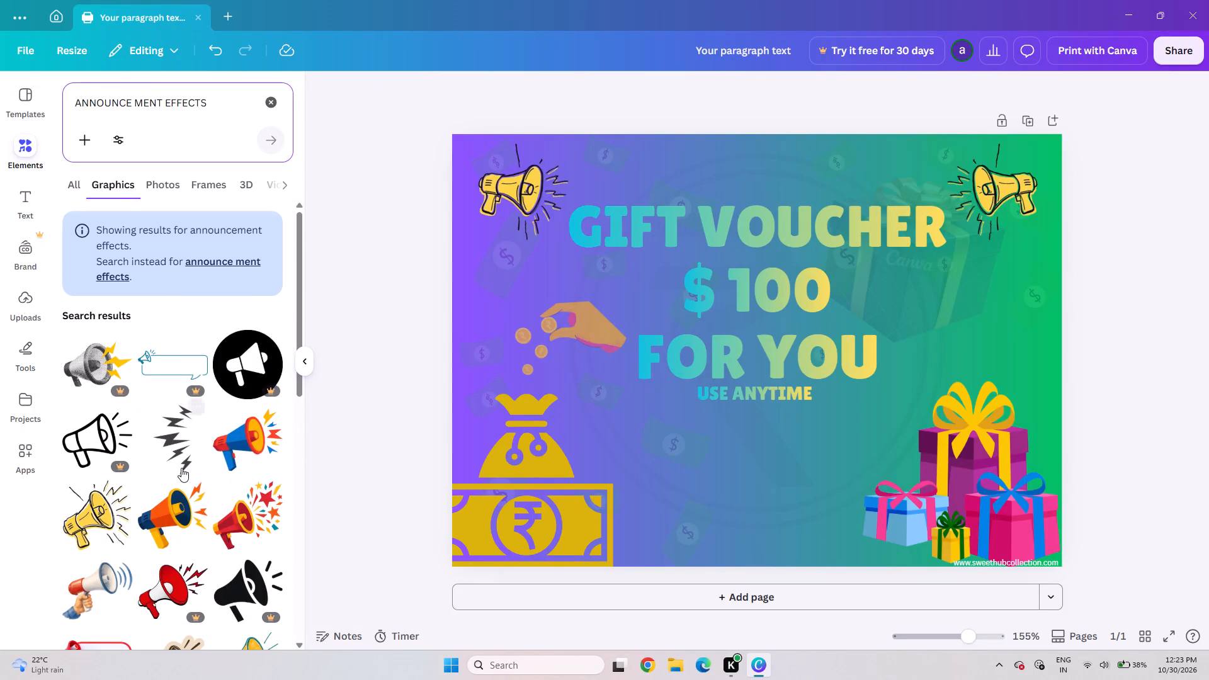
{"action": "left_click", "coordinate": [175, 443]}
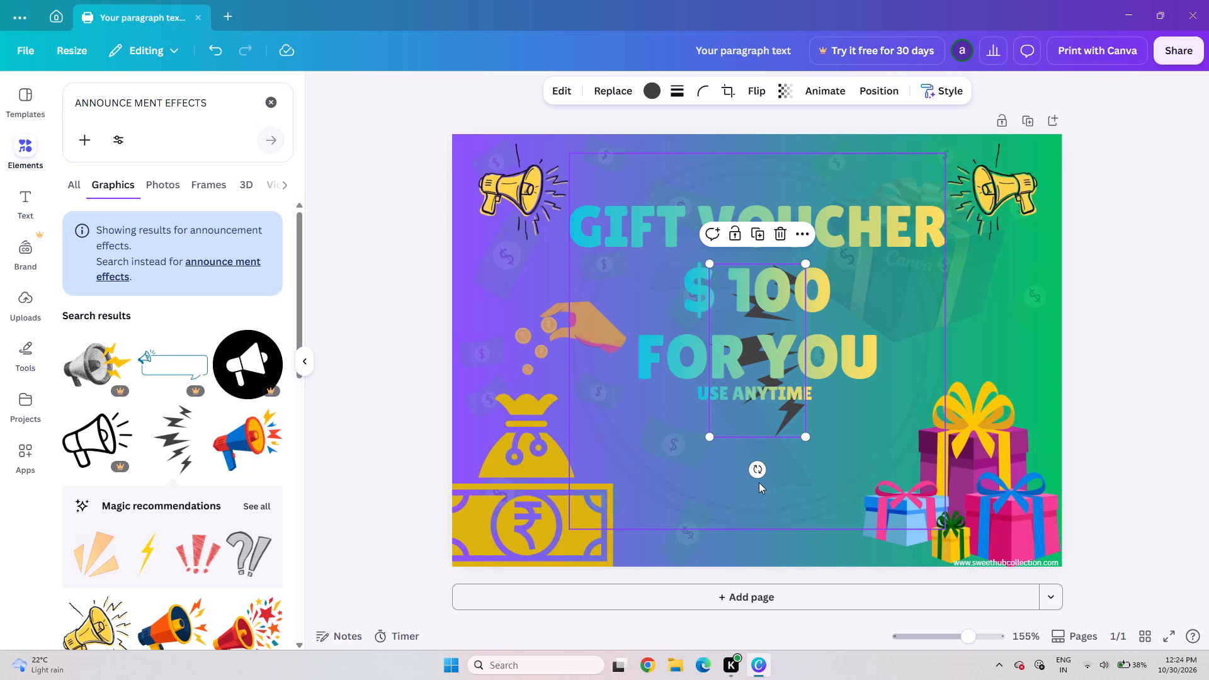
{"action": "left_click_drag", "start_coordinate": [759, 473], "coordinate": [757, 492]}
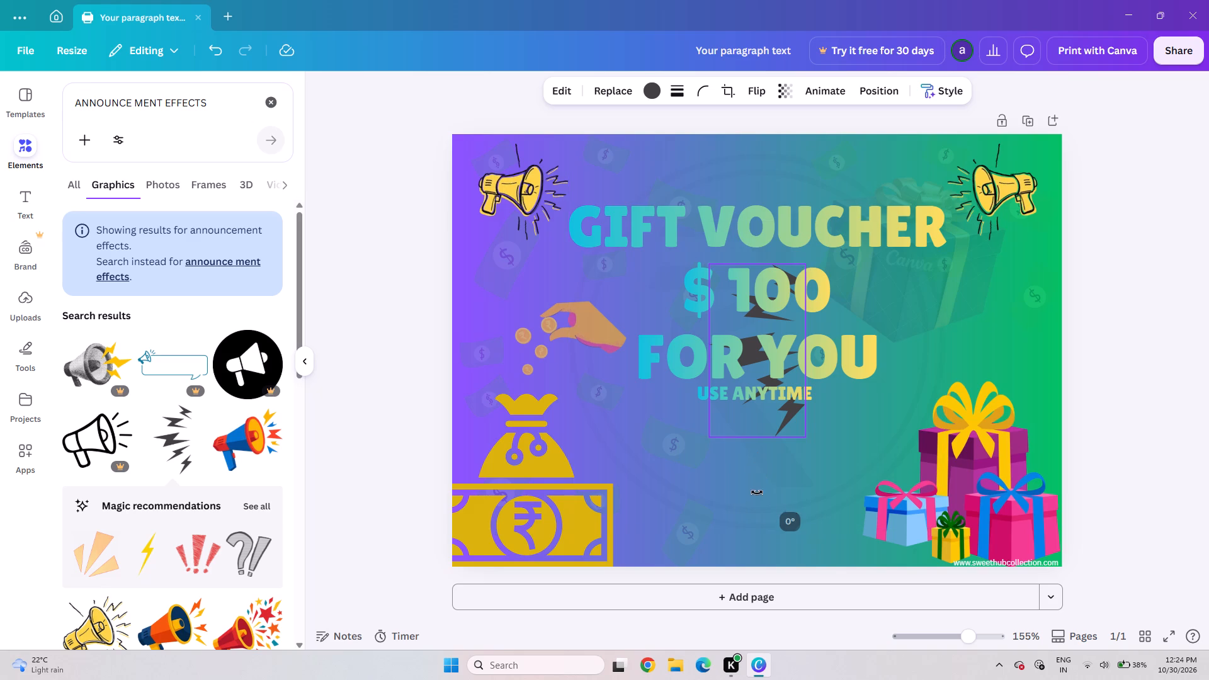
{"action": "left_click_drag", "start_coordinate": [757, 492], "coordinate": [656, 443]}
{"action": "left_click_drag", "start_coordinate": [734, 416], "coordinate": [878, 438]}
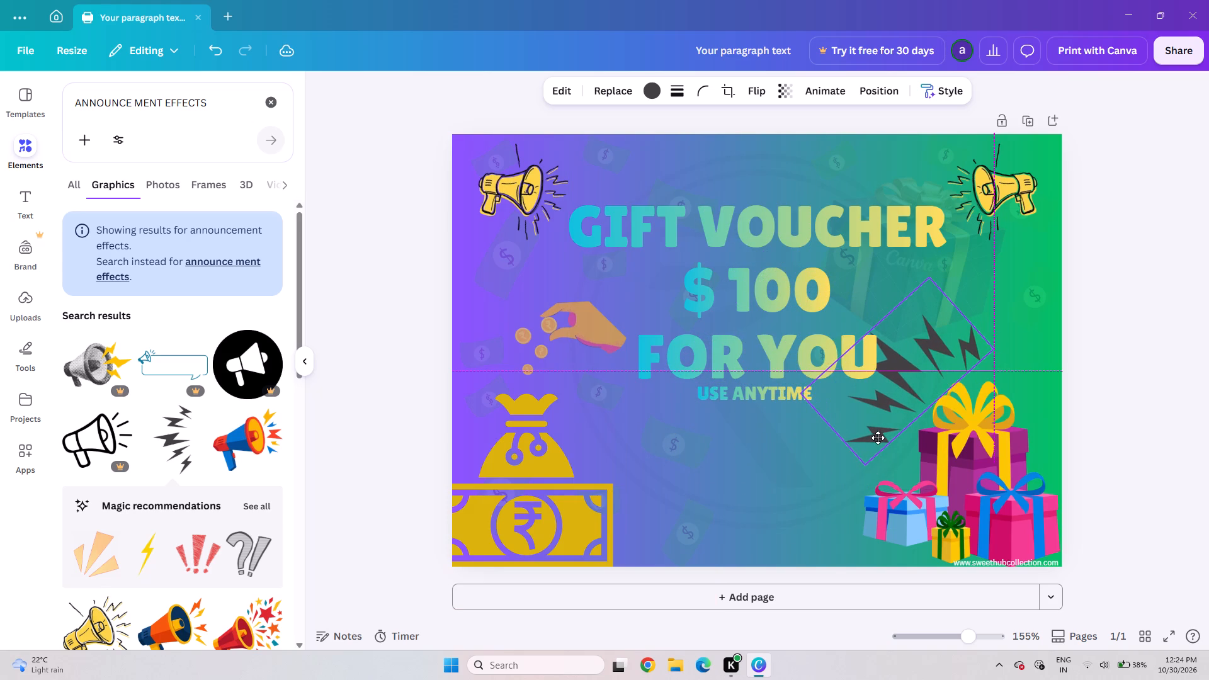
{"action": "left_click_drag", "start_coordinate": [878, 438], "coordinate": [877, 439]}
{"action": "left_click_drag", "start_coordinate": [863, 467], "coordinate": [860, 483]}
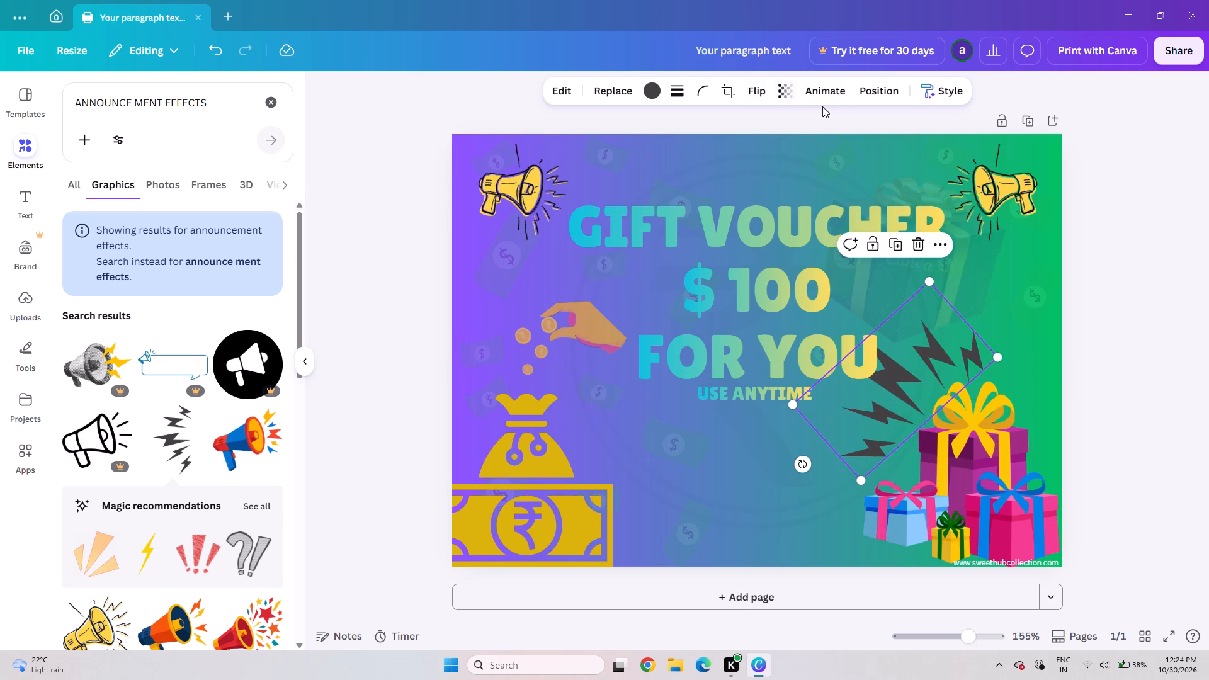
Raise the lightning-burst graphic's corner rounding to about 54.
{"action": "left_click", "coordinate": [875, 96]}
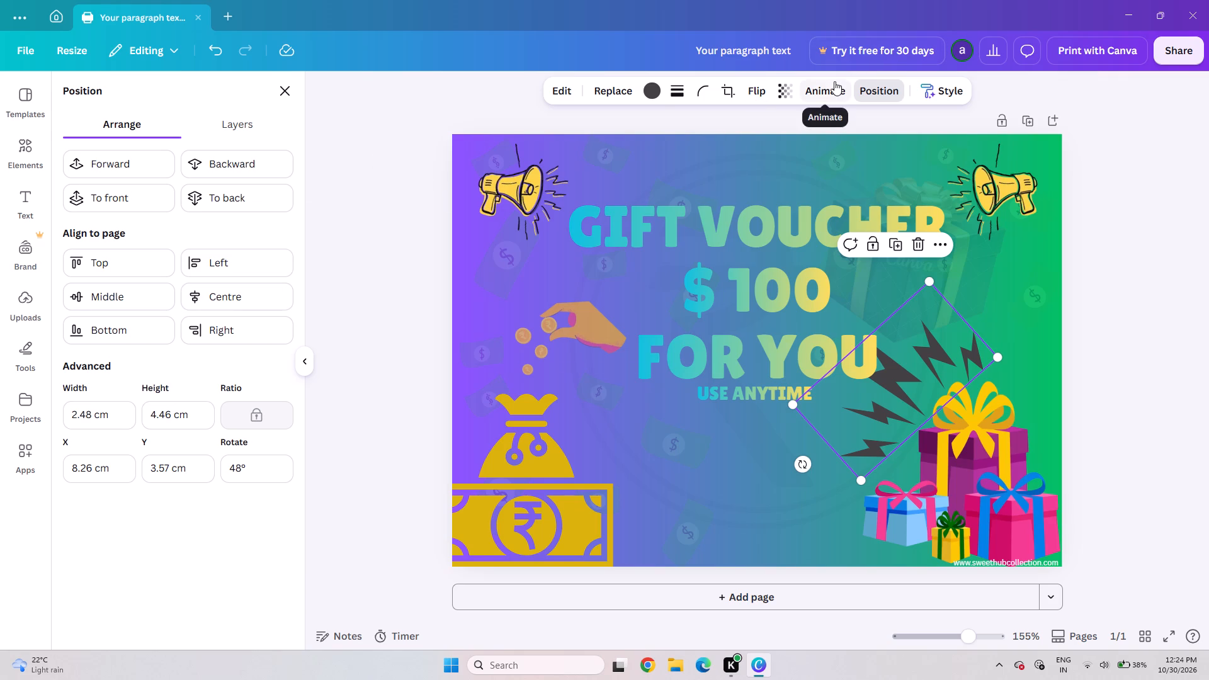
{"action": "left_click", "coordinate": [707, 91]}
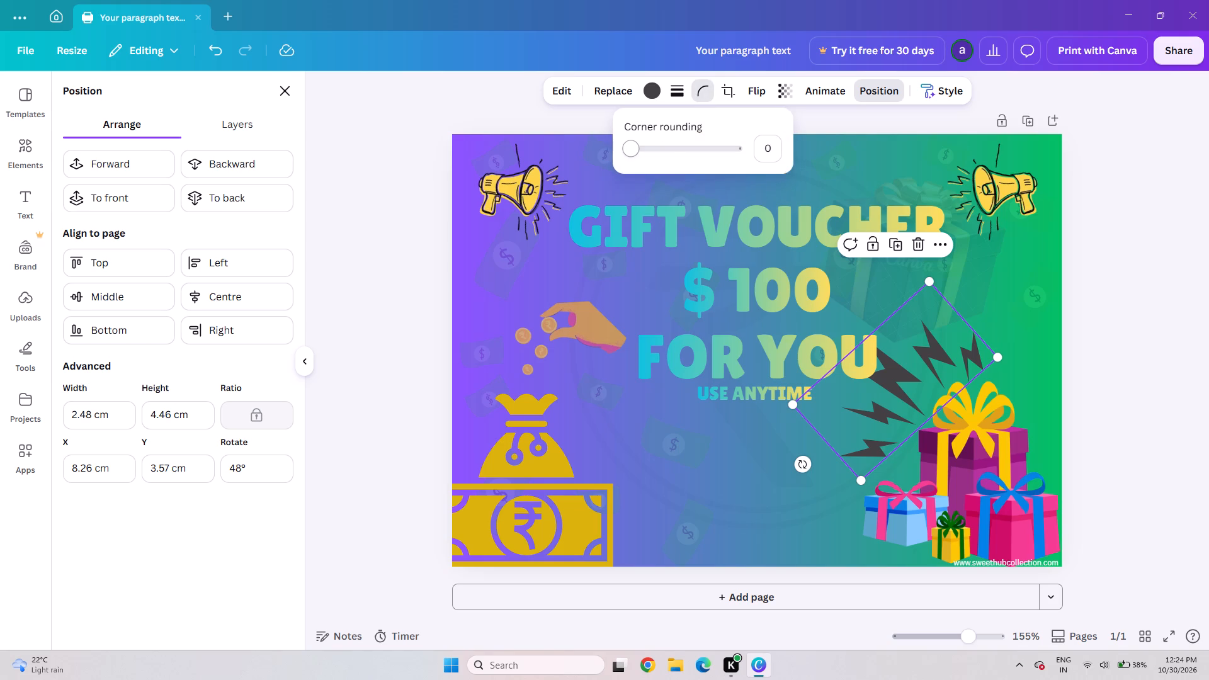
{"action": "left_click_drag", "start_coordinate": [666, 150], "coordinate": [673, 150]}
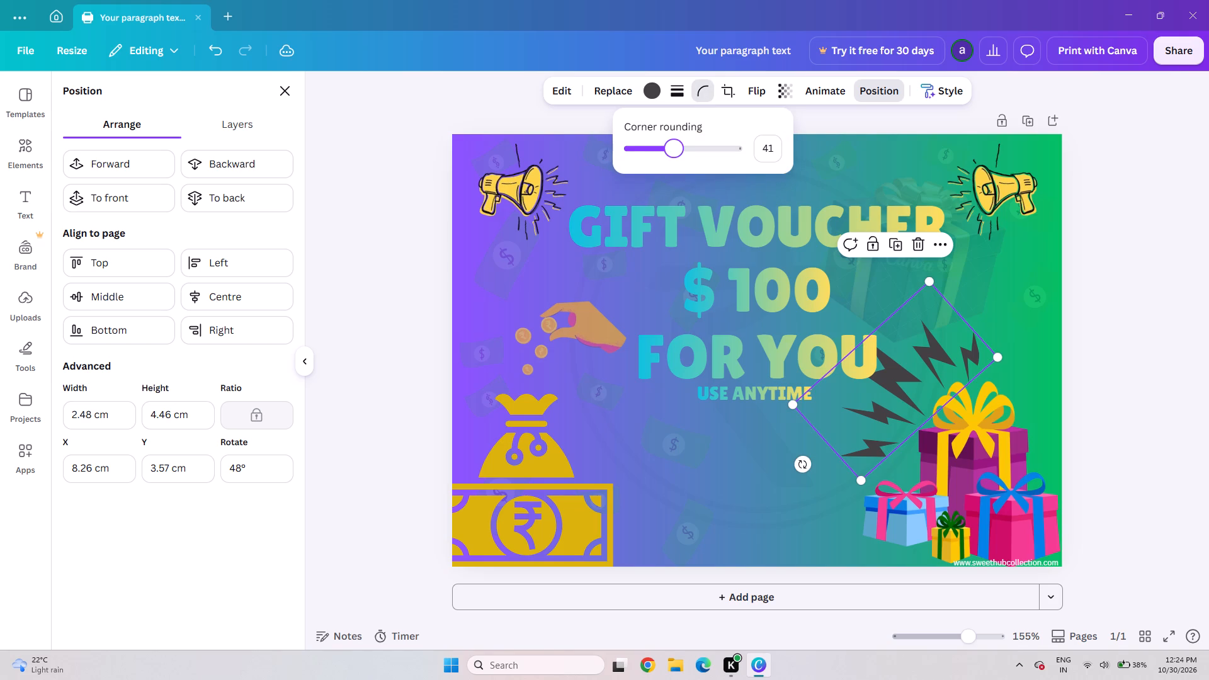
{"action": "left_click", "coordinate": [673, 150]}
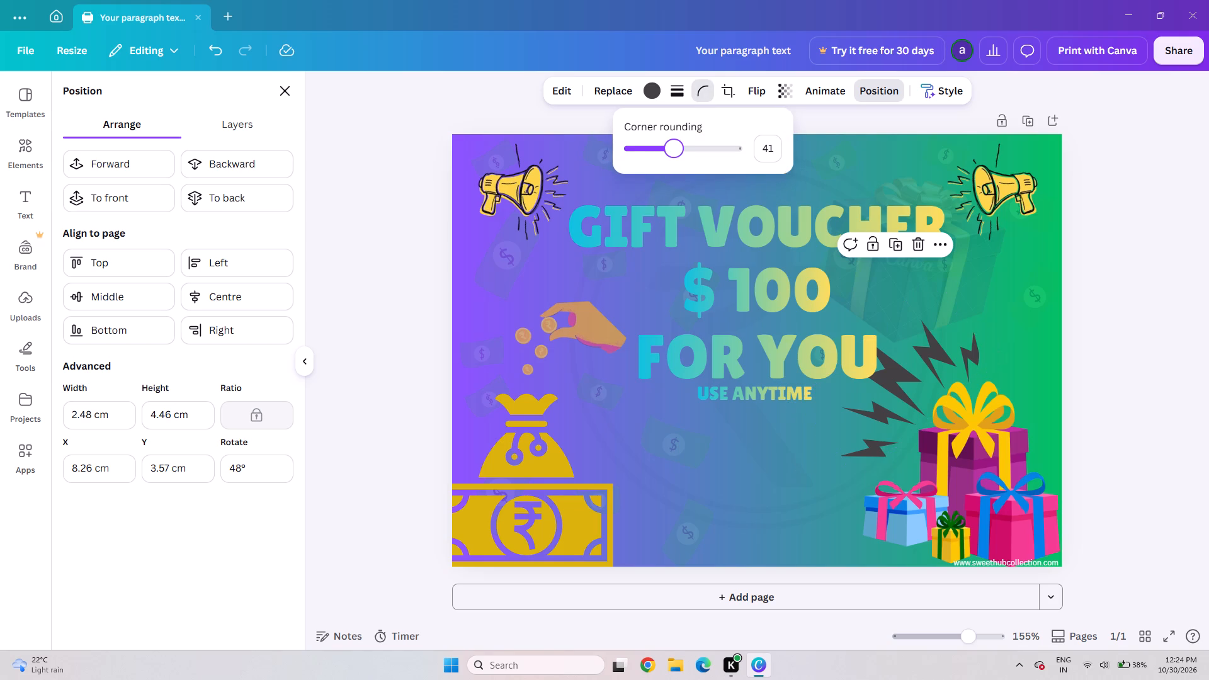
{"action": "left_click", "coordinate": [673, 150]}
{"action": "left_click", "coordinate": [673, 150]}
{"action": "key", "text": "Right"}
{"action": "key", "text": "Right"}
{"action": "key", "text": "Right"}
{"action": "key", "text": "Right"}
{"action": "key", "text": "Right"}
{"action": "key", "text": "Right"}
{"action": "key", "text": "Right"}
{"action": "key", "text": "Right"}
{"action": "key", "text": "Right"}
{"action": "key", "text": "Right"}
{"action": "key", "text": "Right"}
{"action": "key", "text": "Right"}
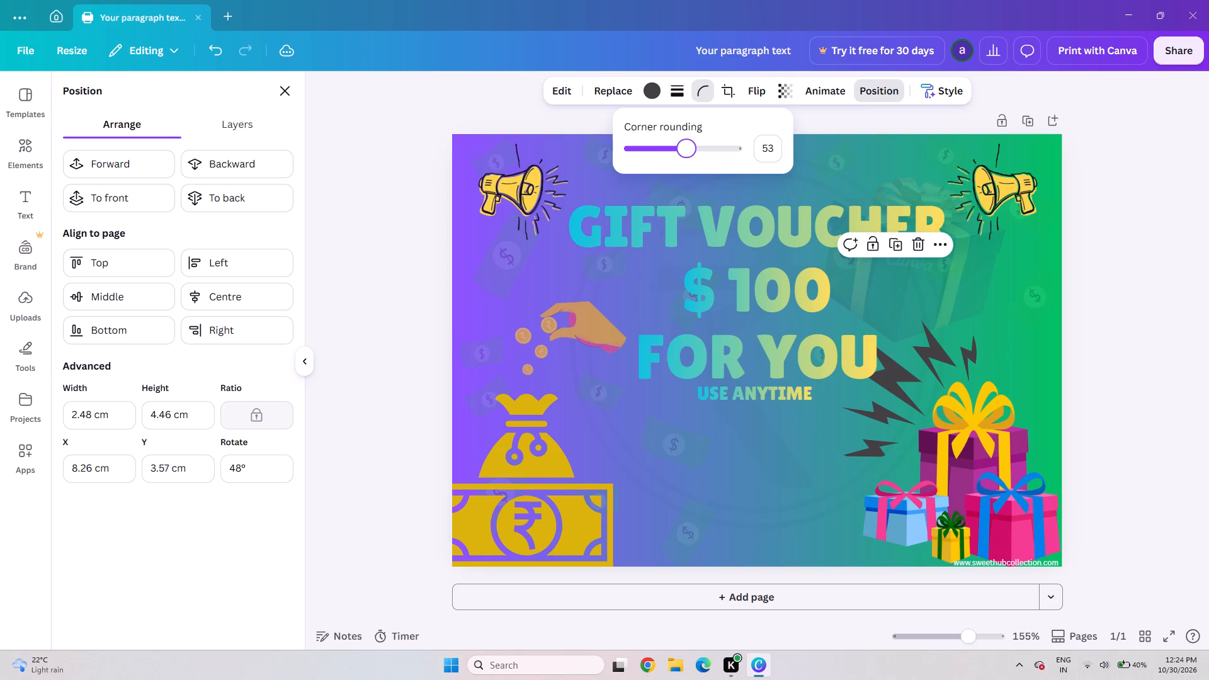
{"action": "key", "text": "Right"}
{"action": "left_click", "coordinate": [1161, 258]}
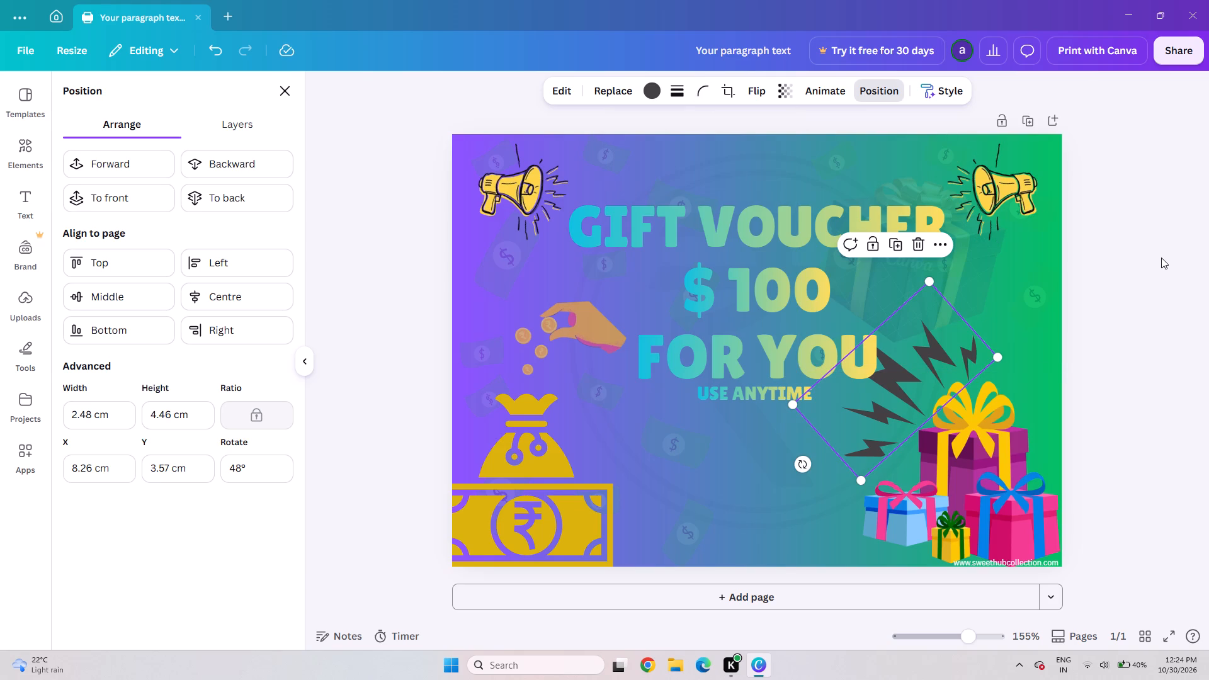
Shrink the lightning-burst graphic to about 2.29 × 4.13 cm and move it slightly down towards the gift boxes.
{"action": "left_click", "coordinate": [926, 360]}
{"action": "scroll", "coordinate": [922, 363], "scroll_direction": "up", "scroll_amount": 1}
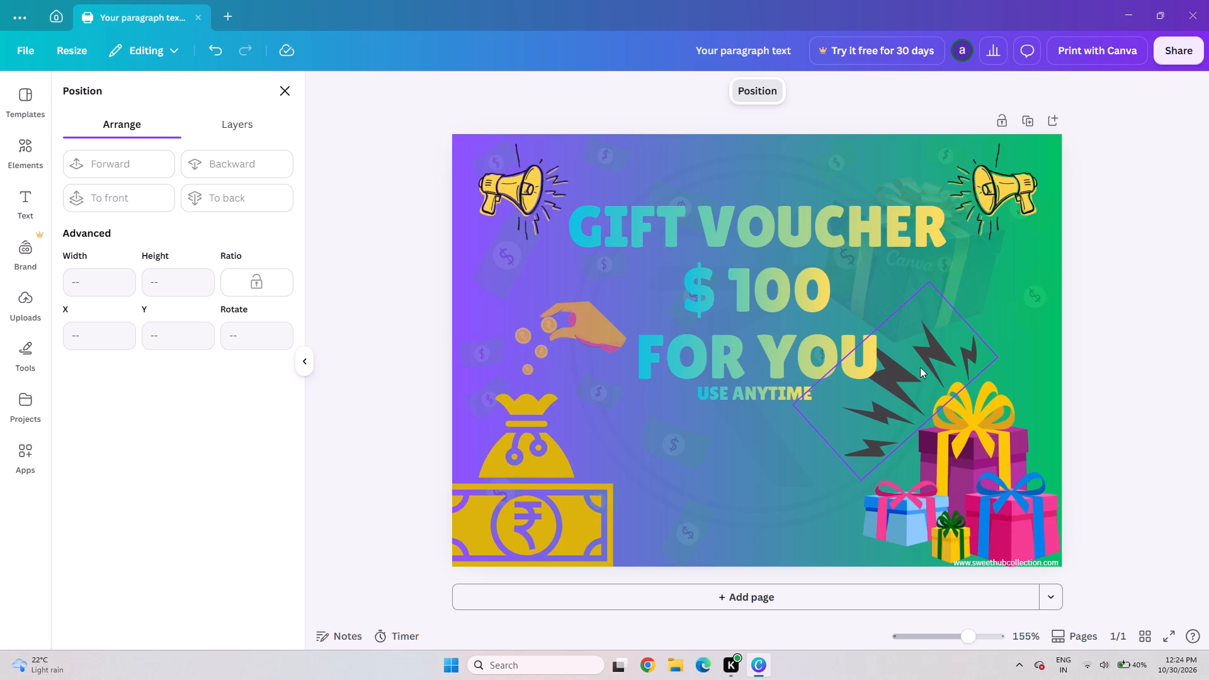
{"action": "scroll", "coordinate": [920, 367], "scroll_direction": "up", "scroll_amount": 1}
{"action": "left_click", "coordinate": [856, 451]}
{"action": "scroll", "coordinate": [851, 463], "scroll_direction": "up", "scroll_amount": 1}
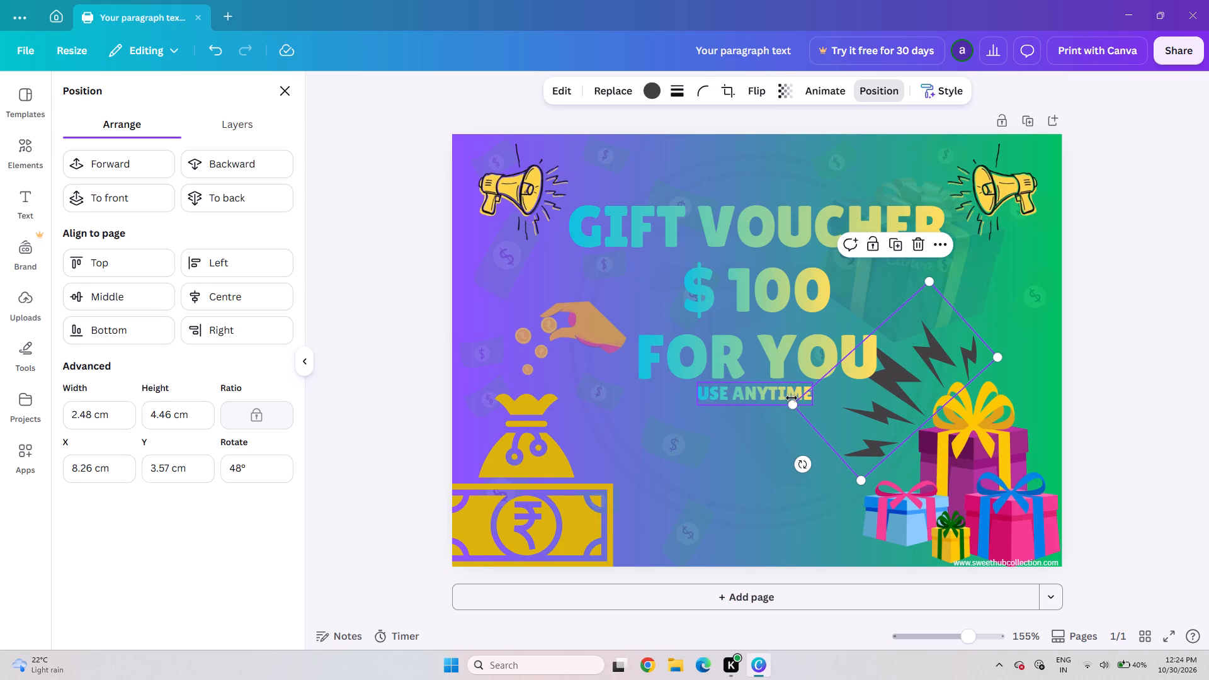
{"action": "left_click_drag", "start_coordinate": [793, 404], "coordinate": [807, 407]}
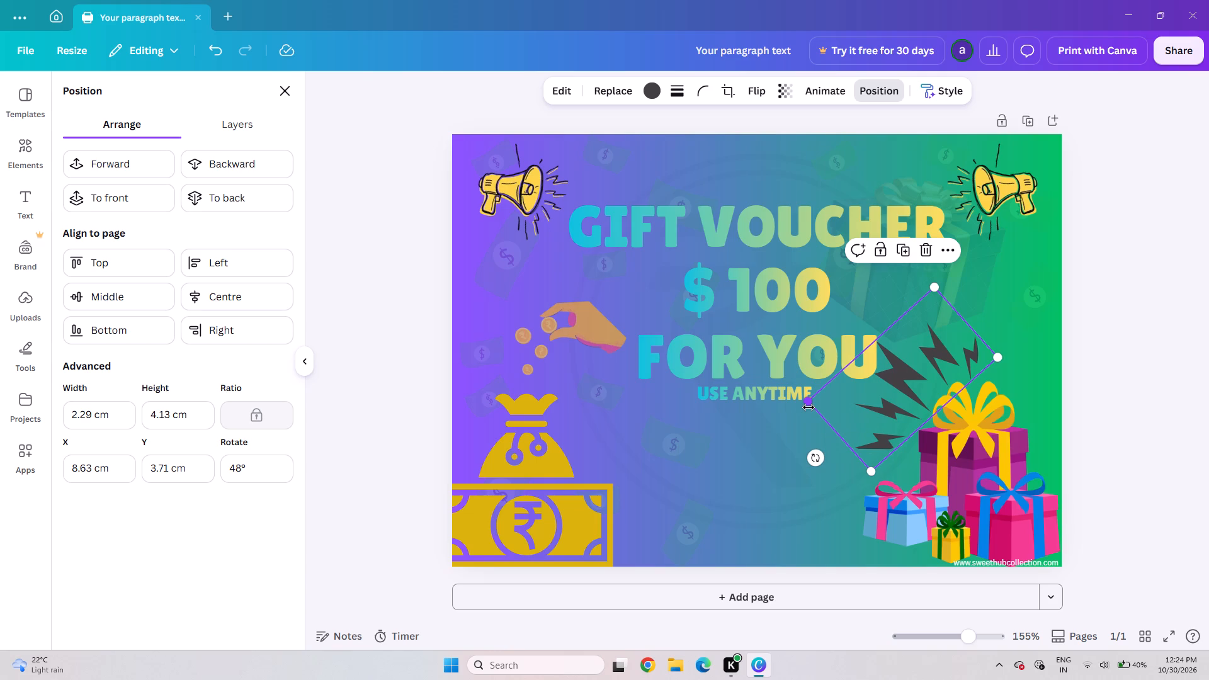
{"action": "left_click_drag", "start_coordinate": [952, 375], "coordinate": [946, 388]}
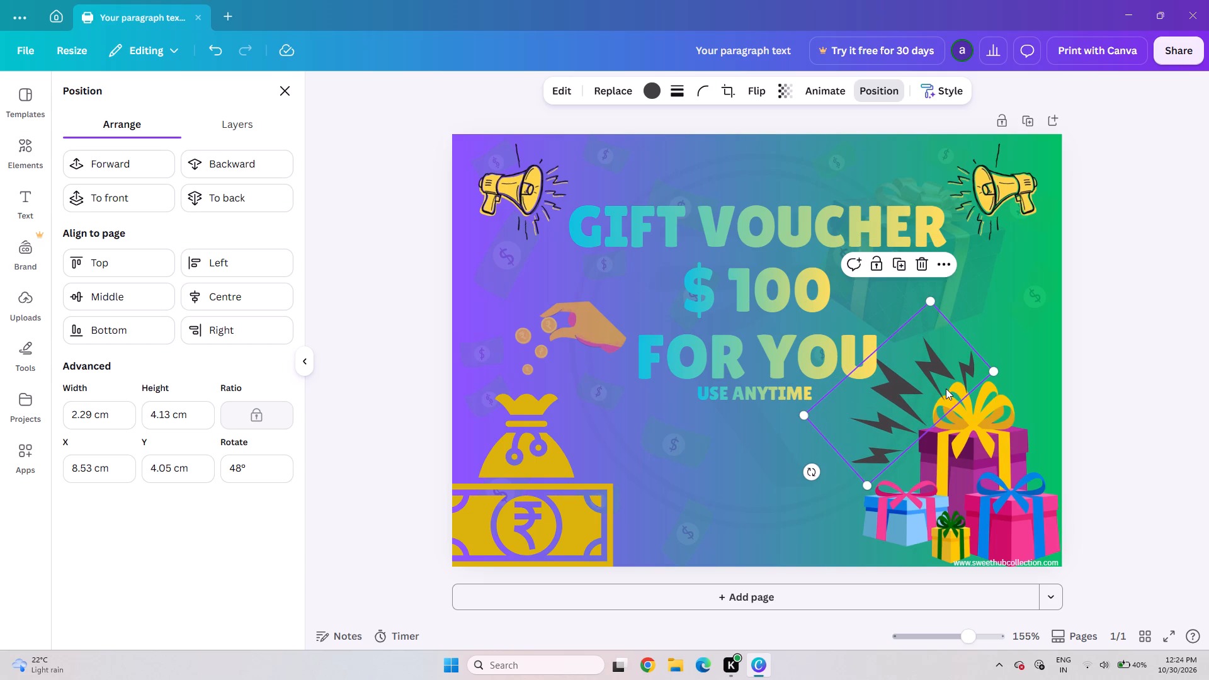
{"action": "left_click", "coordinate": [1159, 370]}
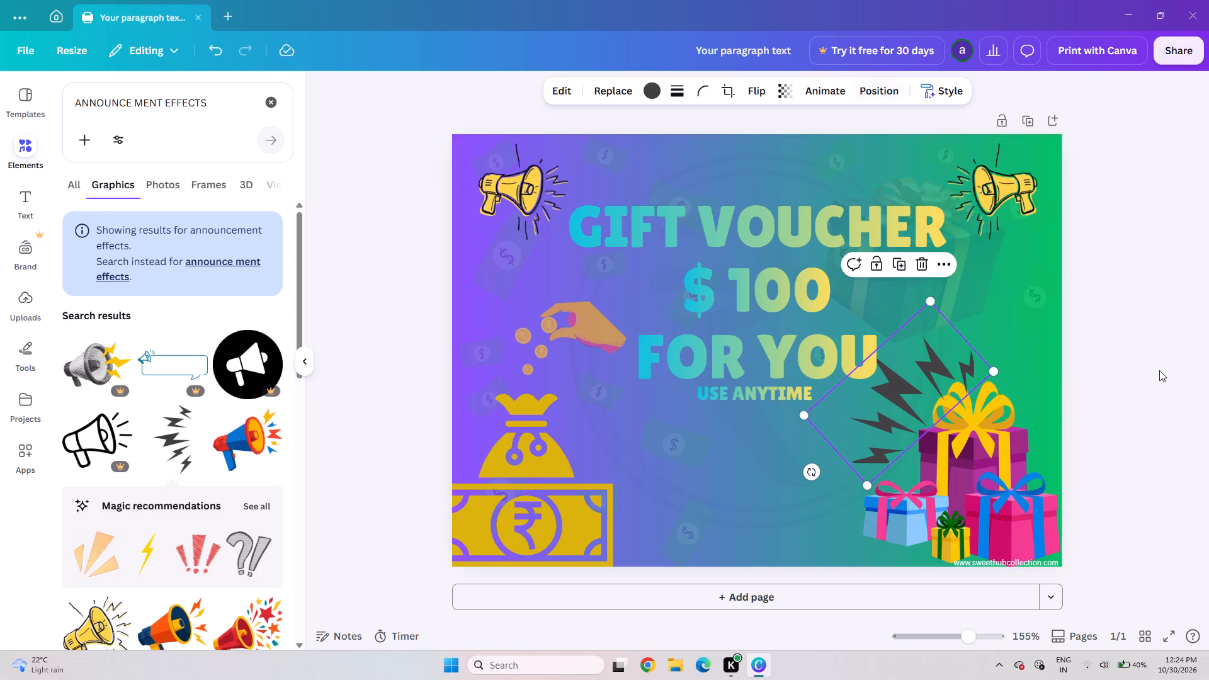
Shrink the gift boxes graphic slightly, keeping it in the voucher's bottom-right corner.
{"action": "left_click", "coordinate": [1010, 462]}
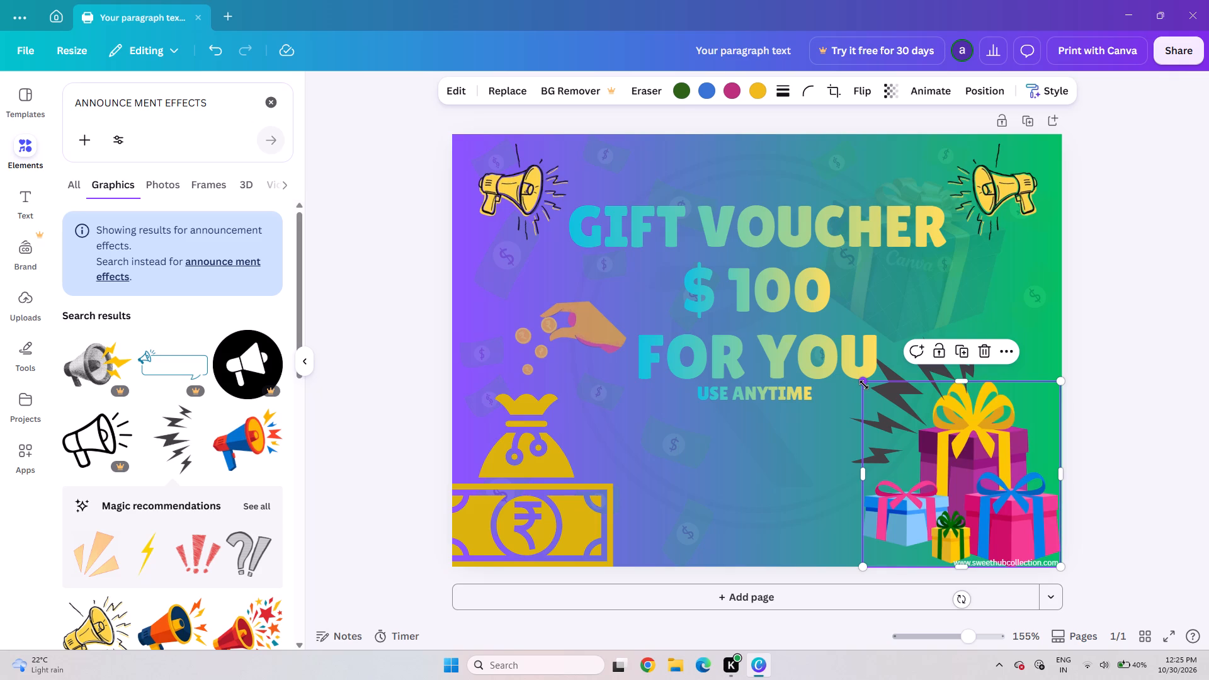
{"action": "left_click_drag", "start_coordinate": [864, 385], "coordinate": [883, 406]}
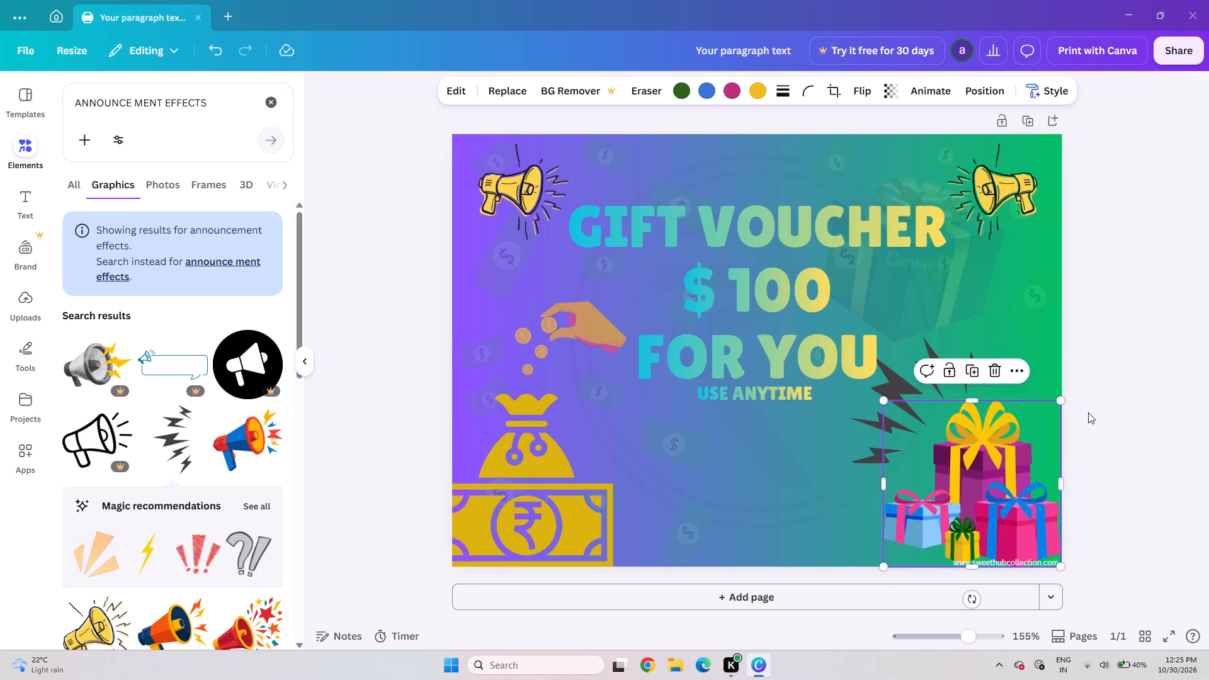
{"action": "left_click", "coordinate": [1157, 426]}
Nudge the lightning-burst graphic slightly down and right, closer to the gift boxes.
{"action": "left_click", "coordinate": [930, 416]}
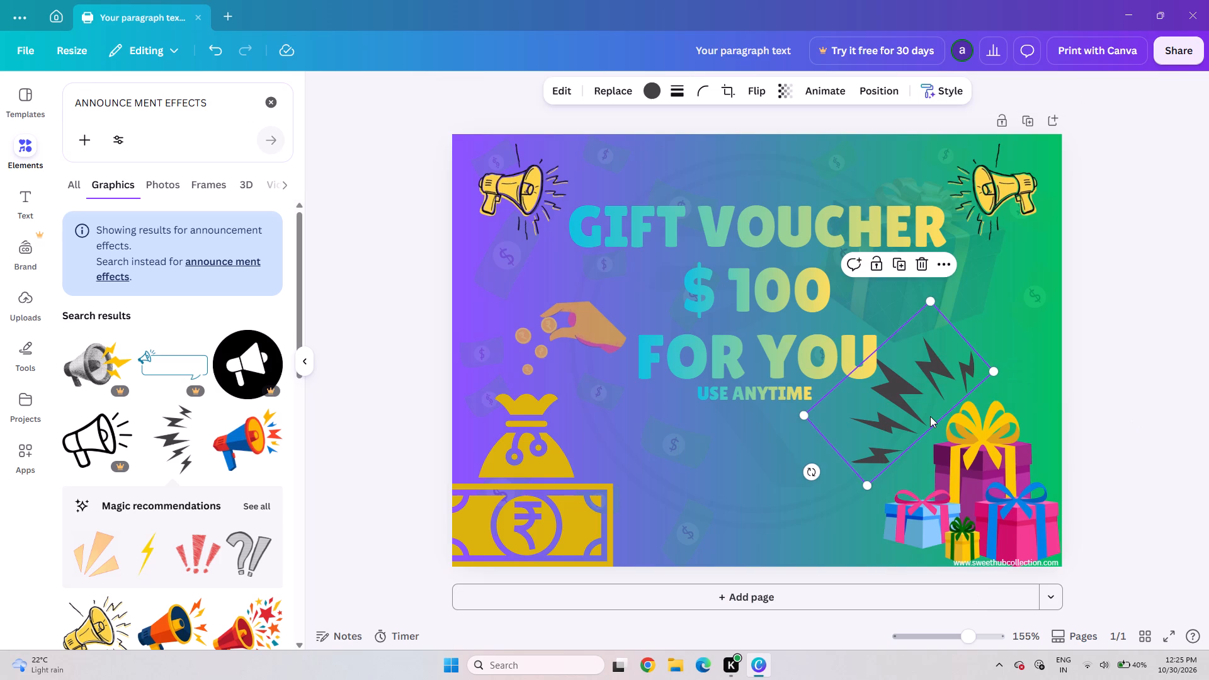
{"action": "key", "text": "Down"}
{"action": "key", "text": "Down"}
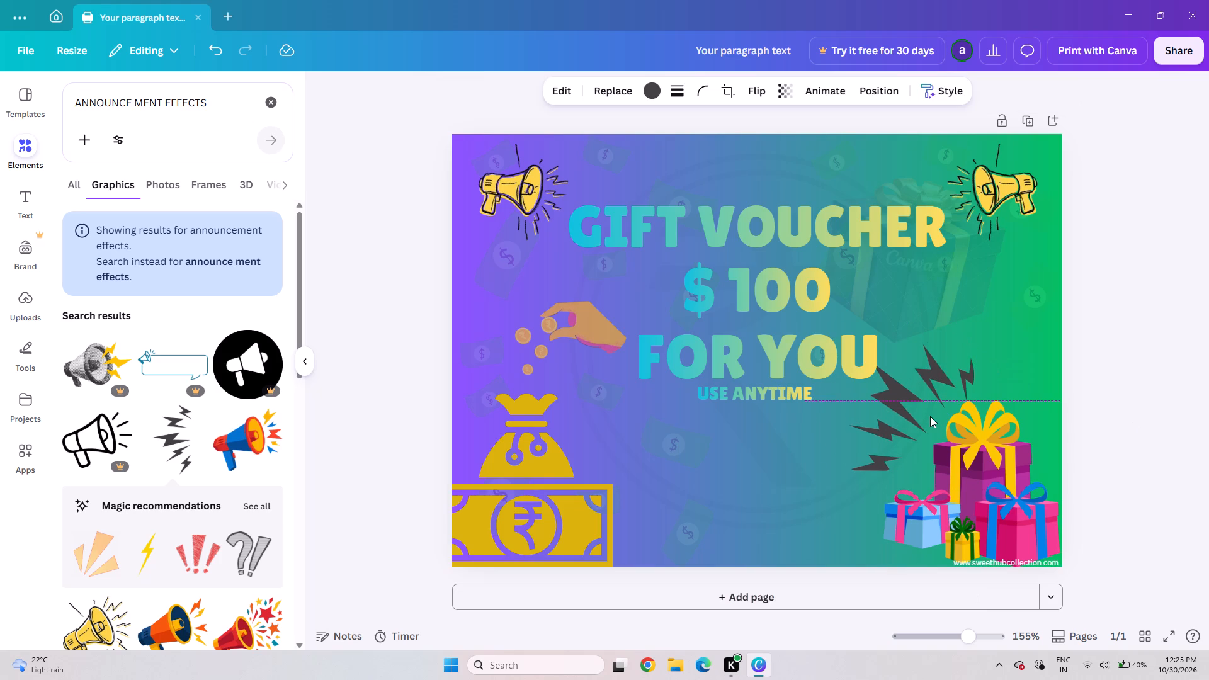
{"action": "key", "text": "Right"}
{"action": "key", "text": "Right"}
{"action": "key", "text": "Down"}
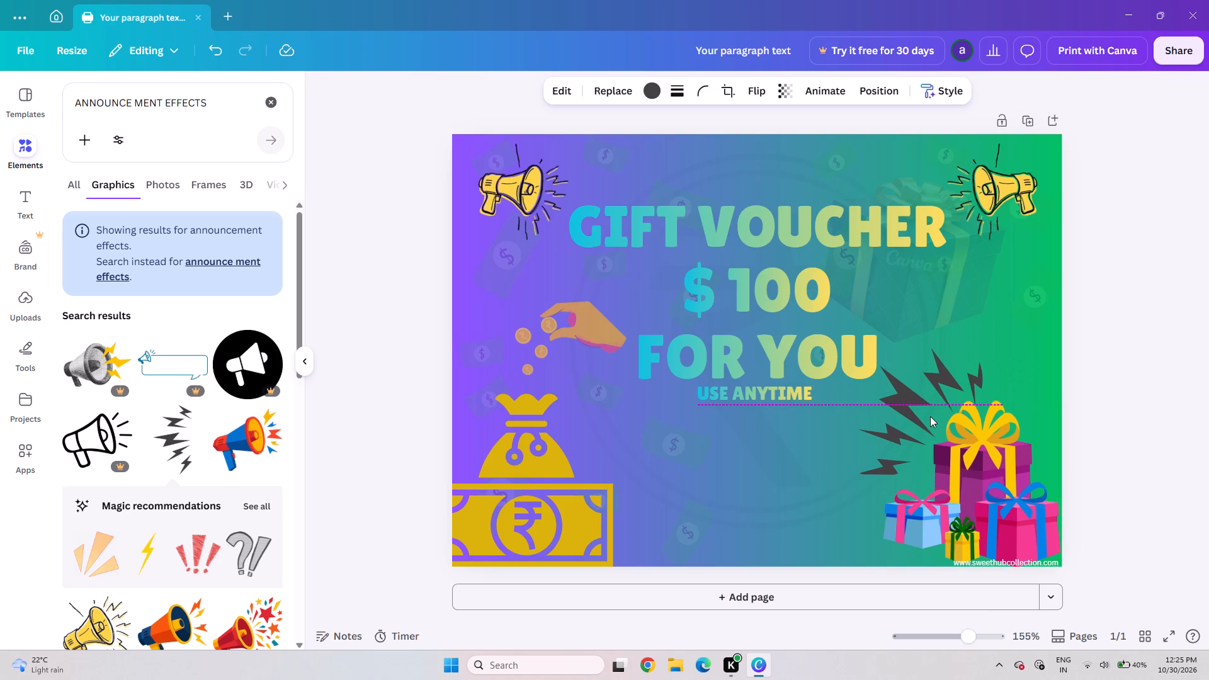
Nudge the gift boxes graphic slightly right and down so it sits against the voucher's right edge.
{"action": "left_click", "coordinate": [973, 473]}
{"action": "key", "text": "Down"}
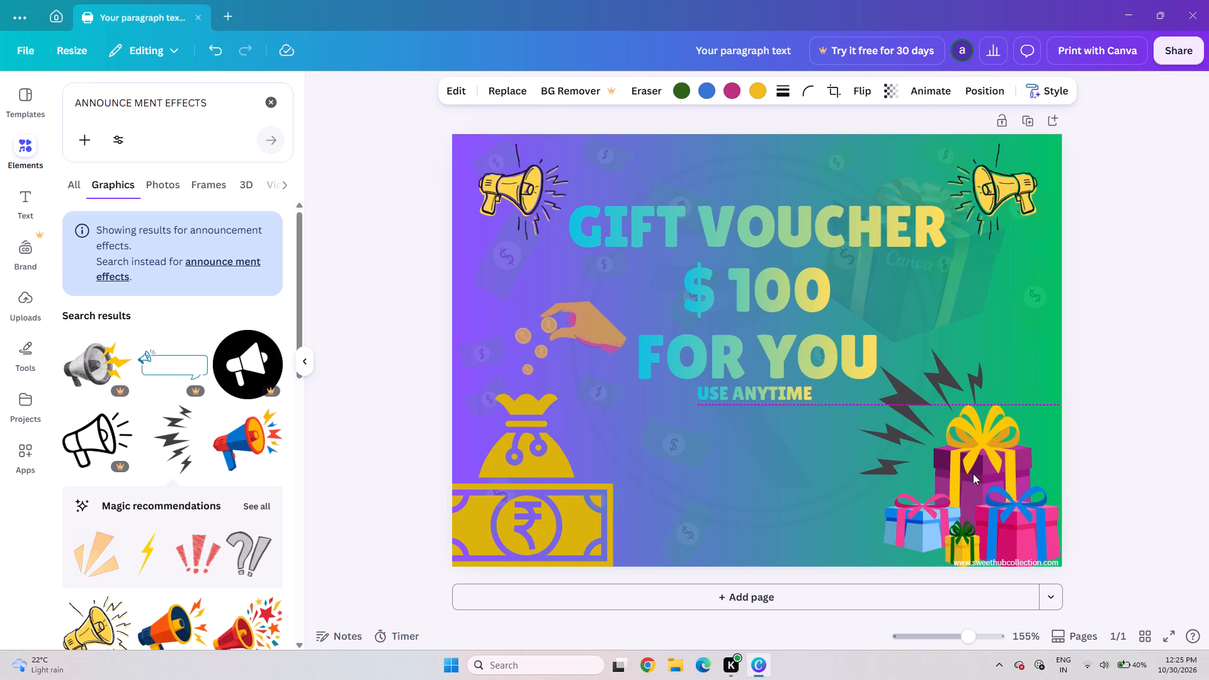
{"action": "key", "text": "Right"}
{"action": "key", "text": "Right"}
{"action": "key", "text": "Right"}
{"action": "key", "text": "Down"}
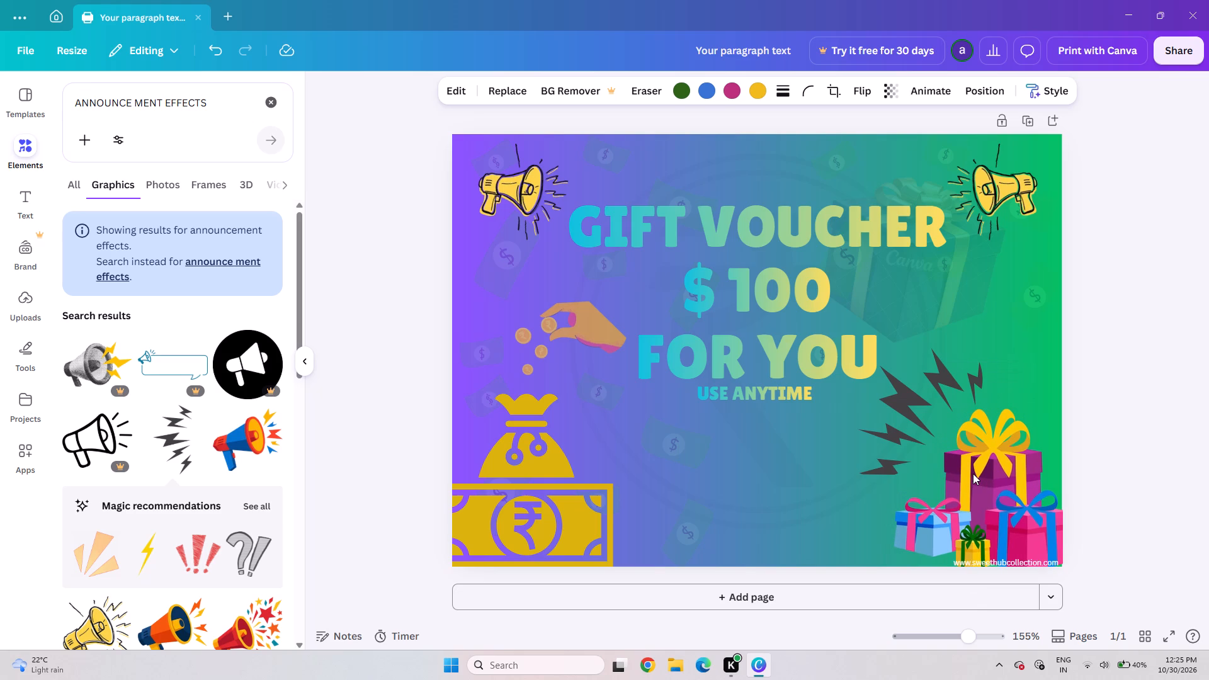
{"action": "key", "text": "Up"}
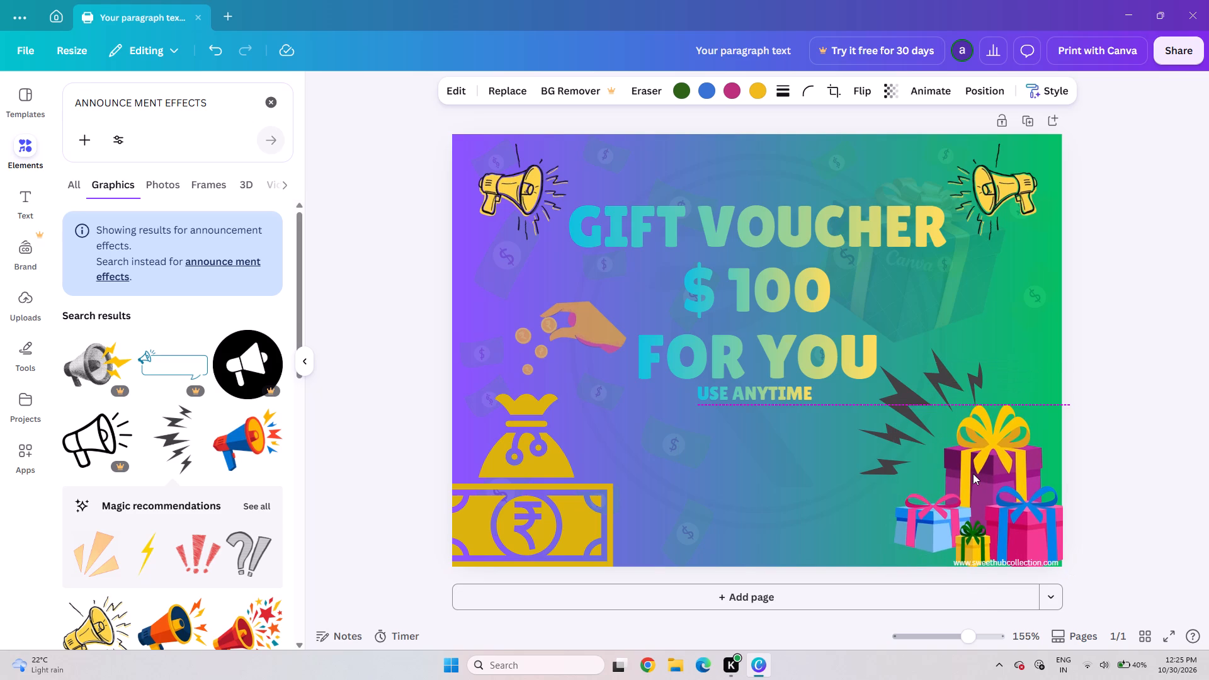
{"action": "left_click", "coordinate": [1130, 446]}
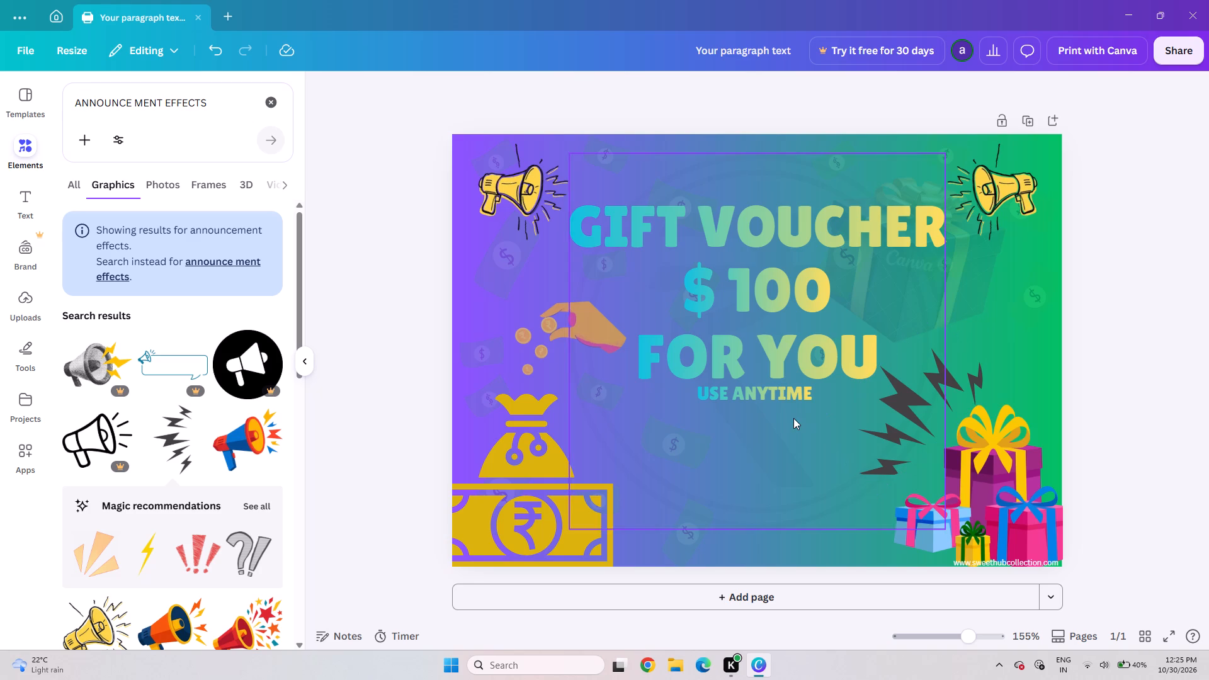
Browse the gift certificate templates for design ideas.
{"action": "left_click", "coordinate": [31, 104]}
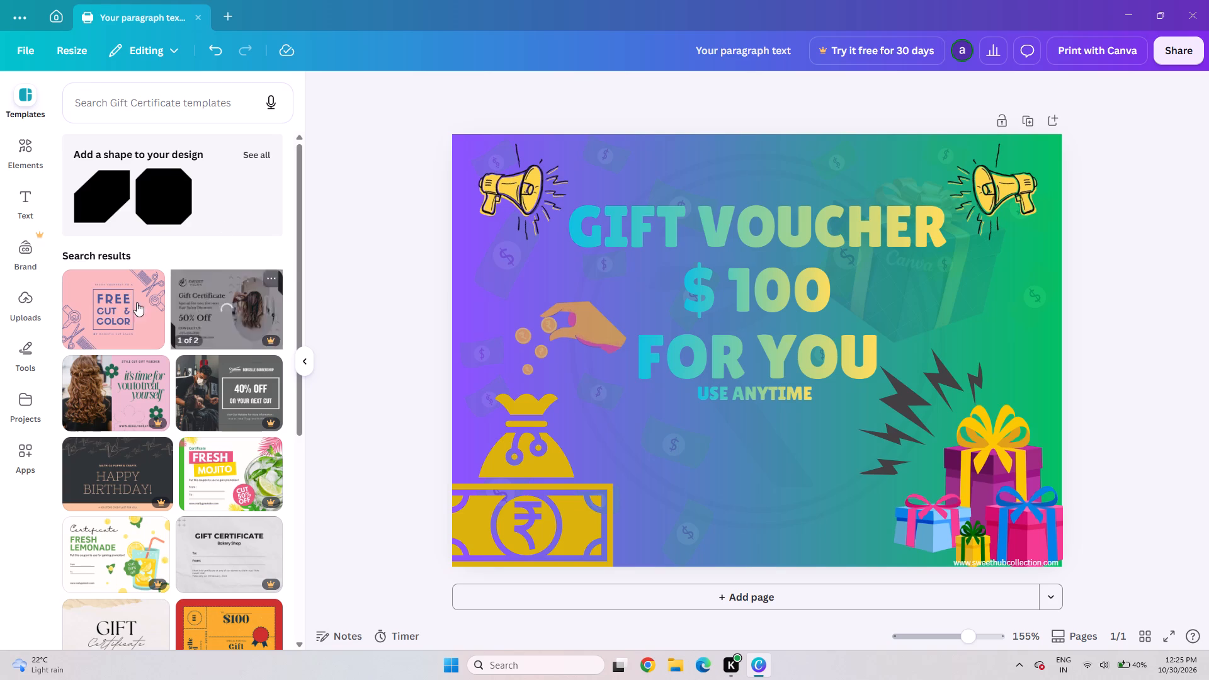
{"action": "scroll", "coordinate": [686, 363], "scroll_direction": "down", "scroll_amount": 2}
{"action": "scroll", "coordinate": [649, 377], "scroll_direction": "left", "scroll_amount": 2}
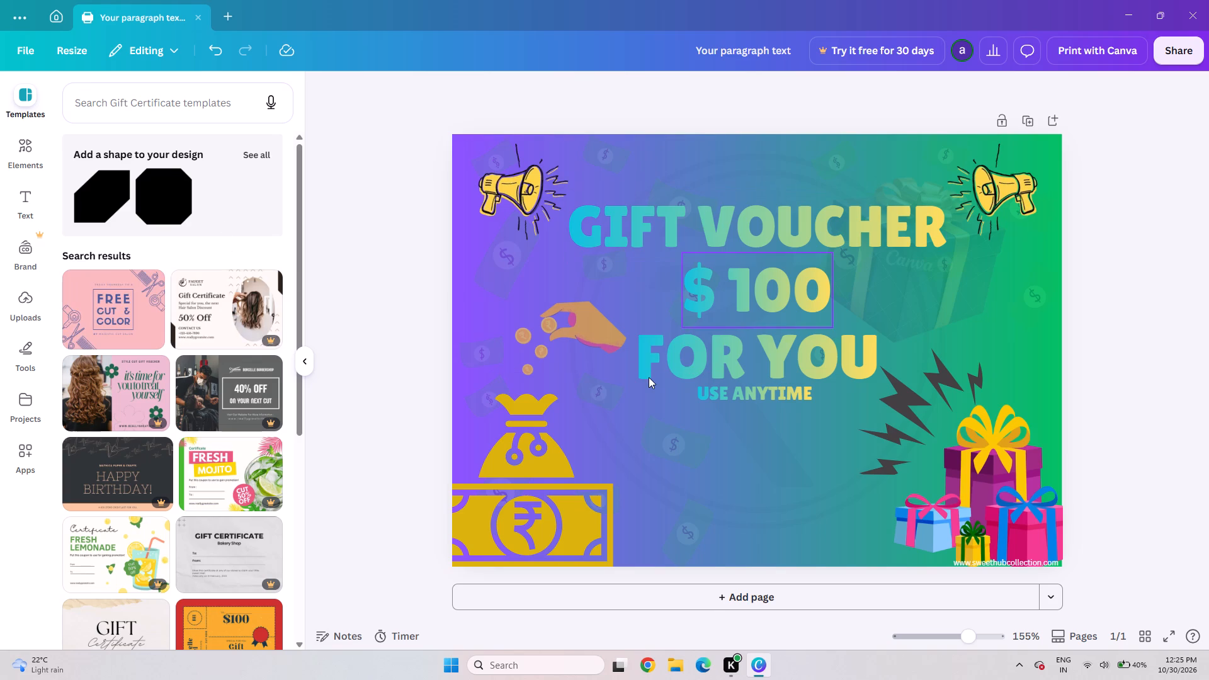
{"action": "scroll", "coordinate": [160, 492], "scroll_direction": "down", "scroll_amount": 3}
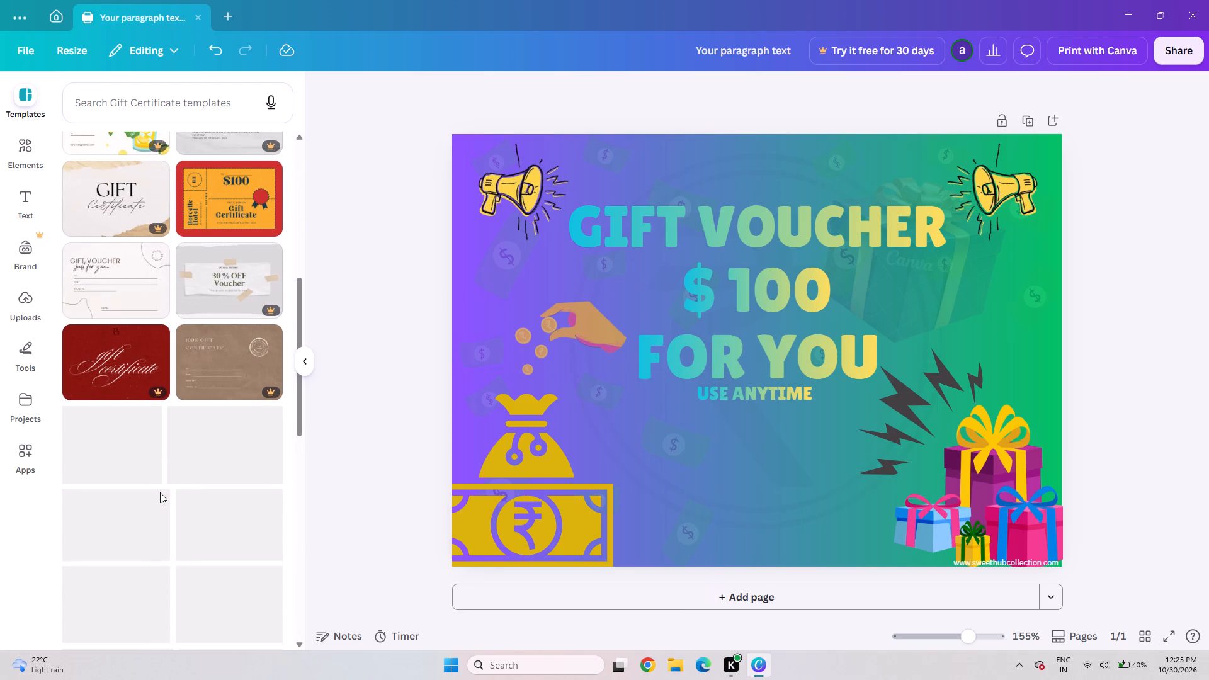
{"action": "scroll", "coordinate": [160, 492], "scroll_direction": "down", "scroll_amount": 3}
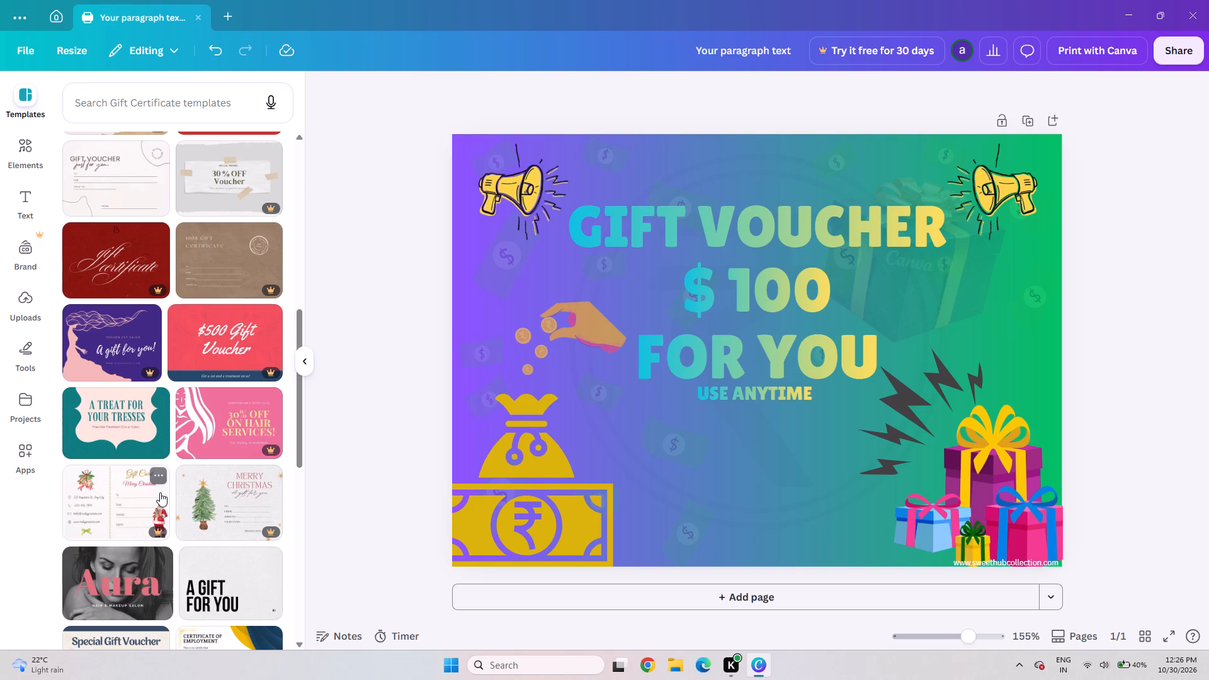
{"action": "scroll", "coordinate": [154, 533], "scroll_direction": "down", "scroll_amount": 2}
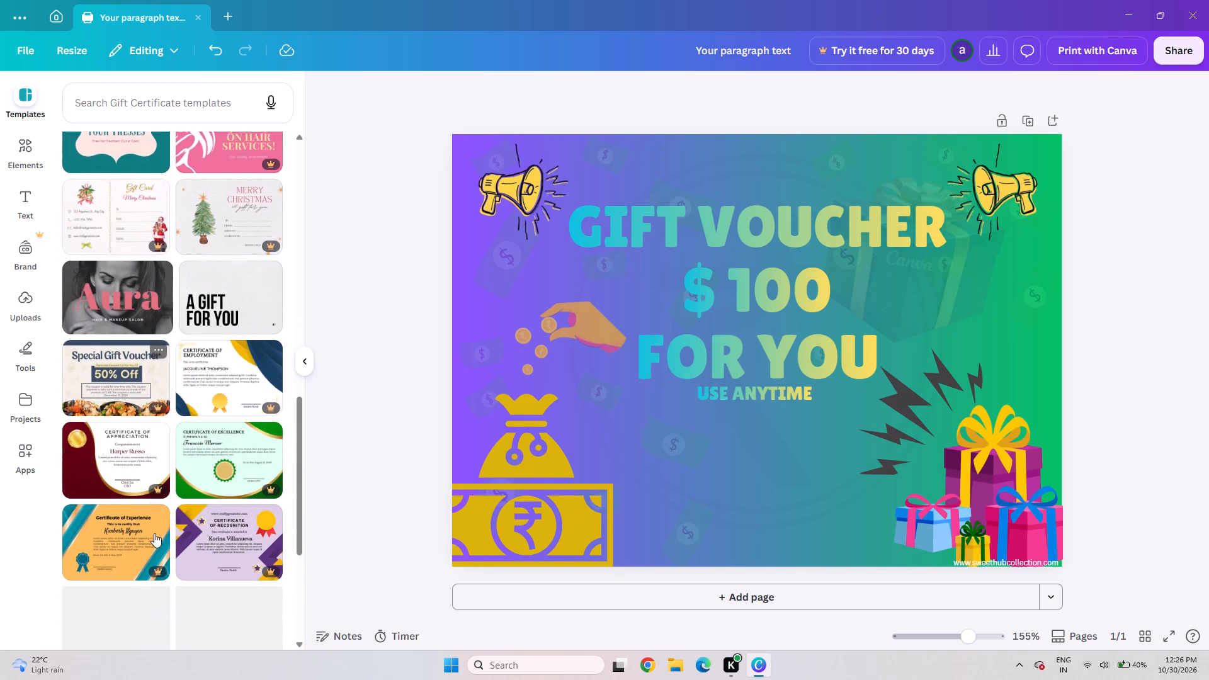
{"action": "scroll", "coordinate": [154, 533], "scroll_direction": "down", "scroll_amount": 2}
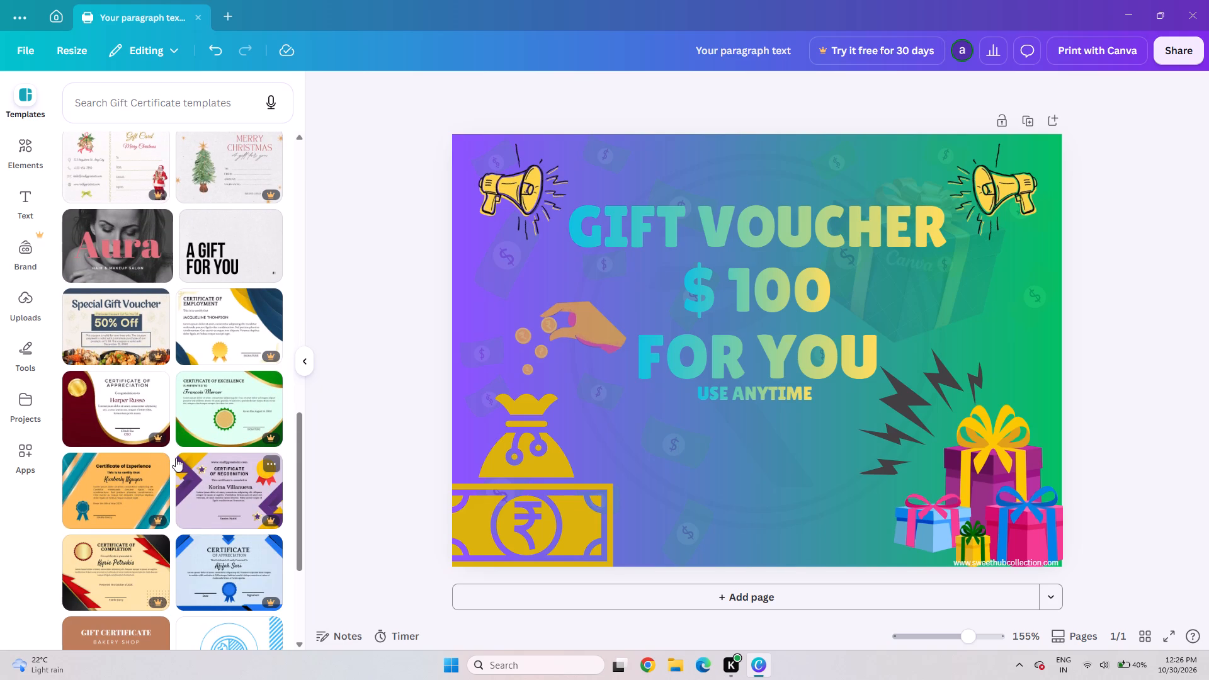
{"action": "scroll", "coordinate": [176, 458], "scroll_direction": "down", "scroll_amount": 4}
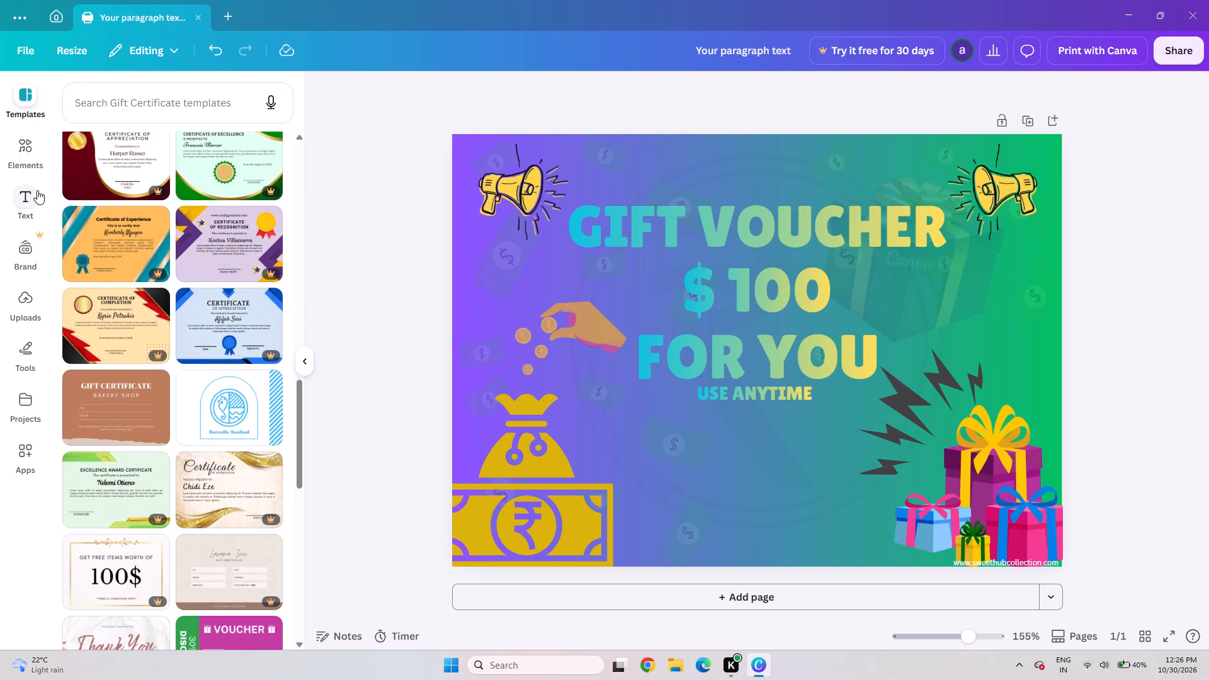
{"action": "left_click", "coordinate": [30, 55]}
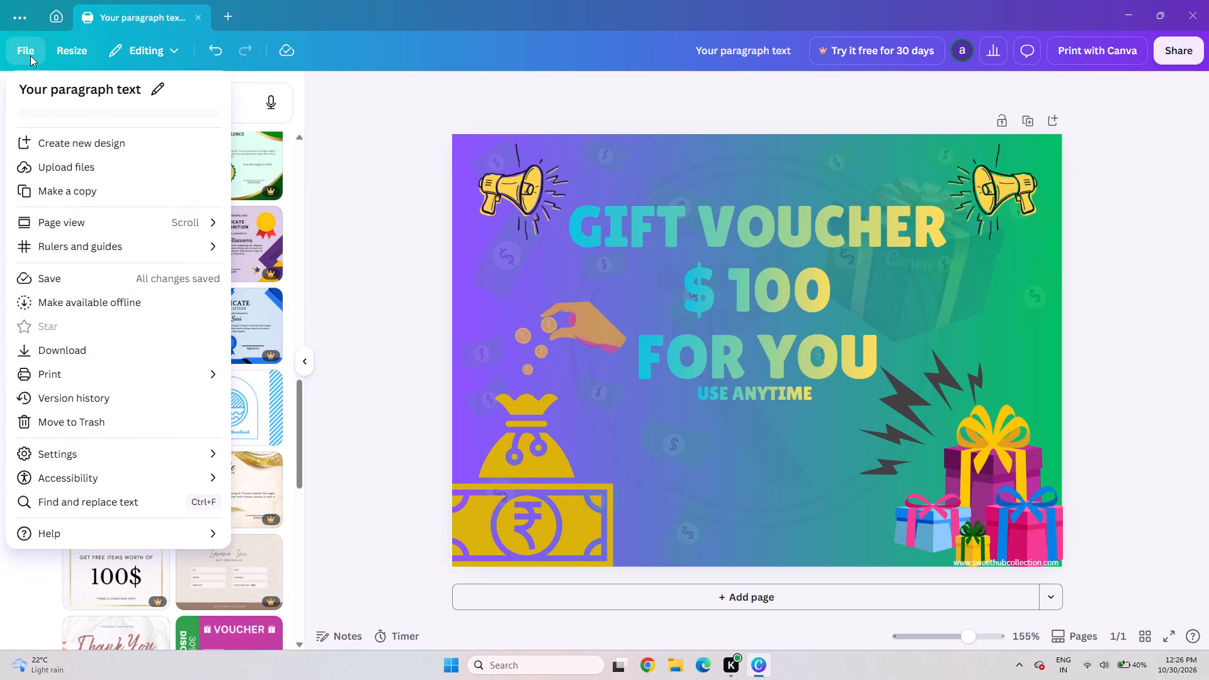
{"action": "left_click", "coordinate": [341, 187]}
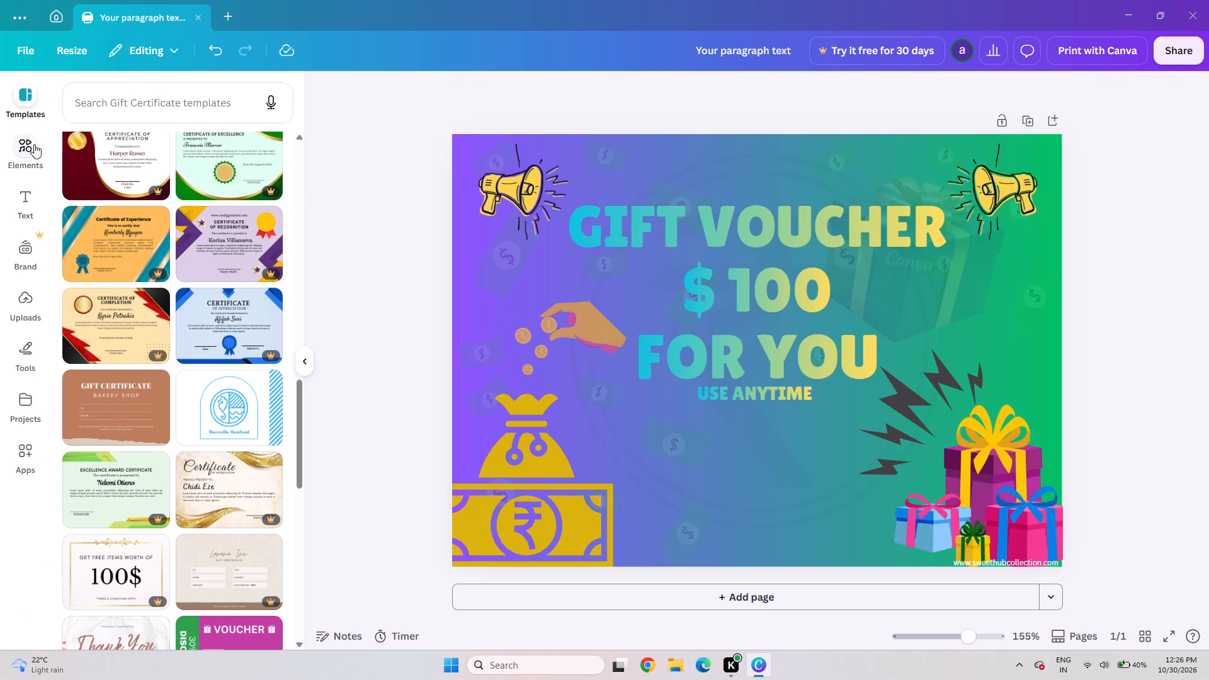
Create a new Certificate (A4, Landscape) design.
{"action": "left_click", "coordinate": [55, 21]}
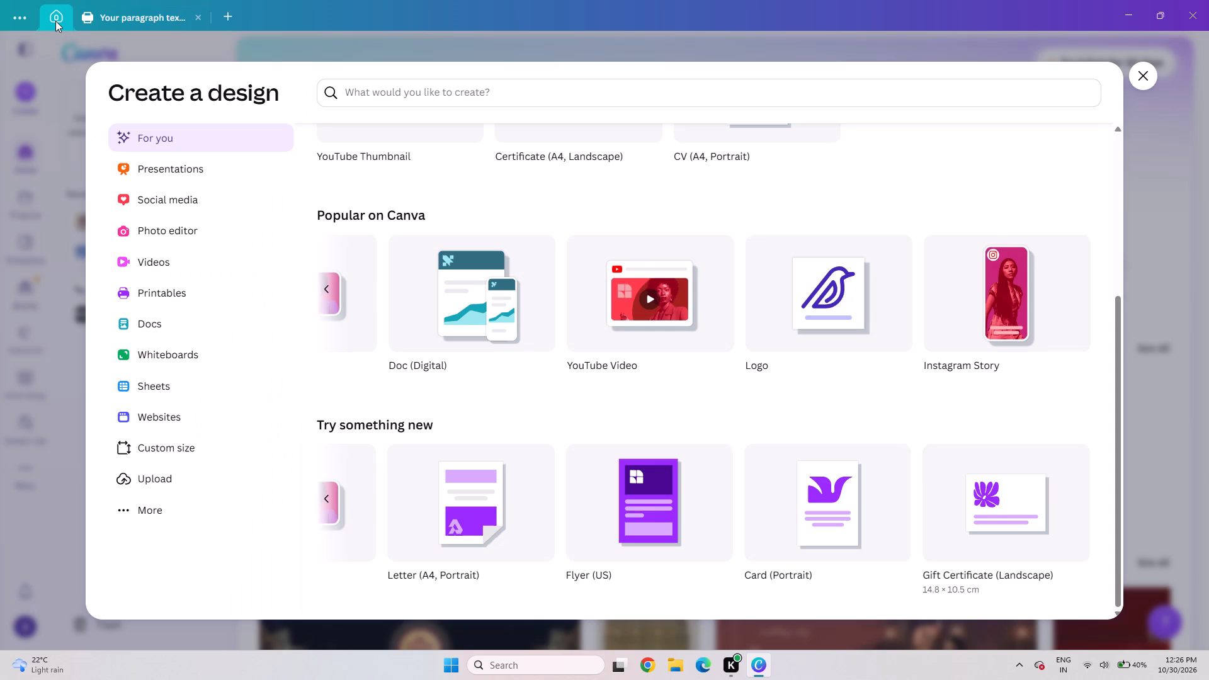
{"action": "scroll", "coordinate": [327, 325], "scroll_direction": "up", "scroll_amount": 10}
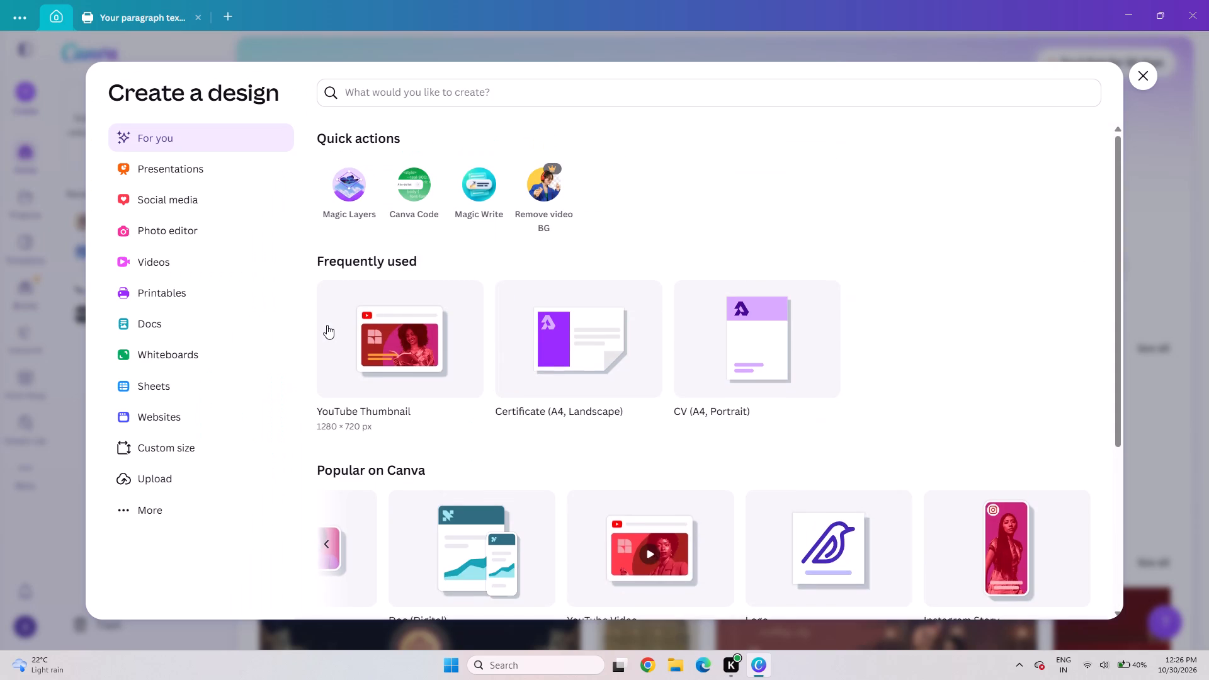
{"action": "left_click", "coordinate": [582, 317]}
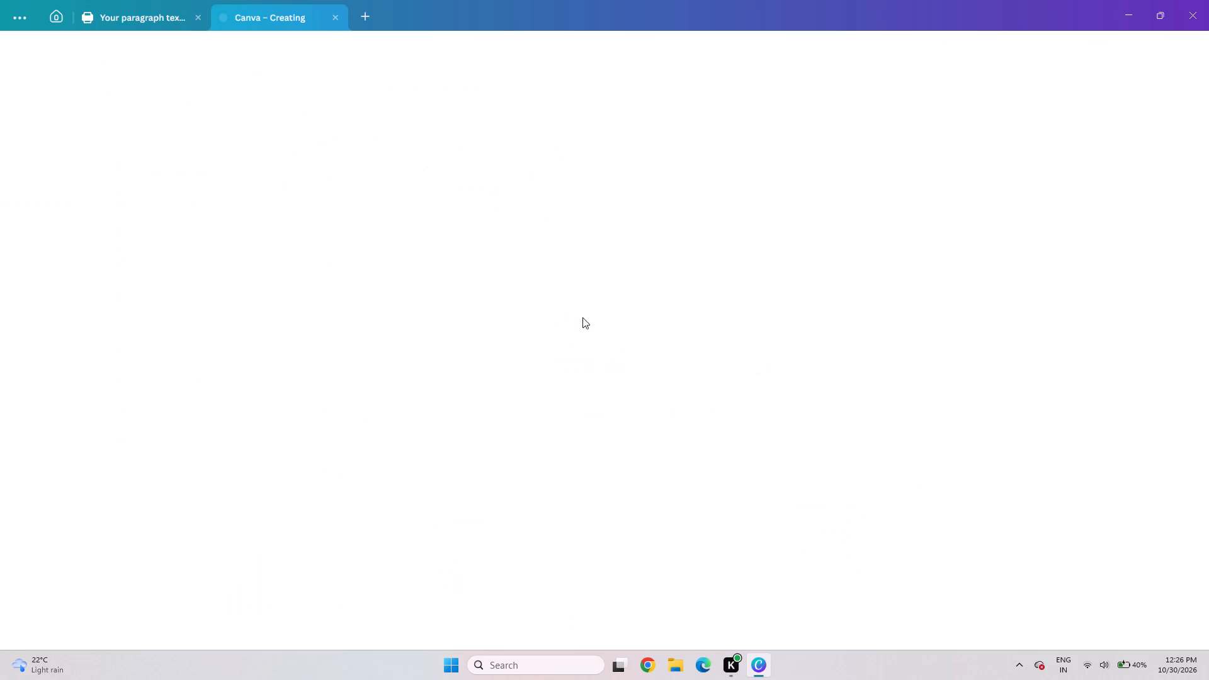